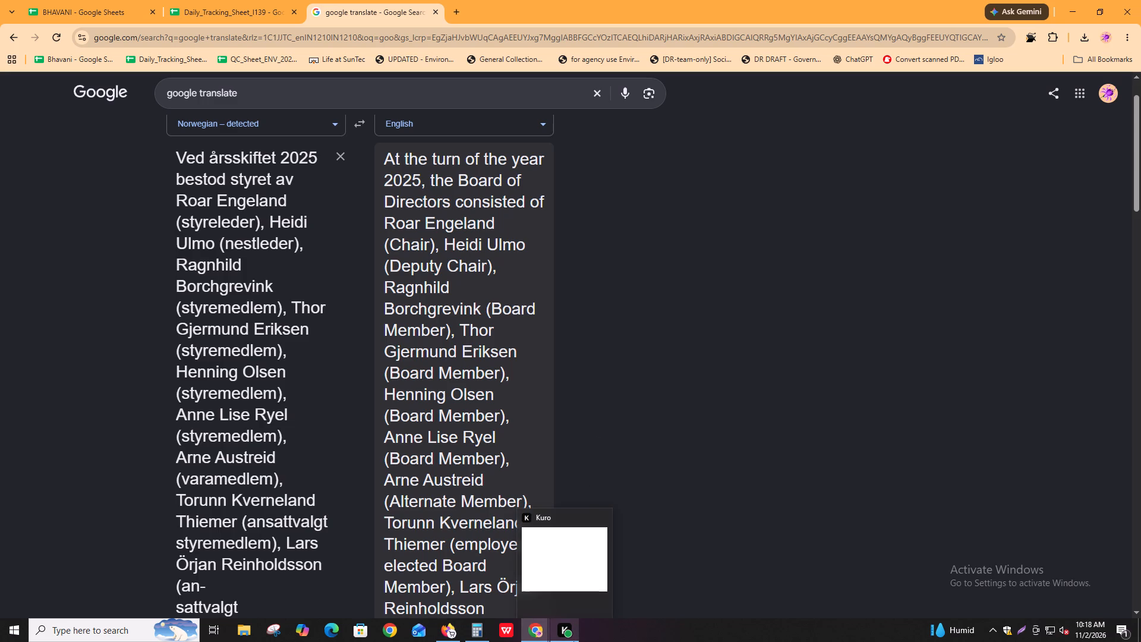
# Read through the English translation of the Norwegian passage listing the 2025 board members and their roles.
pyautogui.scroll(-2, 491, 404)
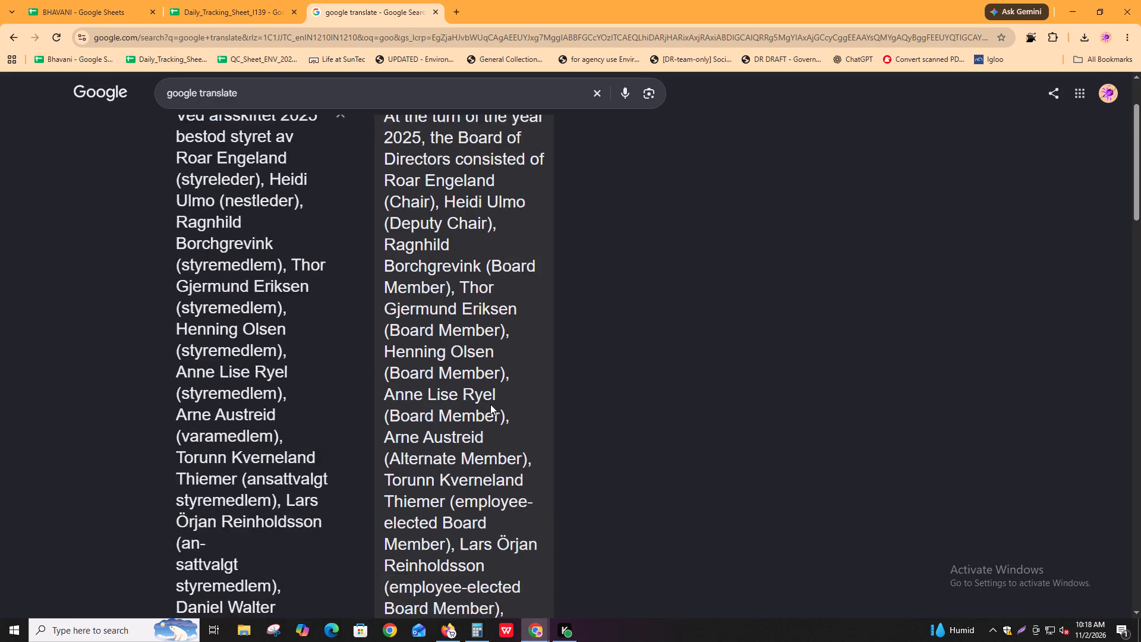
pyautogui.scroll(-6, 500, 423)
pyautogui.scroll(3, 500, 424)
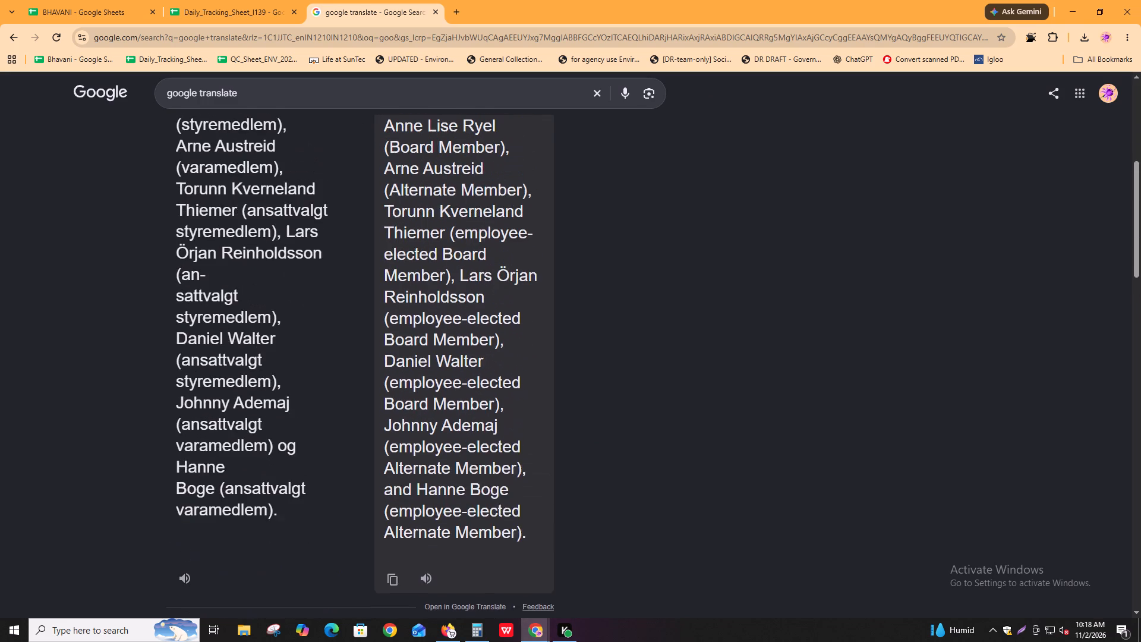
pyautogui.scroll(3, 504, 417)
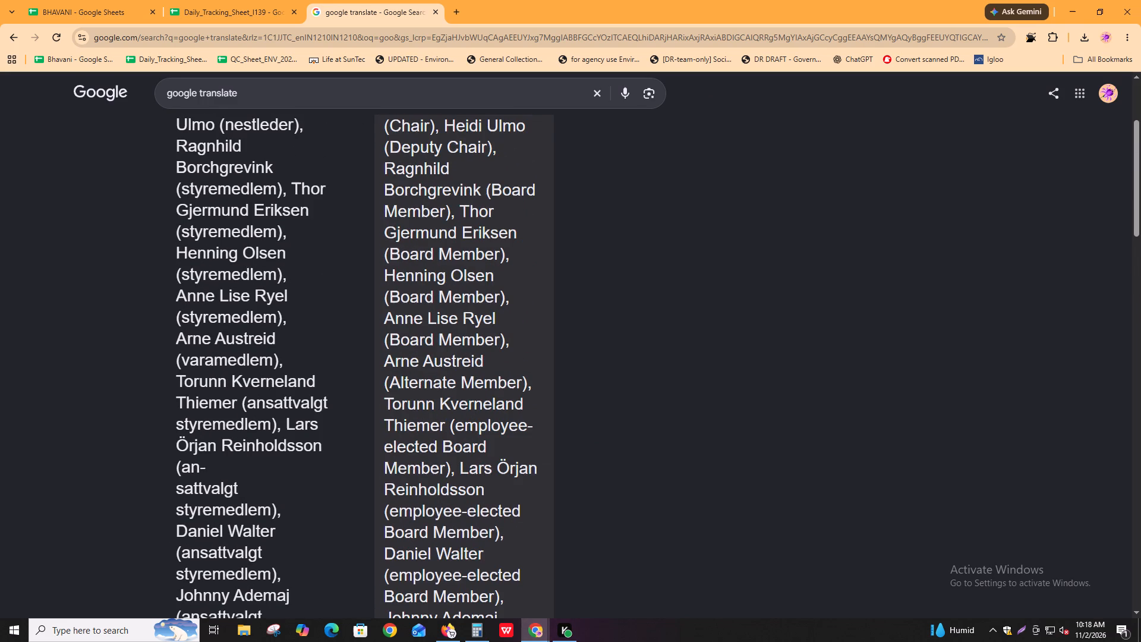
pyautogui.scroll(4, 585, 373)
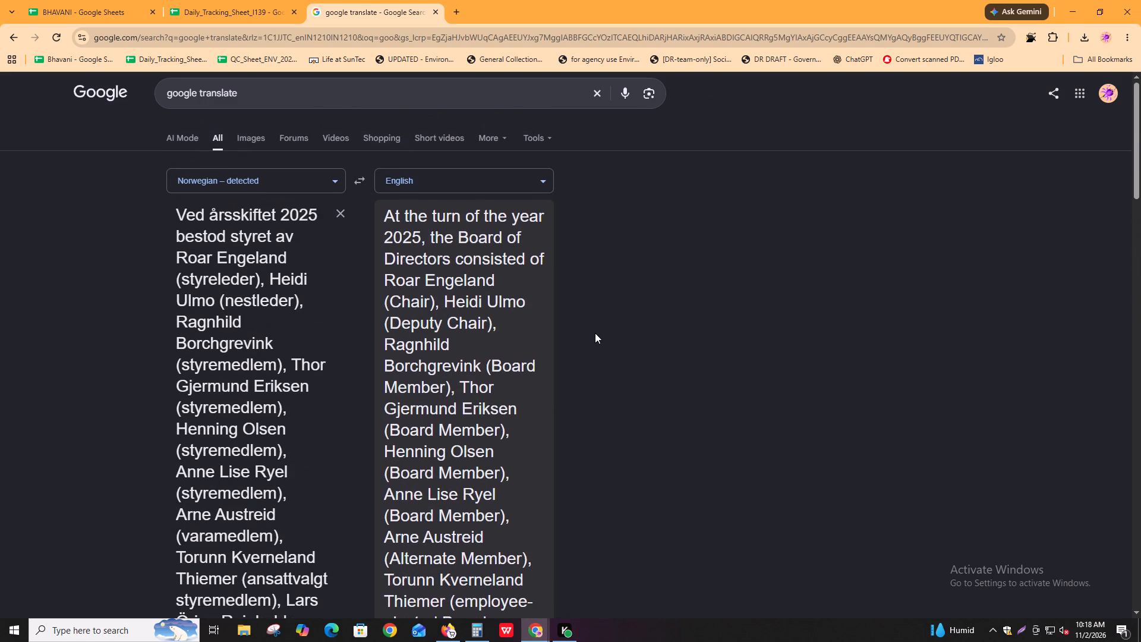
pyautogui.scroll(1, 595, 333)
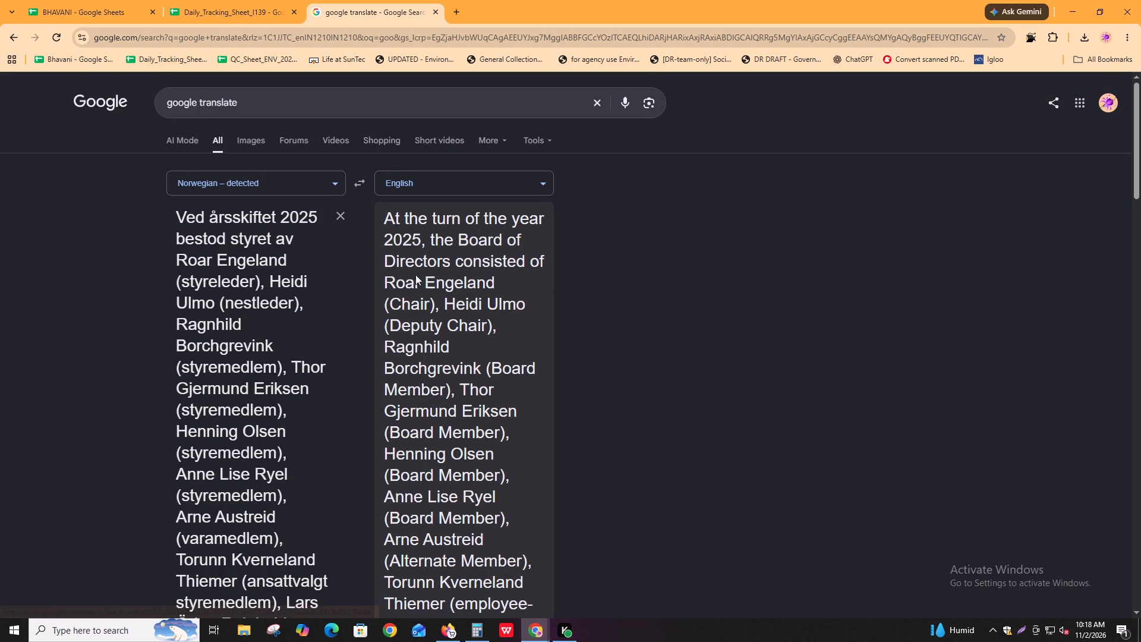
pyautogui.hotkey('alt', 'Tab')
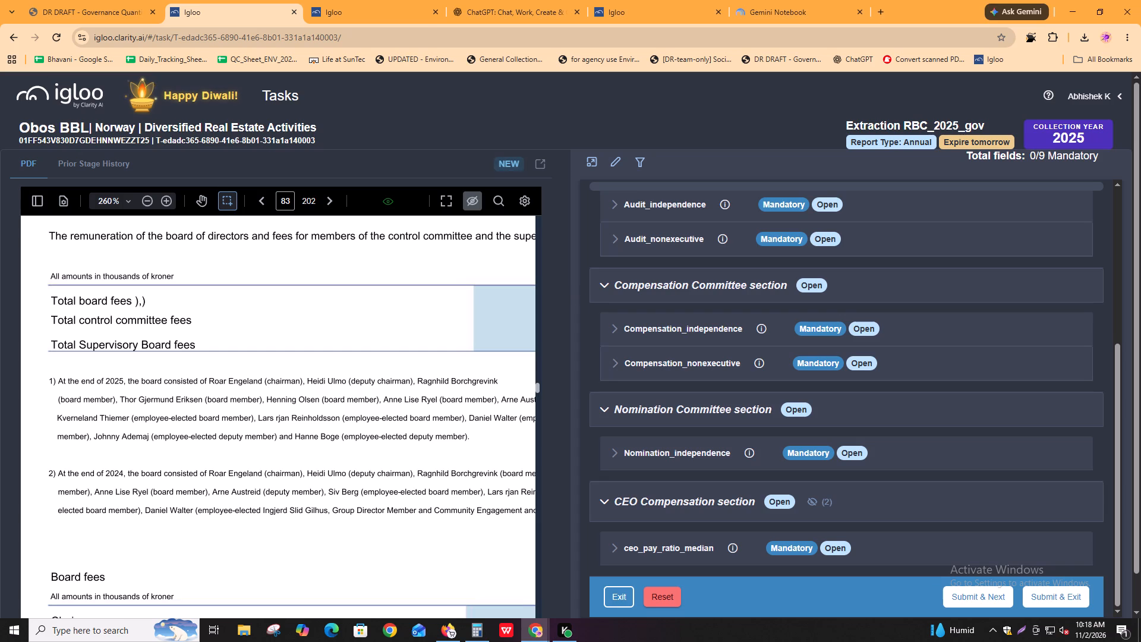
pyautogui.scroll(2, 807, 391)
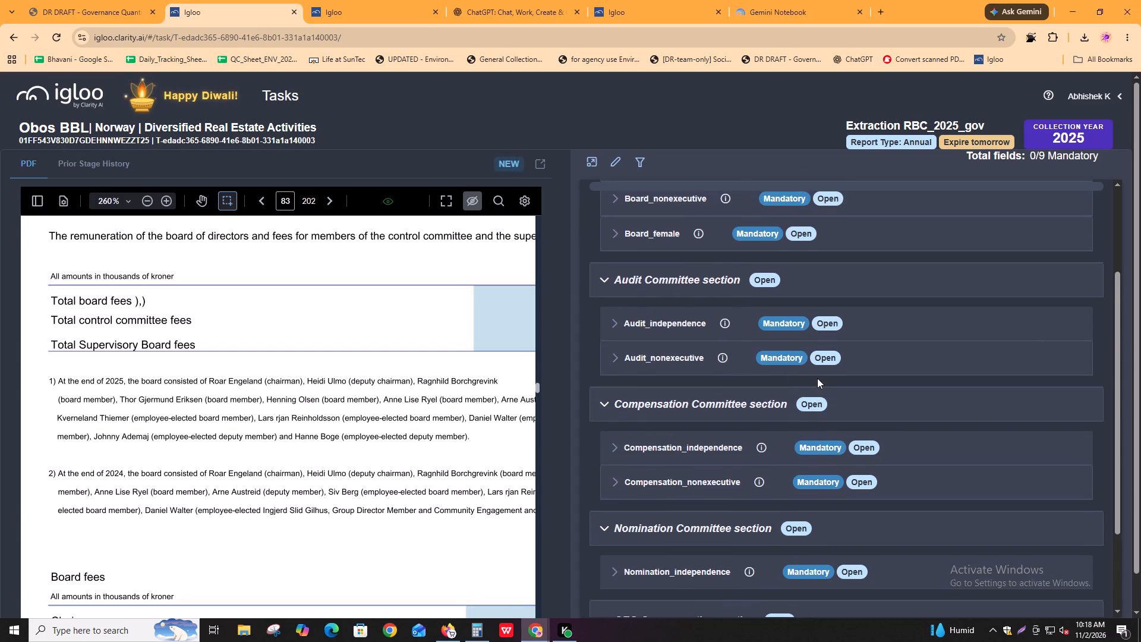
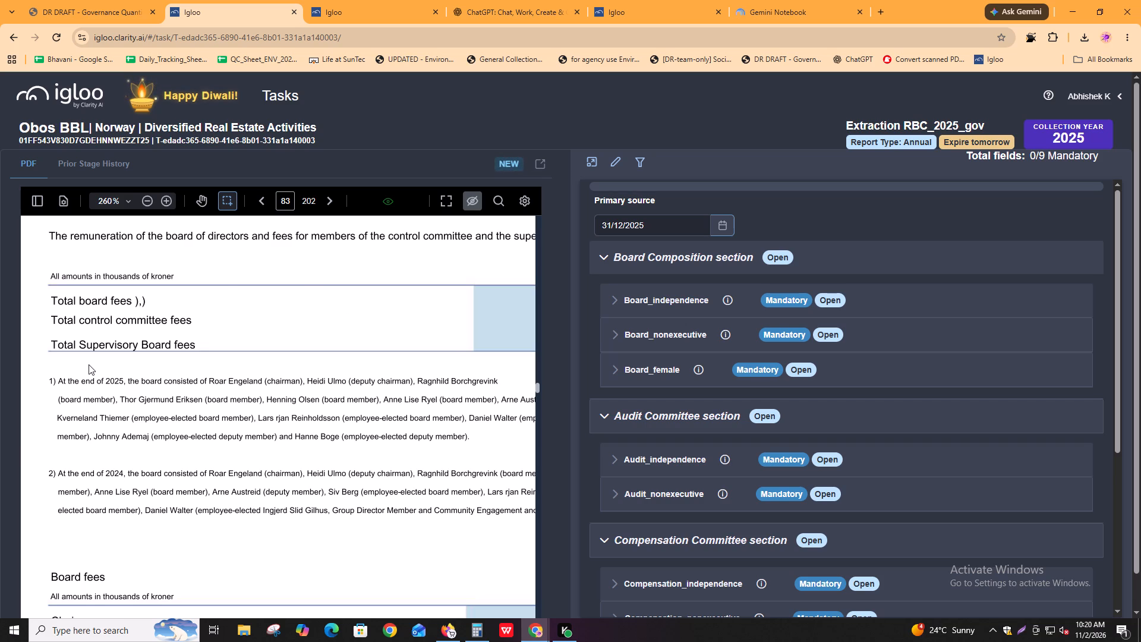
# Examine the employee-elected members named in the end-of-2025 board footnote on report page 83.
pyautogui.hotkey('alt', 'Tab')
pyautogui.hotkey('alt', 'Tab')
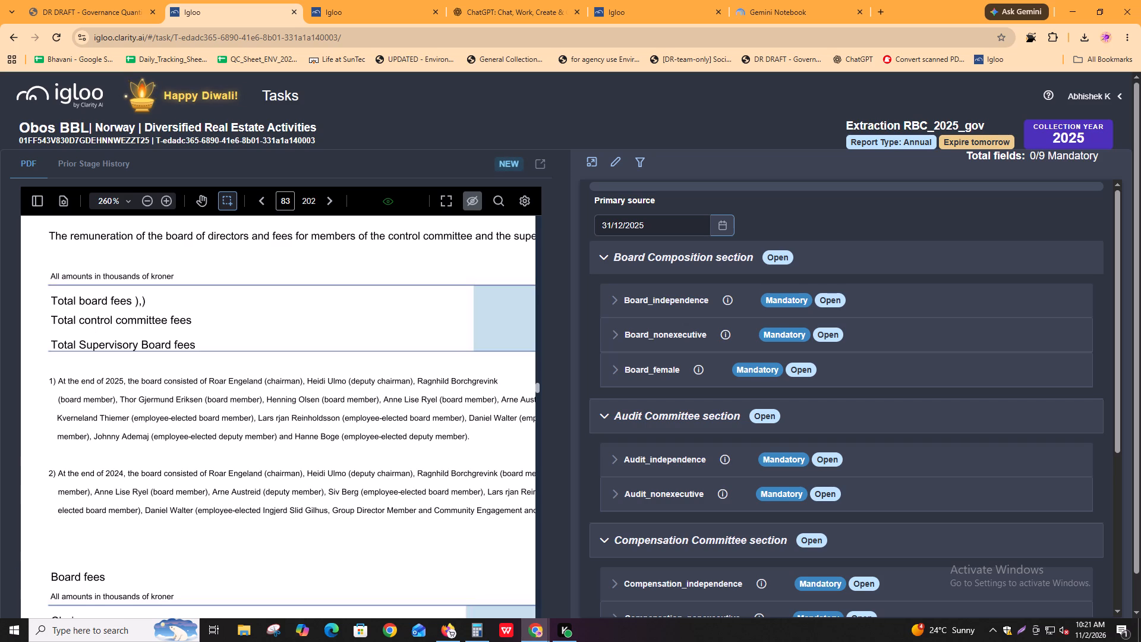
pyautogui.moveTo(228, 411); pyautogui.dragTo(245, 413)
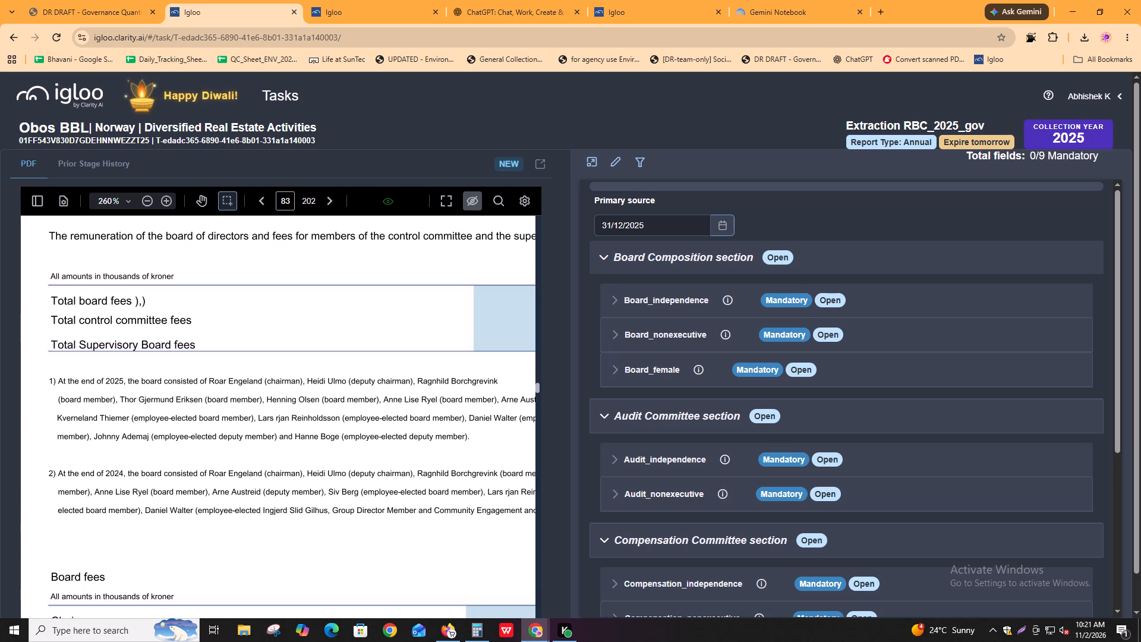
pyautogui.doubleClick(245, 419)
pyautogui.doubleClick(291, 419)
pyautogui.doubleClick(267, 418)
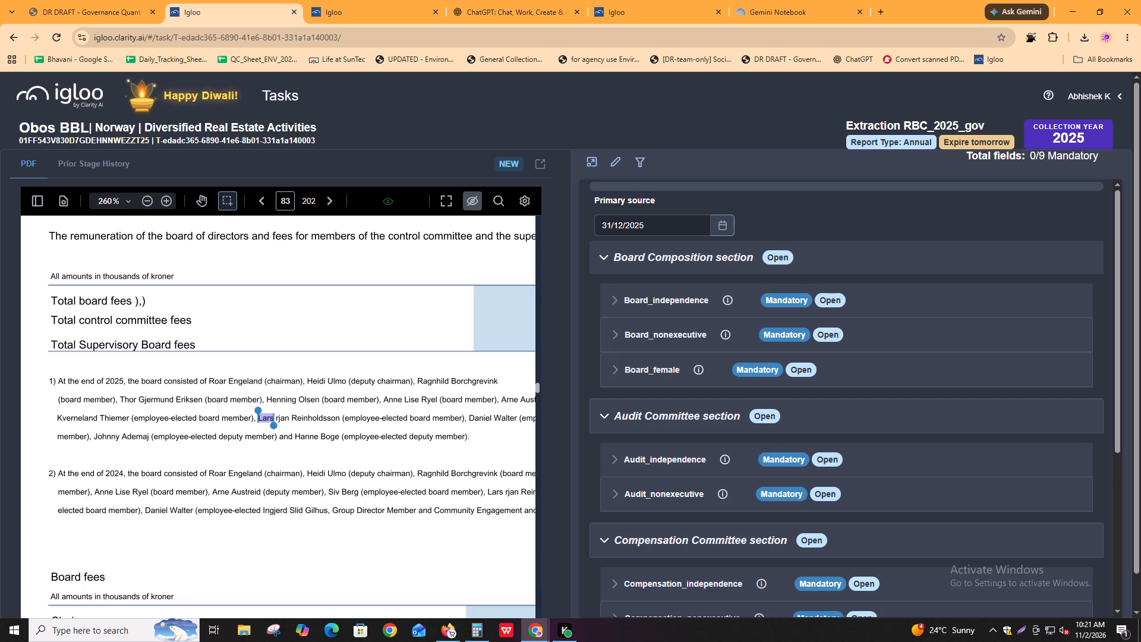
pyautogui.doubleClick(286, 418)
pyautogui.doubleClick(316, 420)
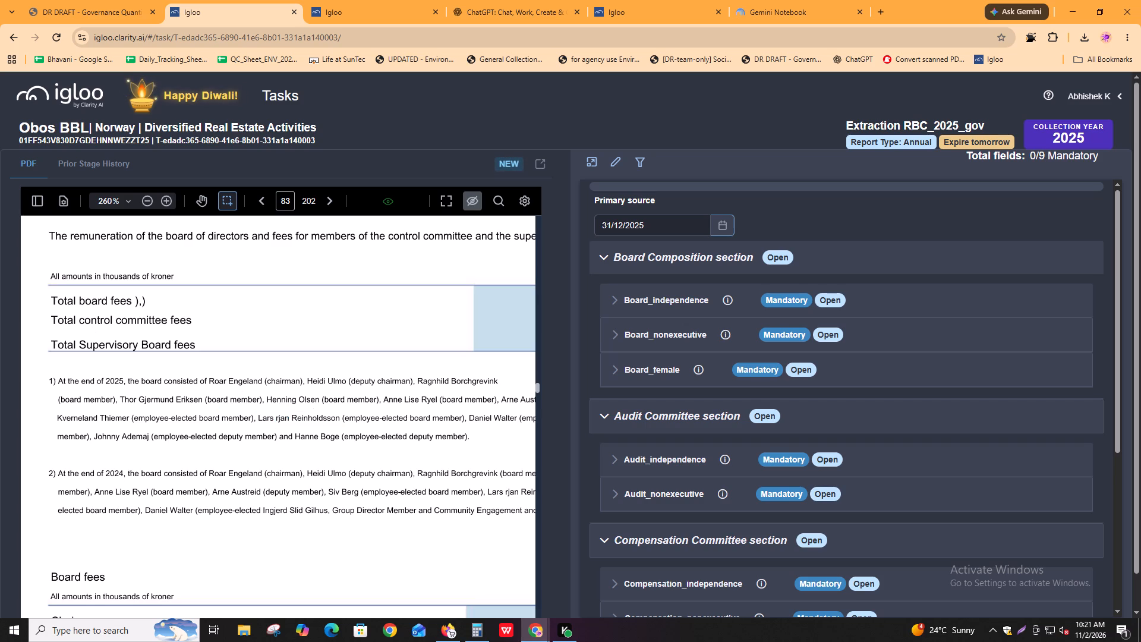
pyautogui.doubleClick(317, 418)
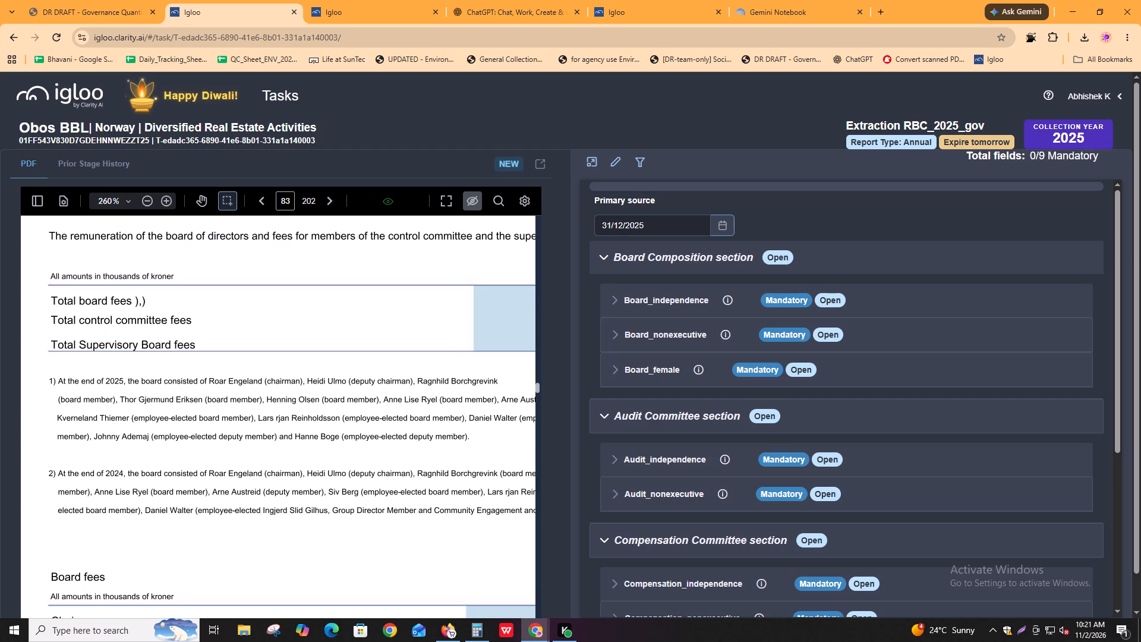
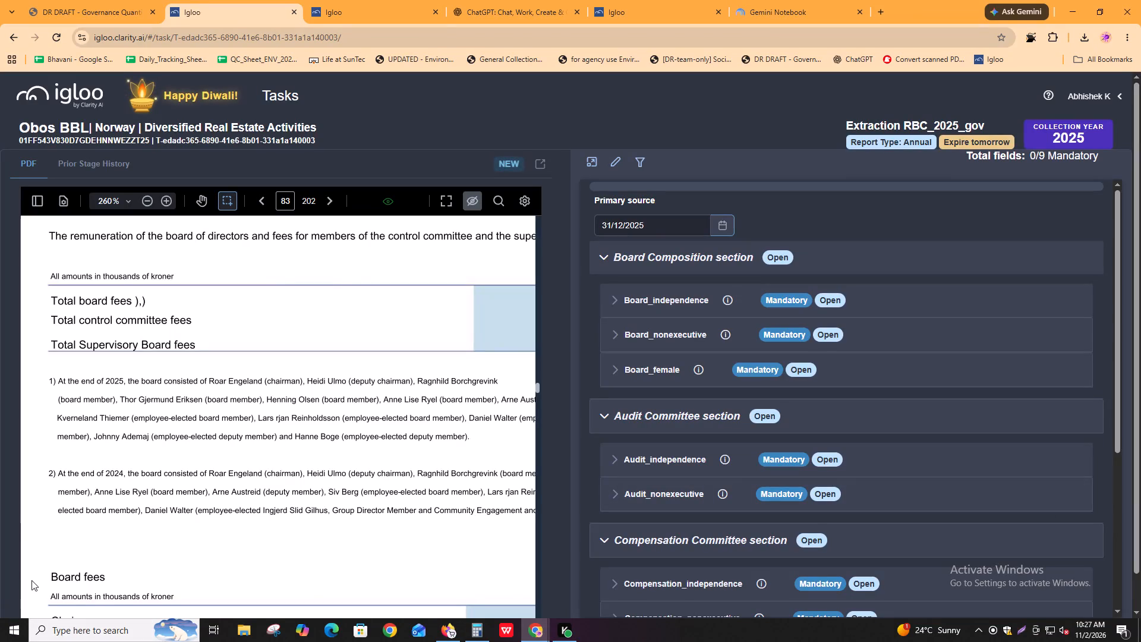
# Compare the end-of-2025 board footnote on page 83 of the Norwegian report with its English version in Google Translate.
pyautogui.hotkey('ctrl', 'Tab')
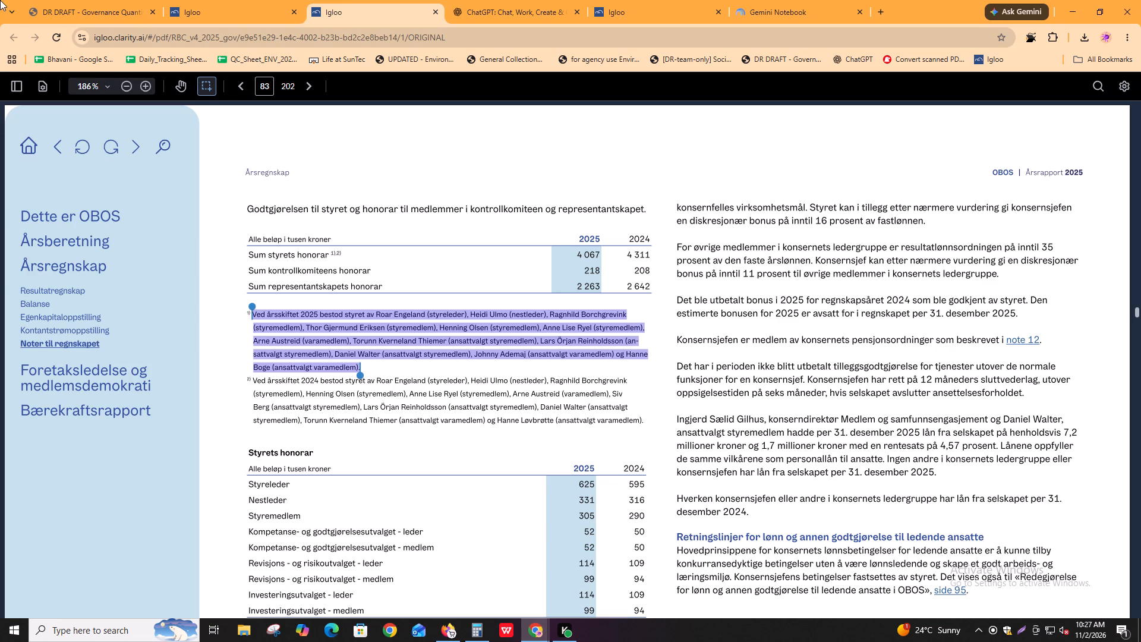
pyautogui.click(264, 0)
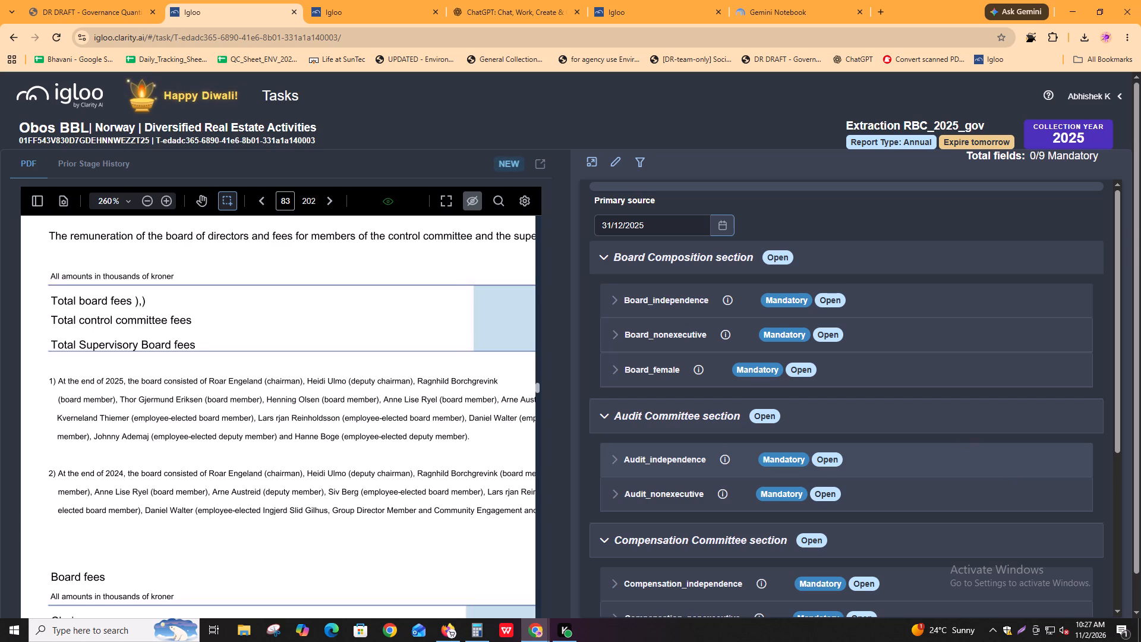
pyautogui.hotkey('alt', 'Tab')
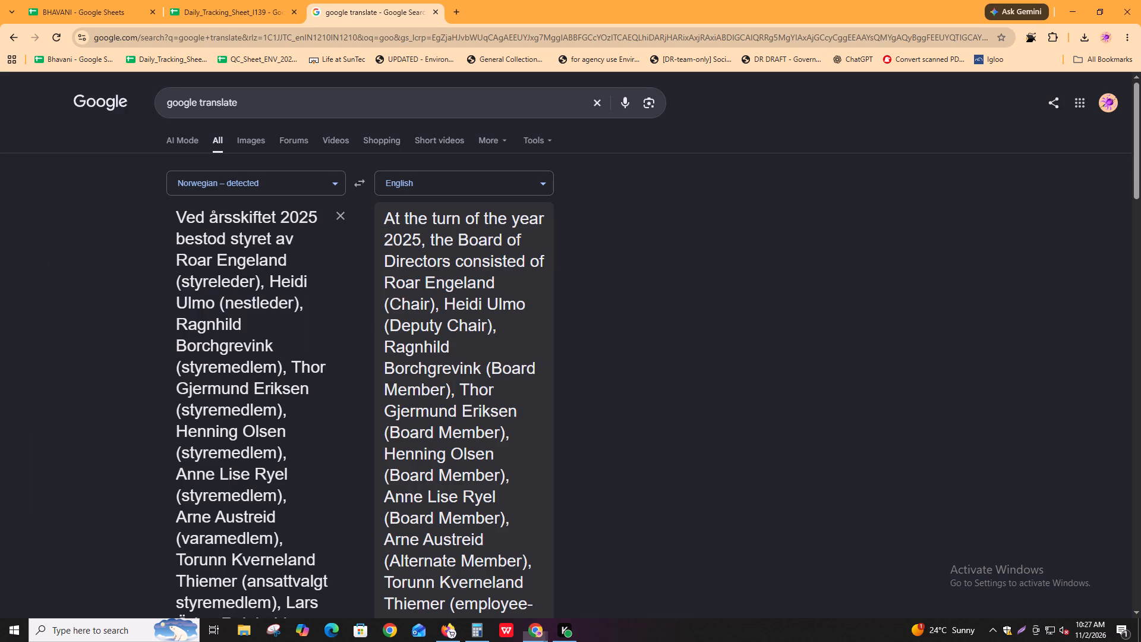
pyautogui.hotkey('alt', 'Tab')
pyautogui.click(570, 343)
pyautogui.hotkey('alt', 'Tab')
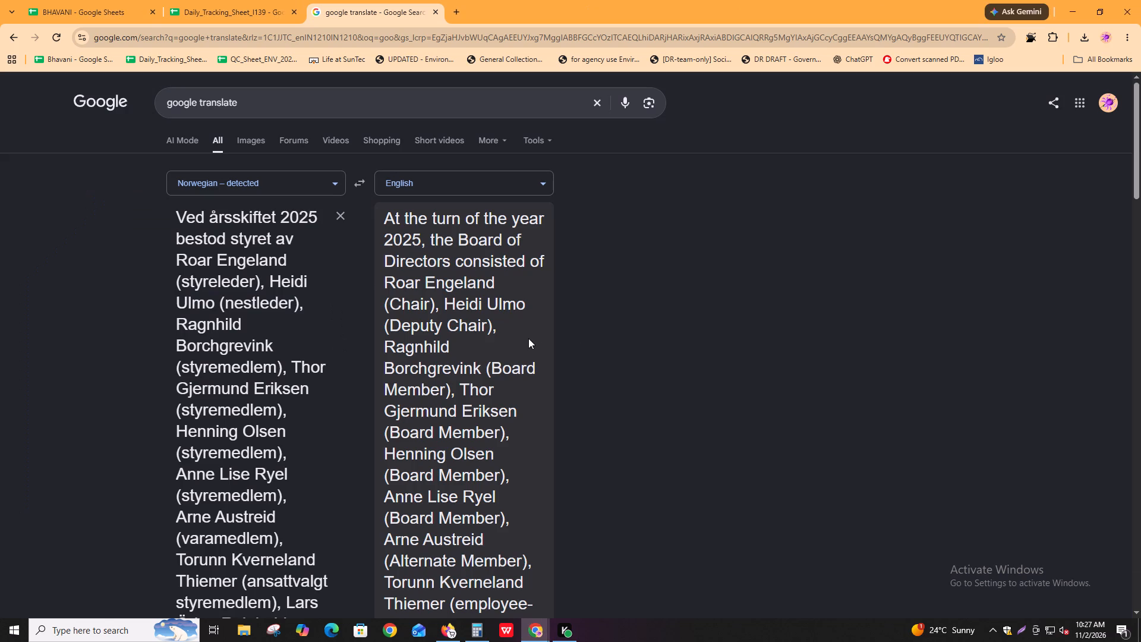
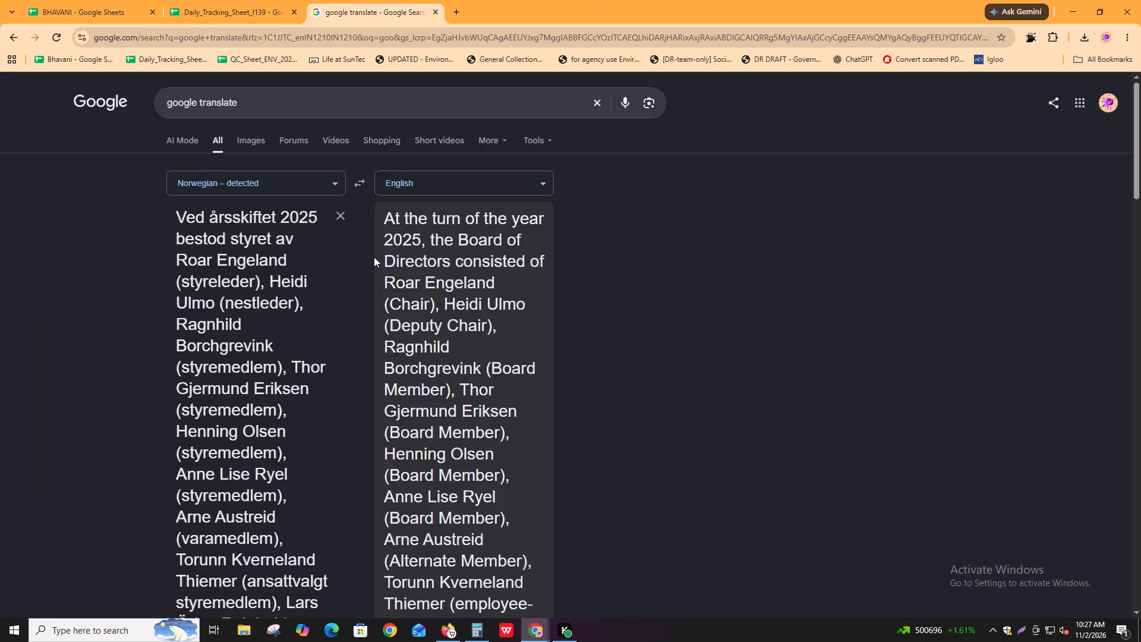
# Copy the board chair's name from the English translation into cell E912 of the BHAVANI sheet, as unformatted text.
pyautogui.moveTo(386, 281); pyautogui.dragTo(494, 281)
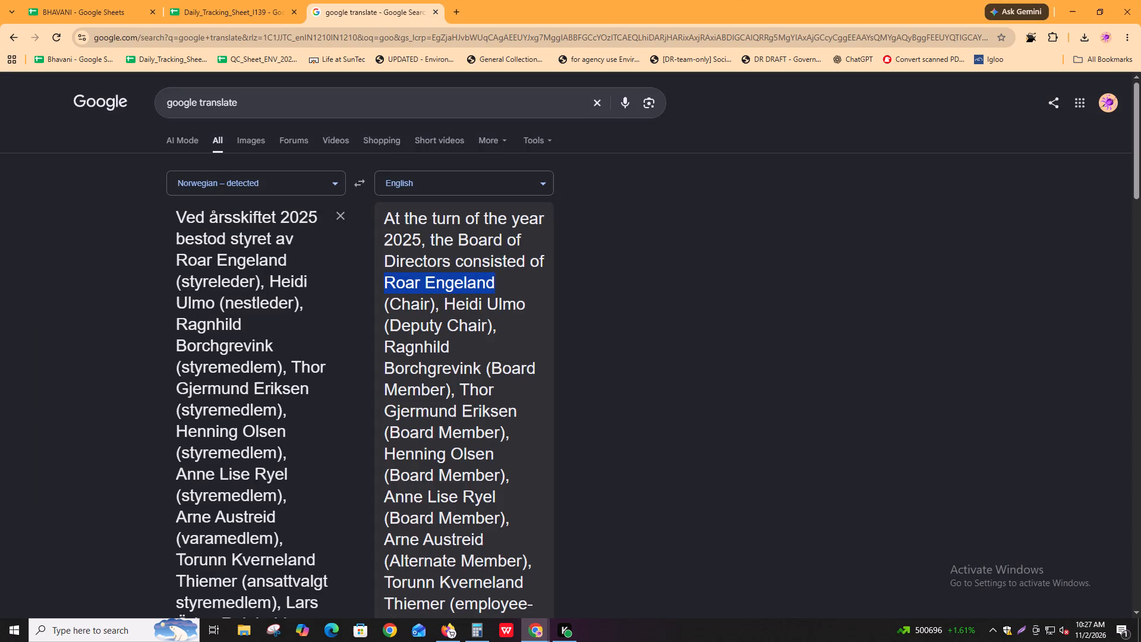
pyautogui.moveTo(494, 281); pyautogui.dragTo(495, 281)
pyautogui.hotkey('ctrl', 'c')
pyautogui.hotkey('alt', 'Tab')
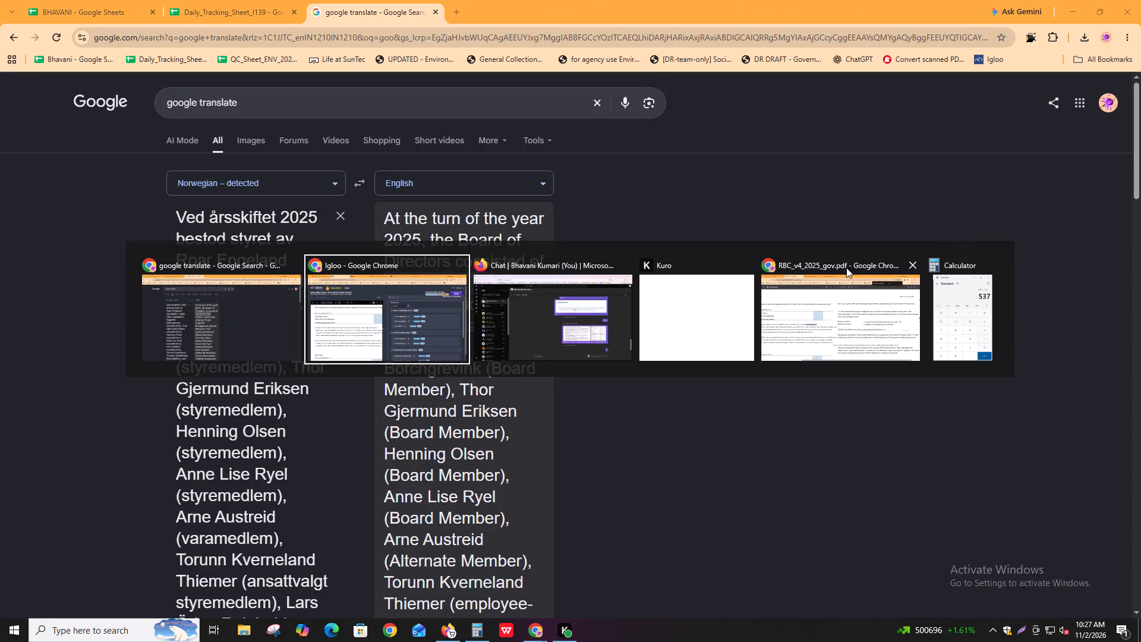
pyautogui.keyDown('alt'); pyautogui.click(147, 336); pyautogui.keyUp('alt')
pyautogui.click(29, 0)
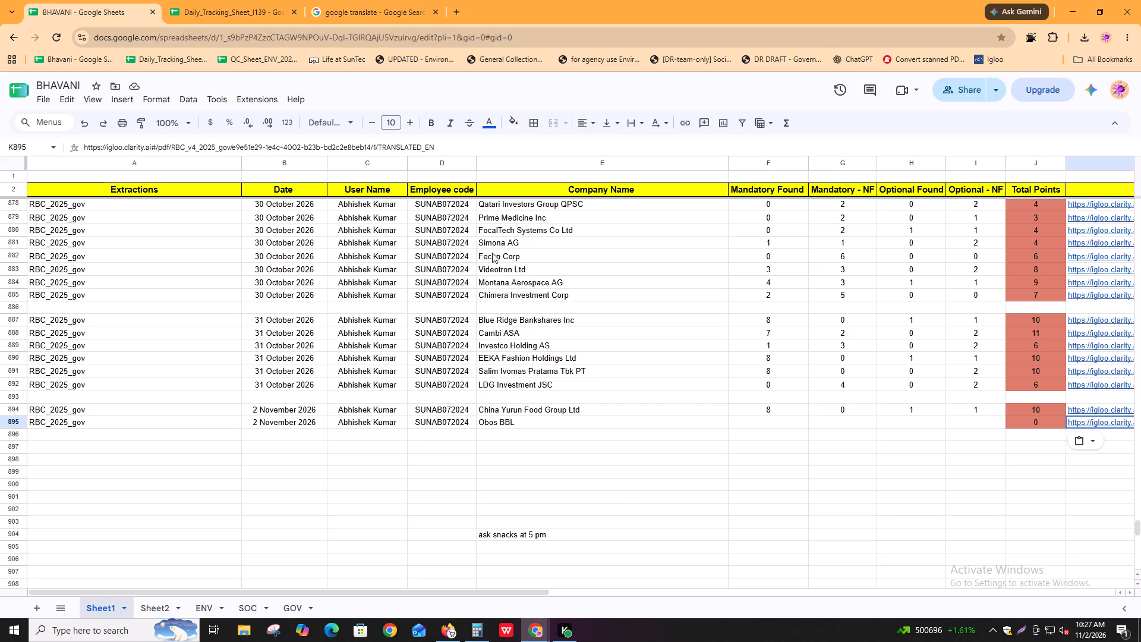
pyautogui.scroll(-3, 453, 481)
pyautogui.click(553, 458)
pyautogui.hotkey('ctrl', 'v')
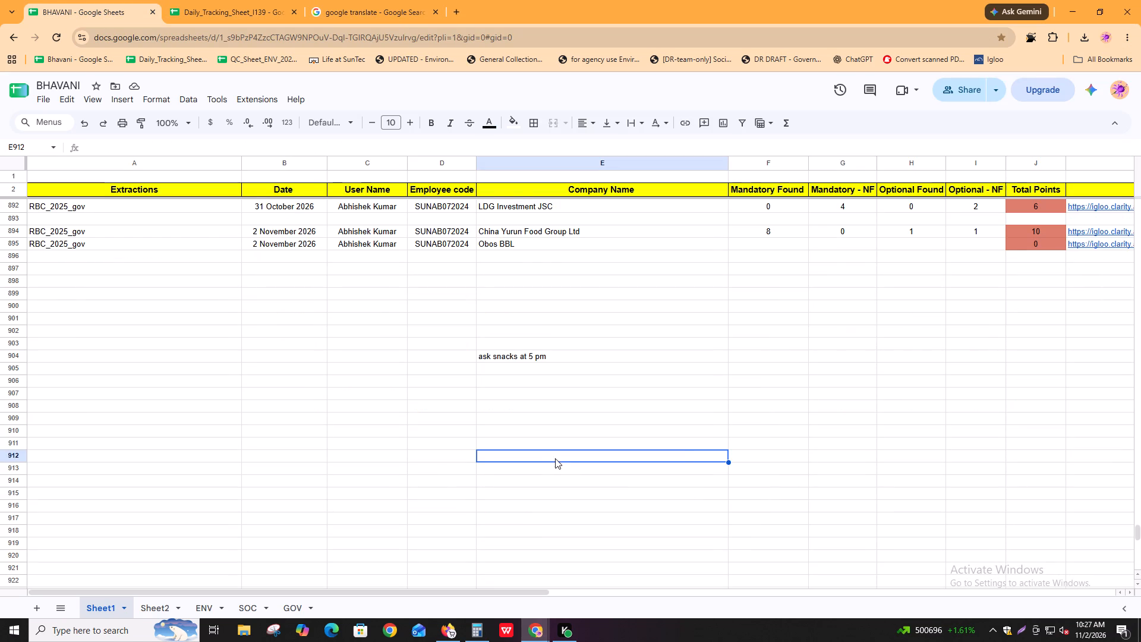
pyautogui.hotkey('ctrl', 'z')
pyautogui.hotkey('ctrl', 'shift', 'v')
pyautogui.click(575, 466)
# Copy the chair's title, Chair, from the translation into cell F912 beside the name, without source formatting.
pyautogui.hotkey('alt', 'Tab')
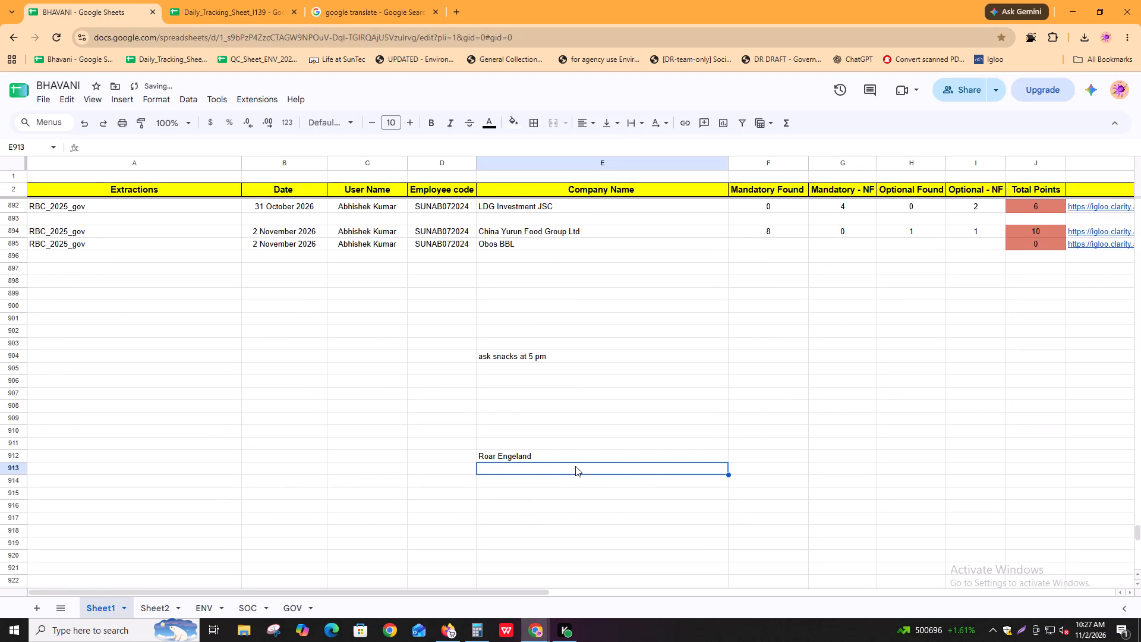
pyautogui.hotkey('alt', 'Tab')
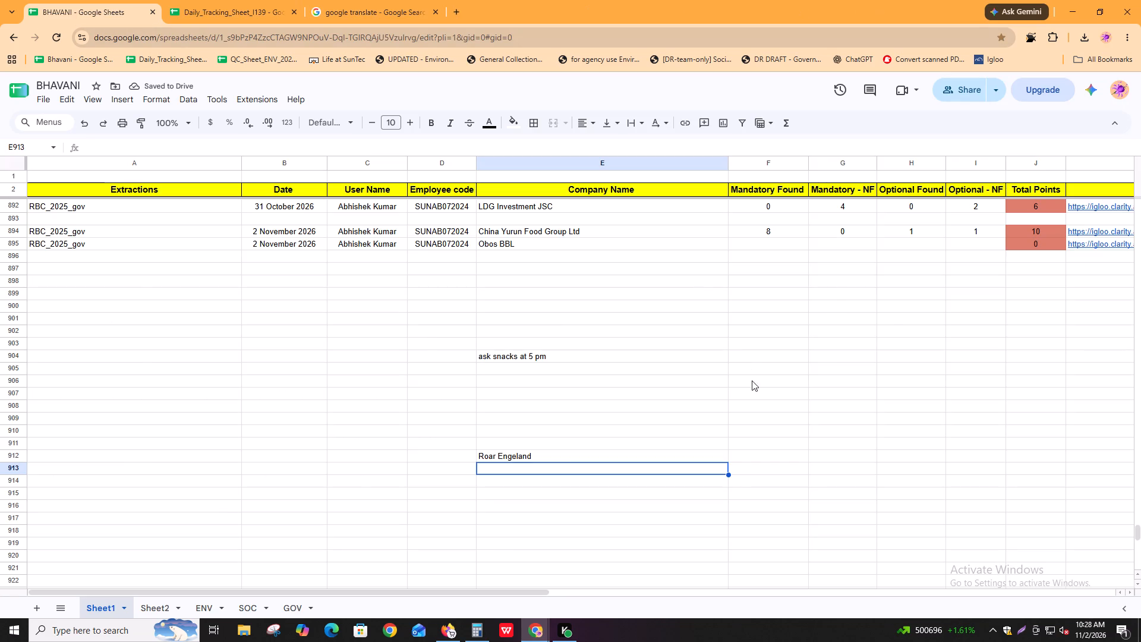
pyautogui.hotkey('alt', 'Tab')
pyautogui.hotkey('alt', 'Tab')
pyautogui.keyDown('alt'); pyautogui.click(203, 328); pyautogui.keyUp('alt')
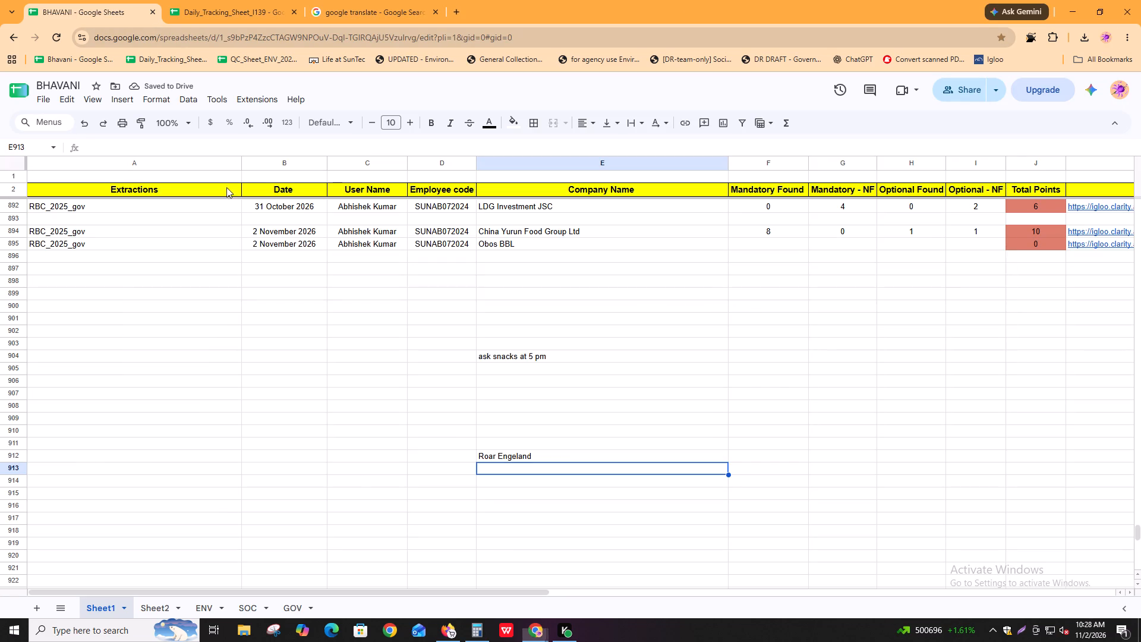
pyautogui.click(406, 0)
pyautogui.doubleClick(400, 306)
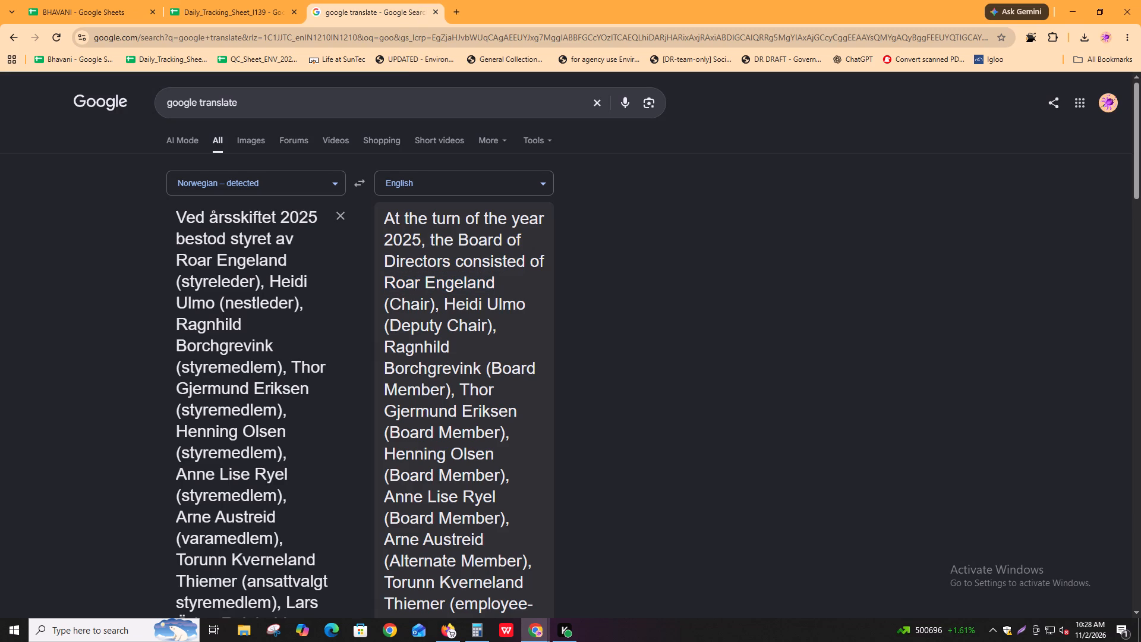
pyautogui.hotkey('ctrl', 'c')
pyautogui.click(92, 0)
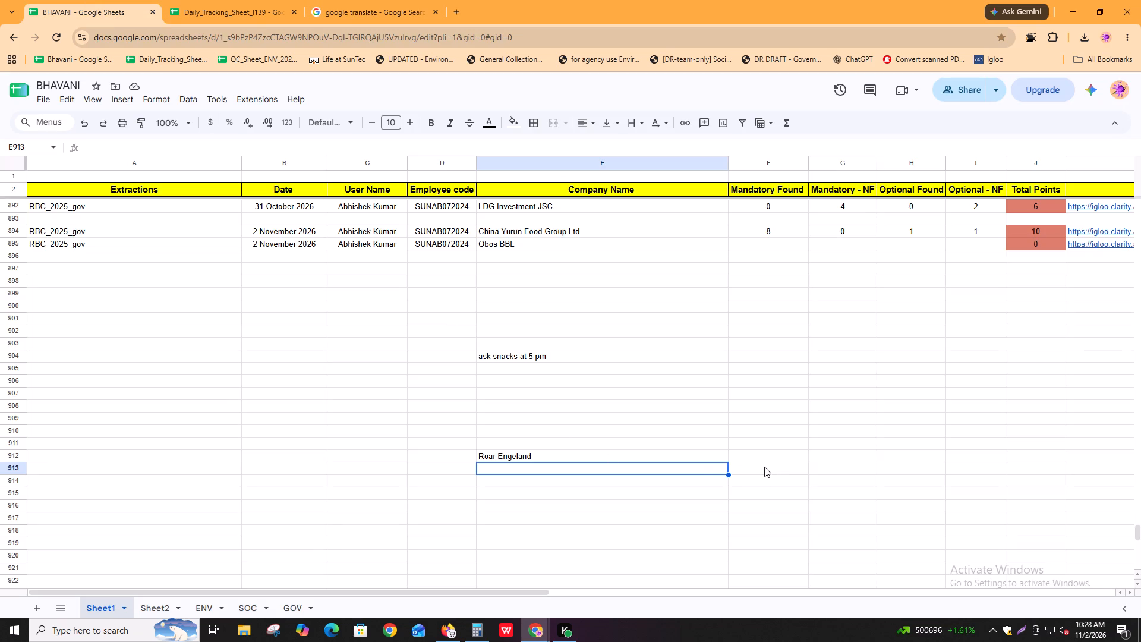
pyautogui.click(773, 456)
pyautogui.hotkey('ctrl', 'v')
pyautogui.hotkey('ctrl', 'z')
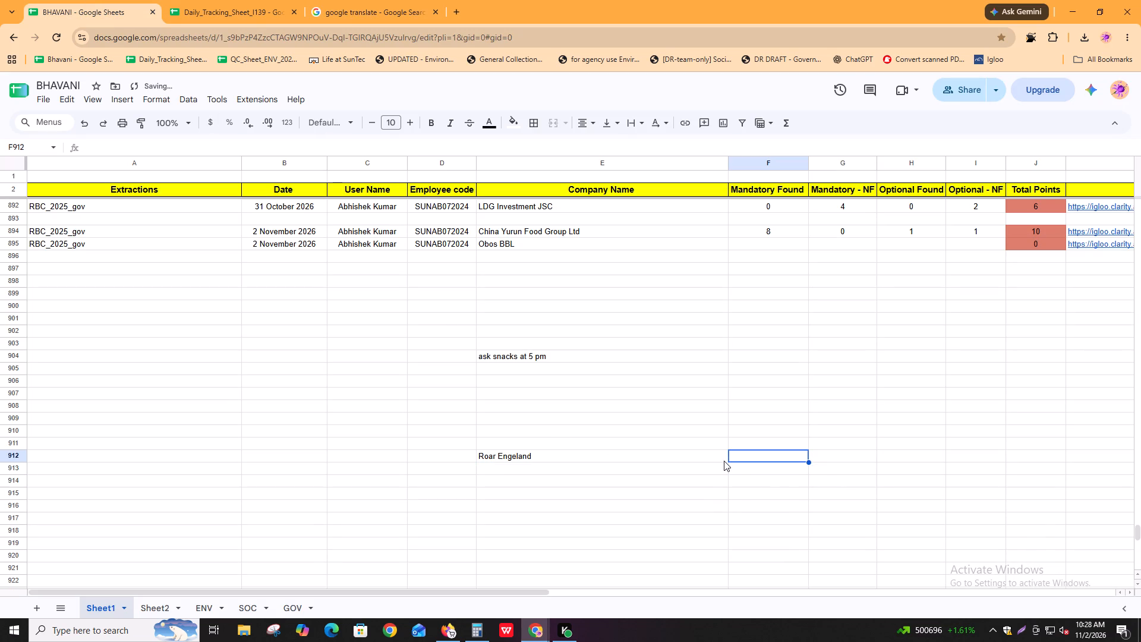
pyautogui.hotkey('ctrl', 'shift', 'v')
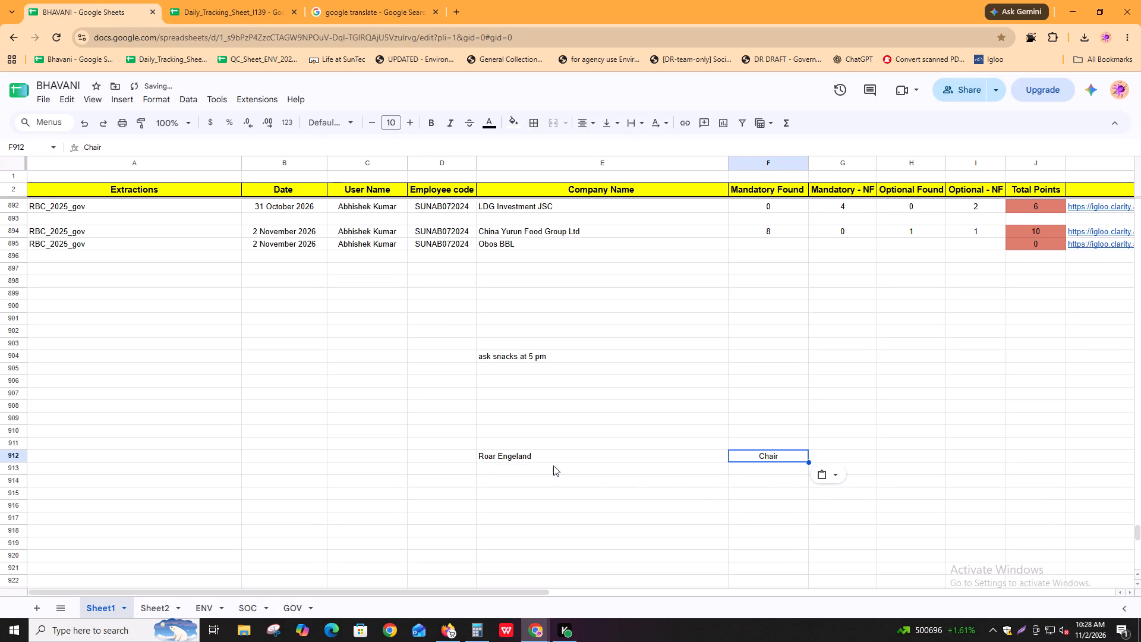
# Copy the deputy chair's name from the translation into cell E913 of the BHAVANI sheet as unformatted text.
pyautogui.click(553, 465)
pyautogui.click(338, 0)
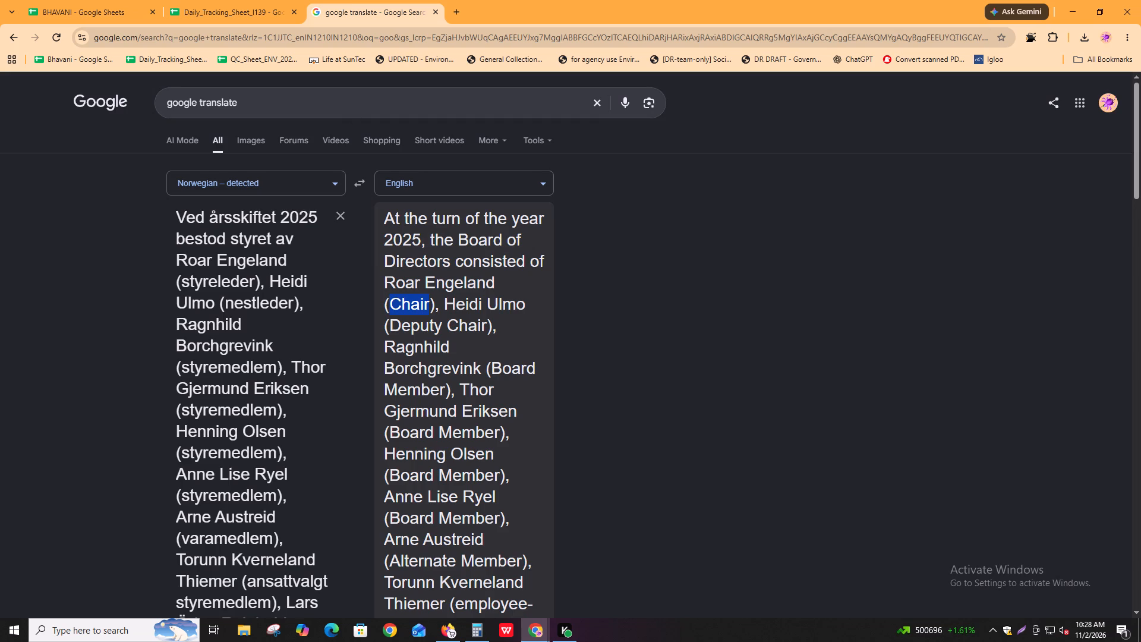
pyautogui.moveTo(446, 302); pyautogui.dragTo(528, 307)
pyautogui.hotkey('ctrl', 'c')
pyautogui.hotkey('ctrl', 'c')
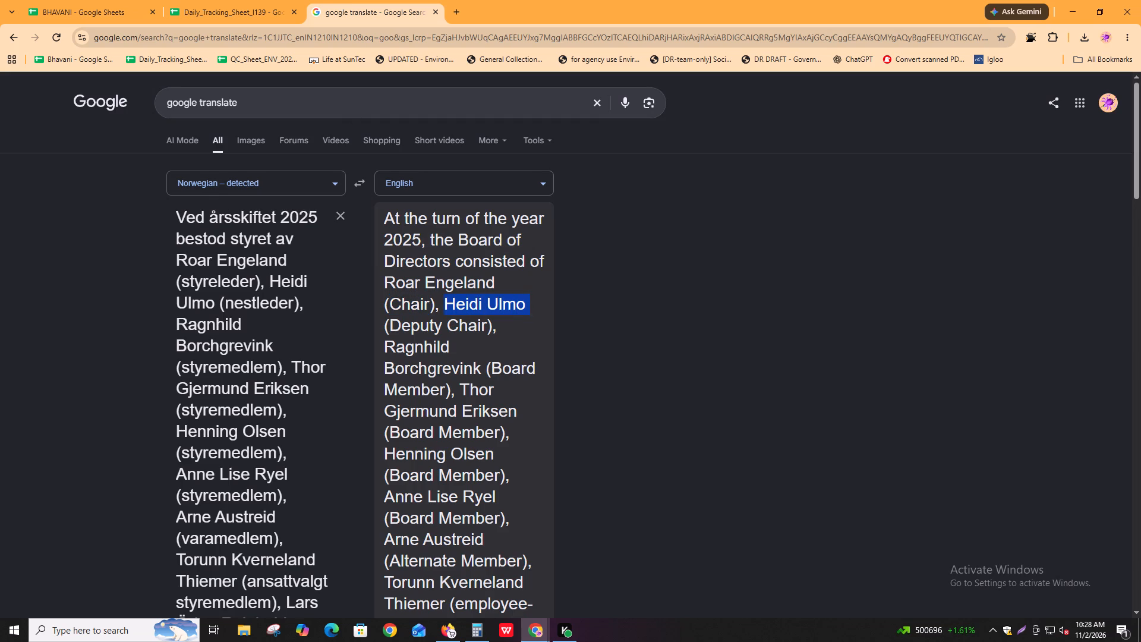
pyautogui.click(68, 0)
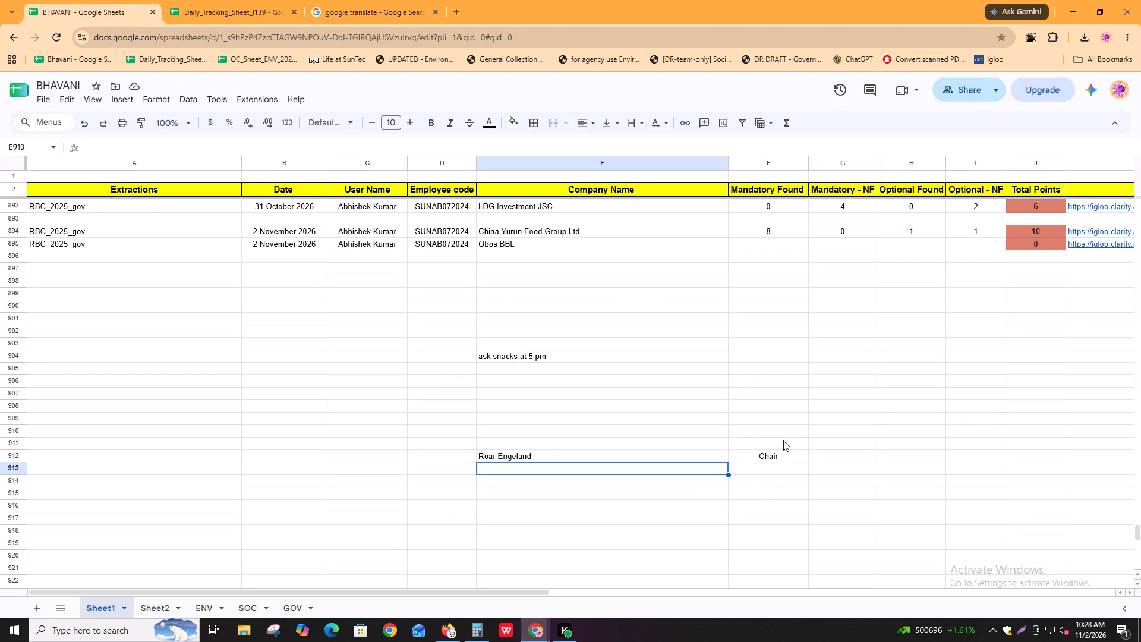
pyautogui.hotkey('ctrl', 'shift', 'v')
# Copy the title Deputy Chair from the translation into cell F913 beside the deputy chair's name, as unformatted text.
pyautogui.click(423, 0)
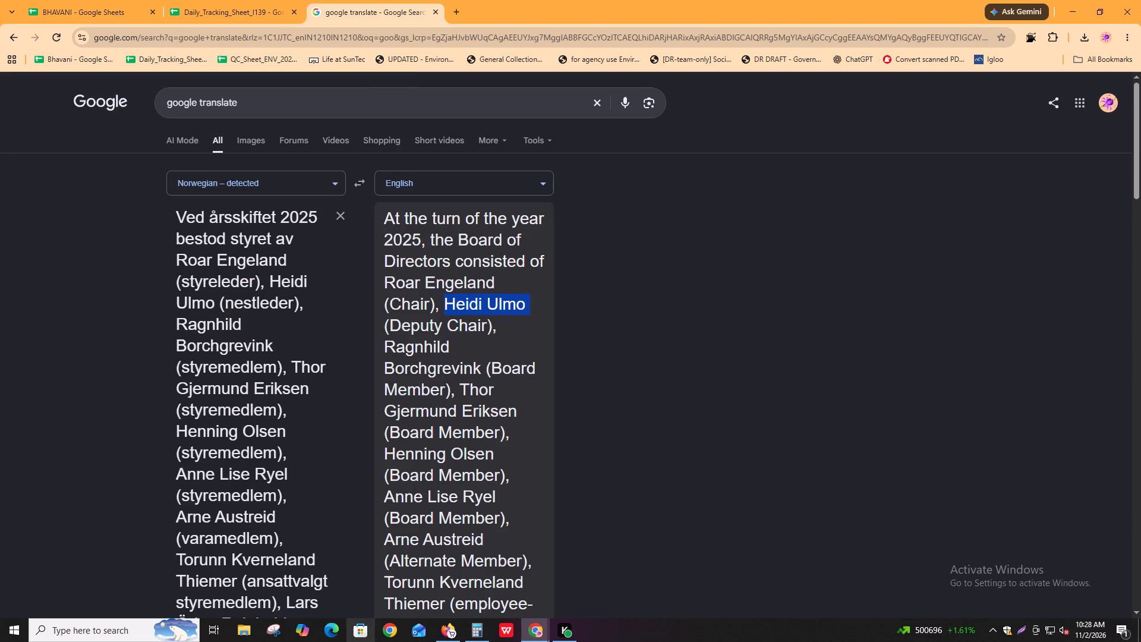
pyautogui.moveTo(392, 323); pyautogui.dragTo(498, 325)
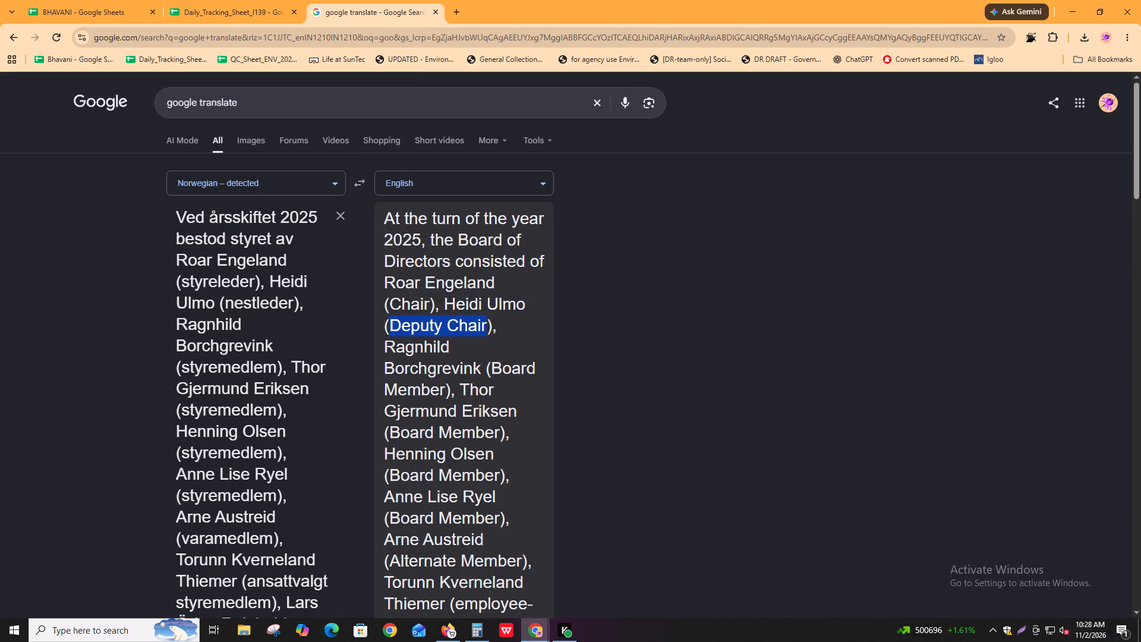
pyautogui.moveTo(498, 325); pyautogui.dragTo(485, 323)
pyautogui.hotkey('ctrl', 'c')
pyautogui.hotkey('ctrl', 'c')
pyautogui.hotkey('ctrl', 'c')
pyautogui.hotkey('ctrl', 'c')
pyautogui.hotkey('ctrl', 'c')
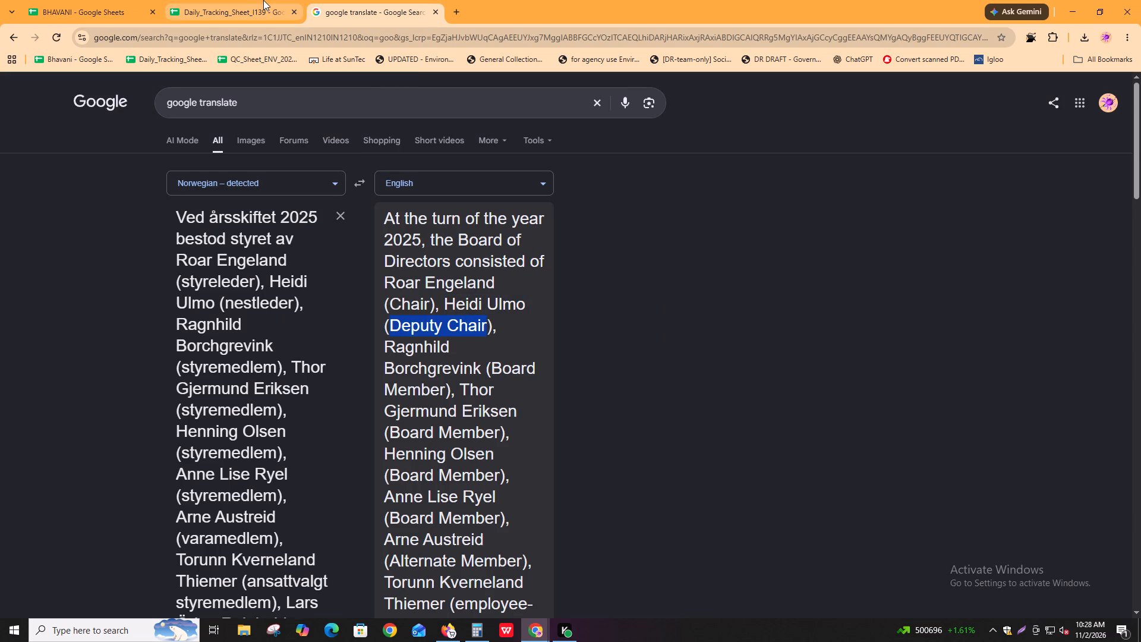
pyautogui.hotkey('ctrl', 'c')
pyautogui.hotkey('ctrl', 'c')
pyautogui.hotkey('ctrl', 'c')
pyautogui.click(103, 0)
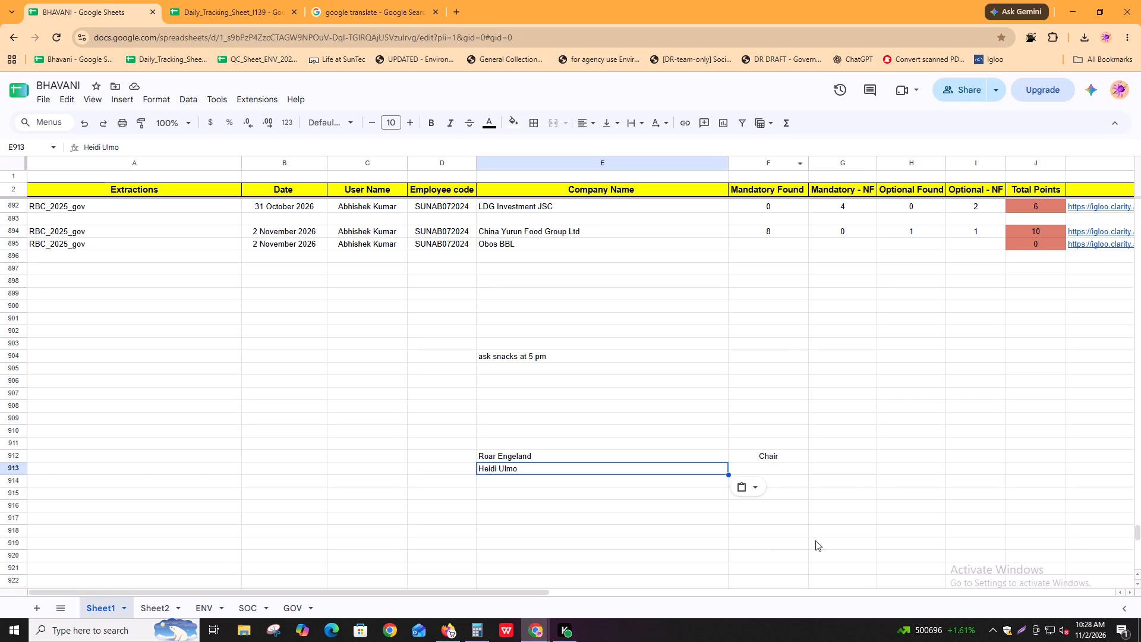
pyautogui.press('Right')
pyautogui.hotkey('ctrl', 'shift', 'v')
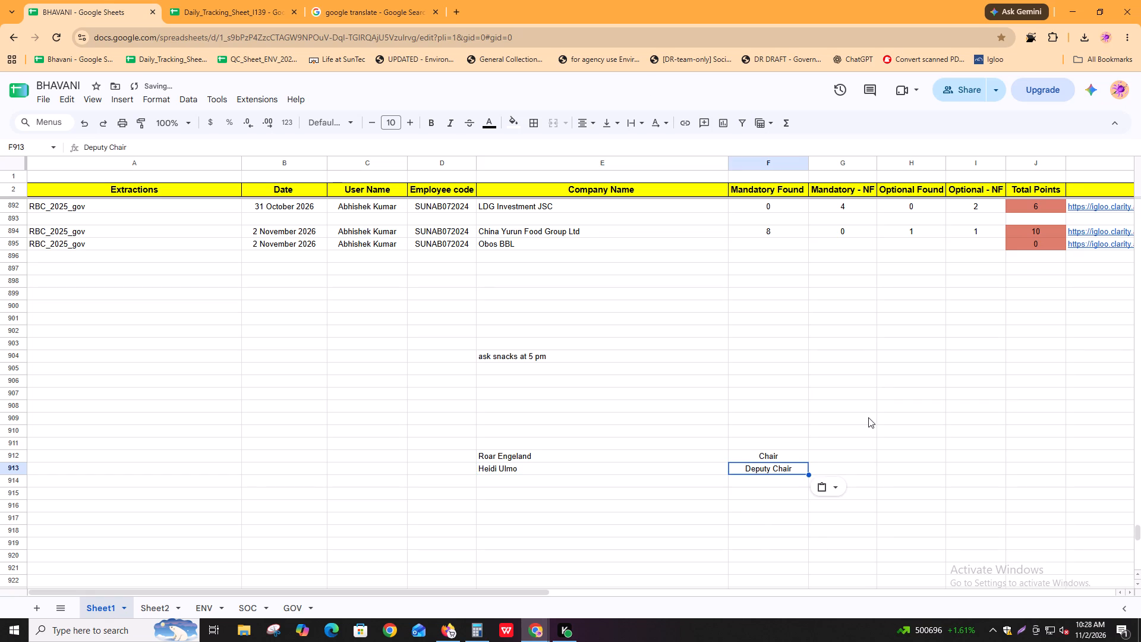
# Copy the name of the first board member listed after the deputy chair into cell E914 as unformatted text.
pyautogui.click(514, 487)
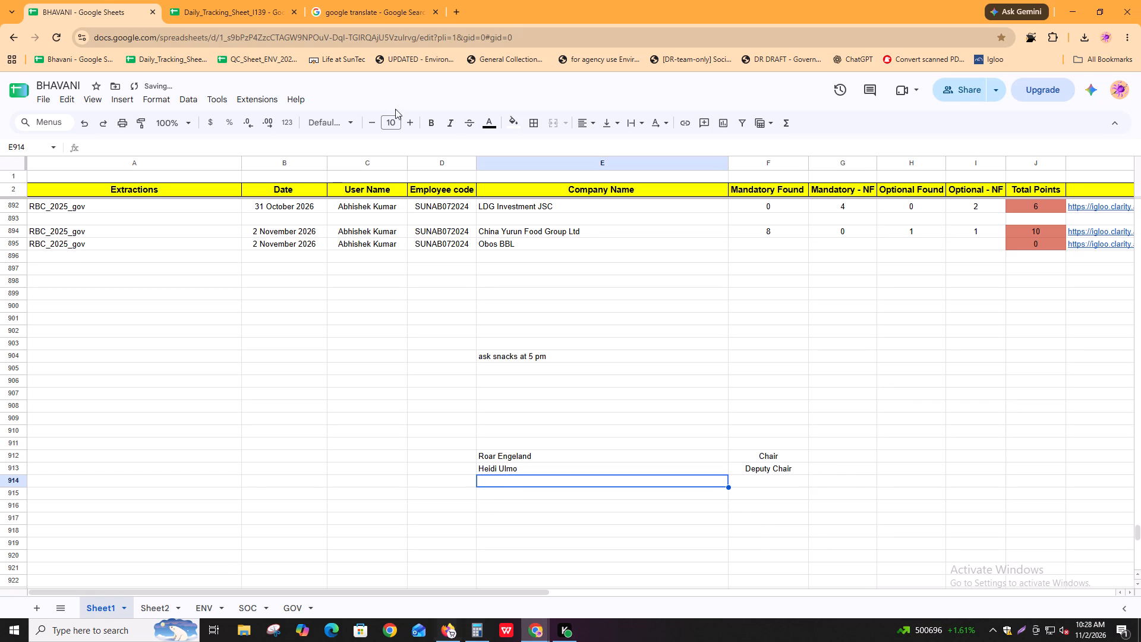
pyautogui.moveTo(335, 0); pyautogui.dragTo(342, 3)
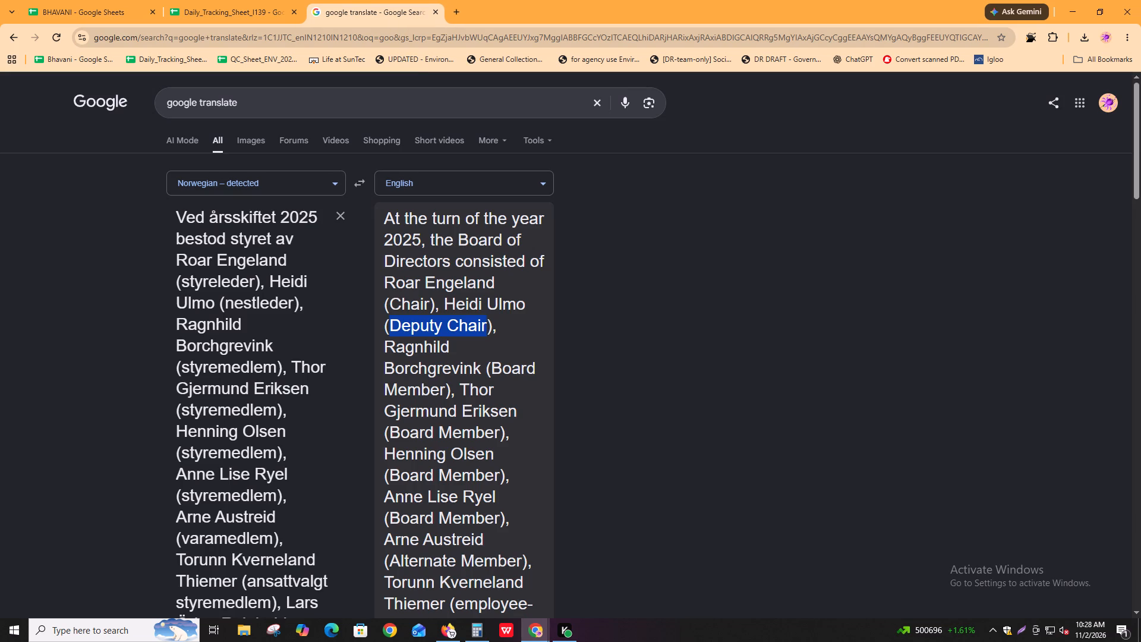
pyautogui.moveTo(387, 346); pyautogui.dragTo(483, 369)
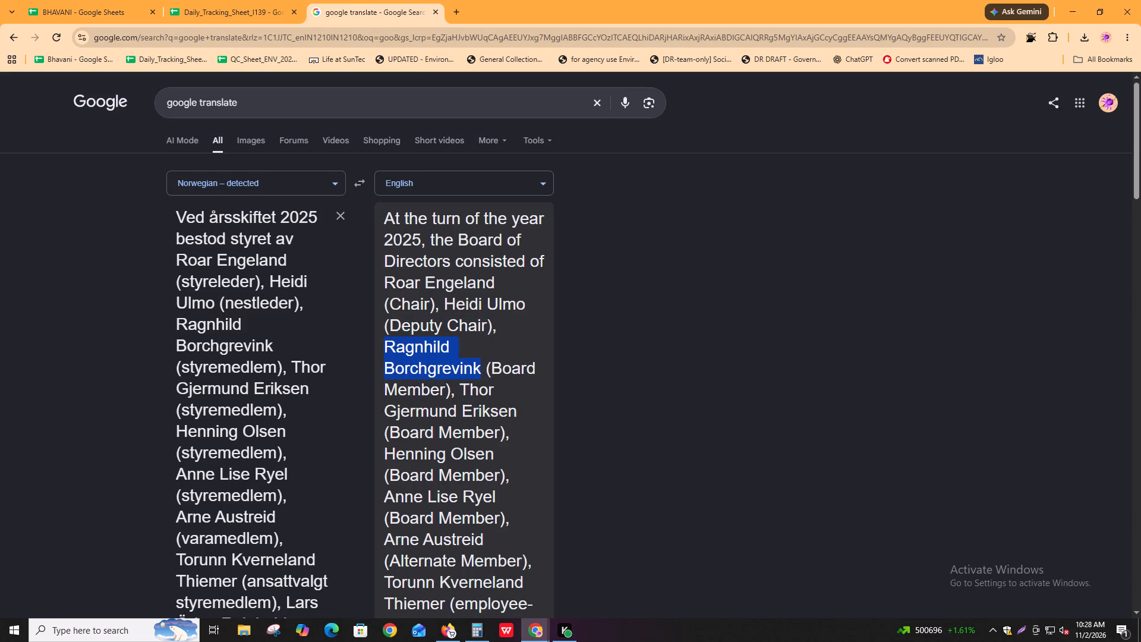
pyautogui.hotkey('ctrl', 'c')
pyautogui.hotkey('ctrl', 'c')
pyautogui.hotkey('ctrl', 'c')
pyautogui.hotkey('ctrl', 'c')
pyautogui.hotkey('ctrl', 'c')
pyautogui.hotkey('ctrl', 'c')
pyautogui.click(112, 0)
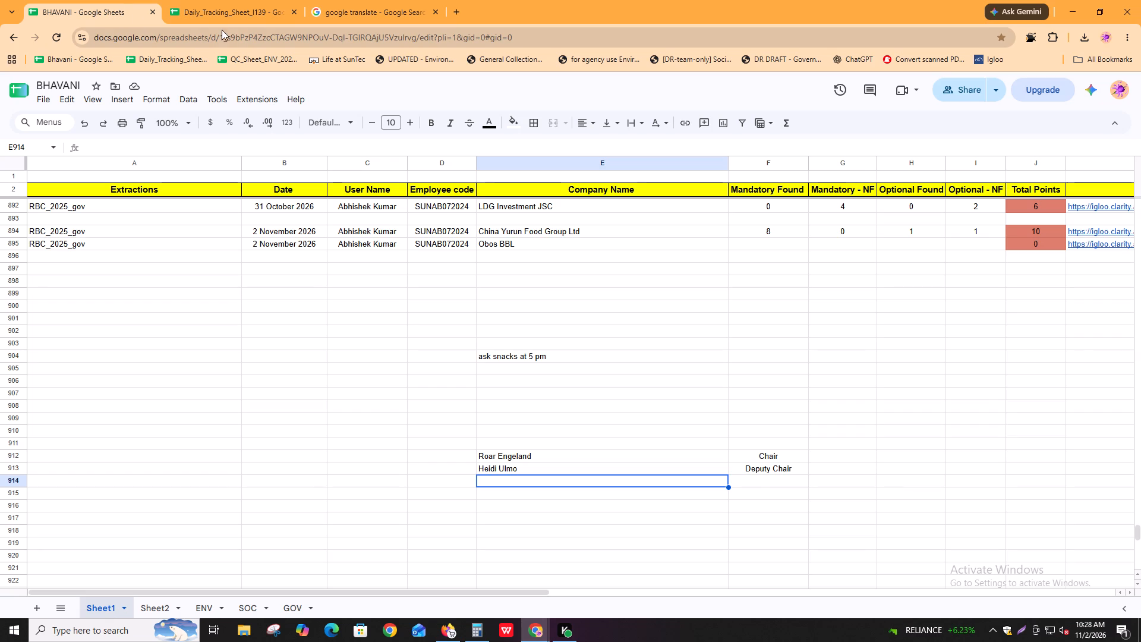
pyautogui.hotkey('ctrl', 'shift', 'v')
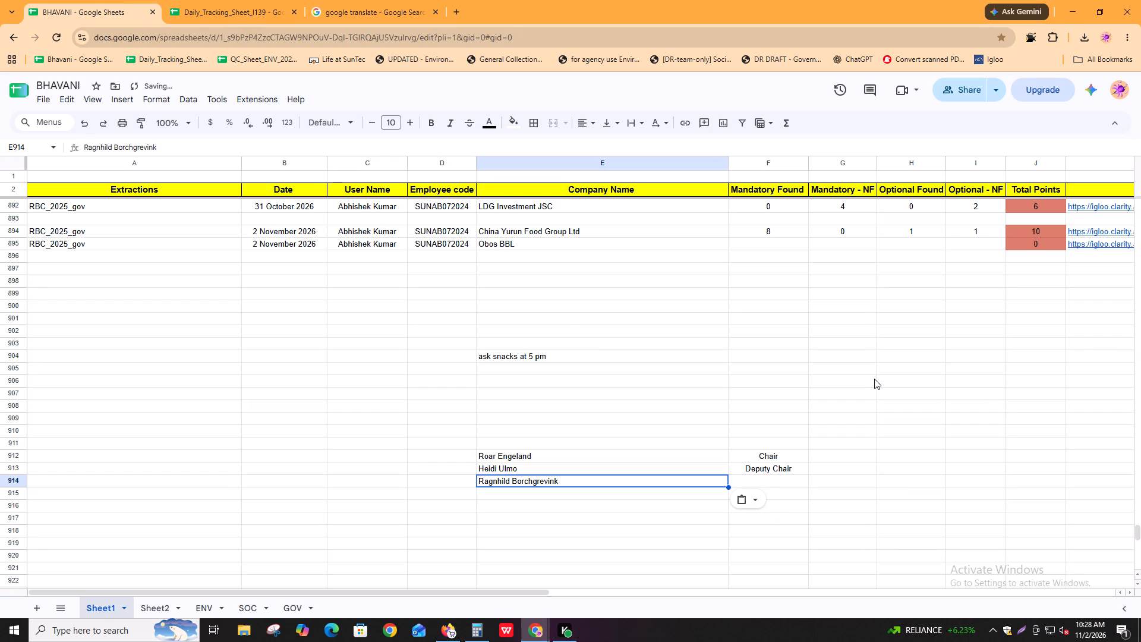
# Copy the title Board Member from the translation into cell F914 beside the first board member's name.
pyautogui.press('Down')
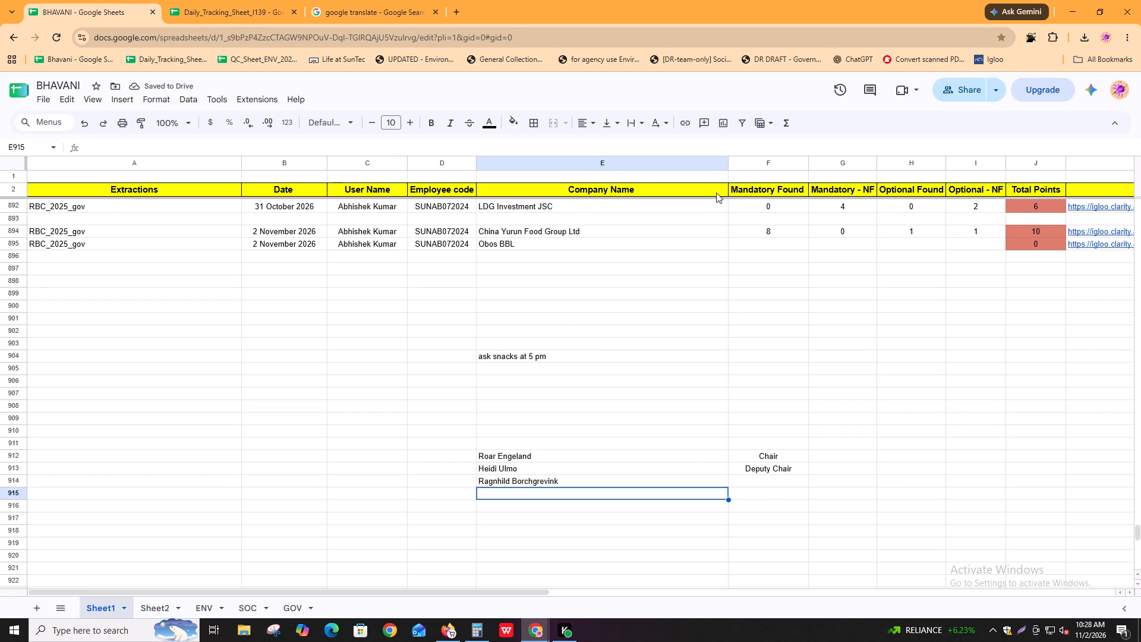
pyautogui.click(362, 0)
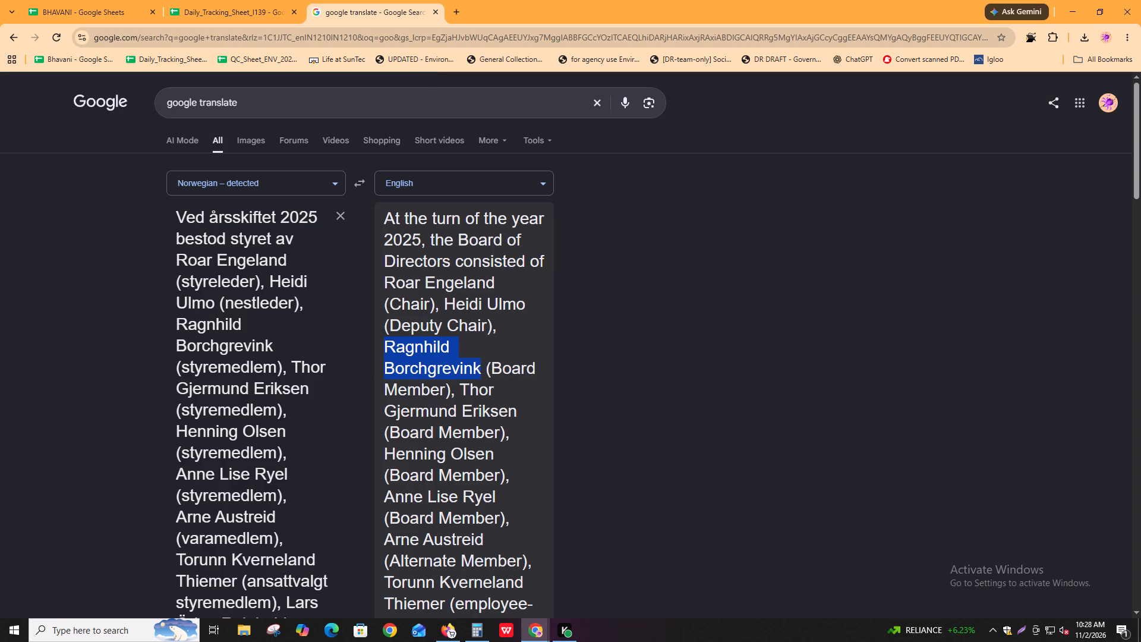
pyautogui.moveTo(493, 363); pyautogui.dragTo(444, 389)
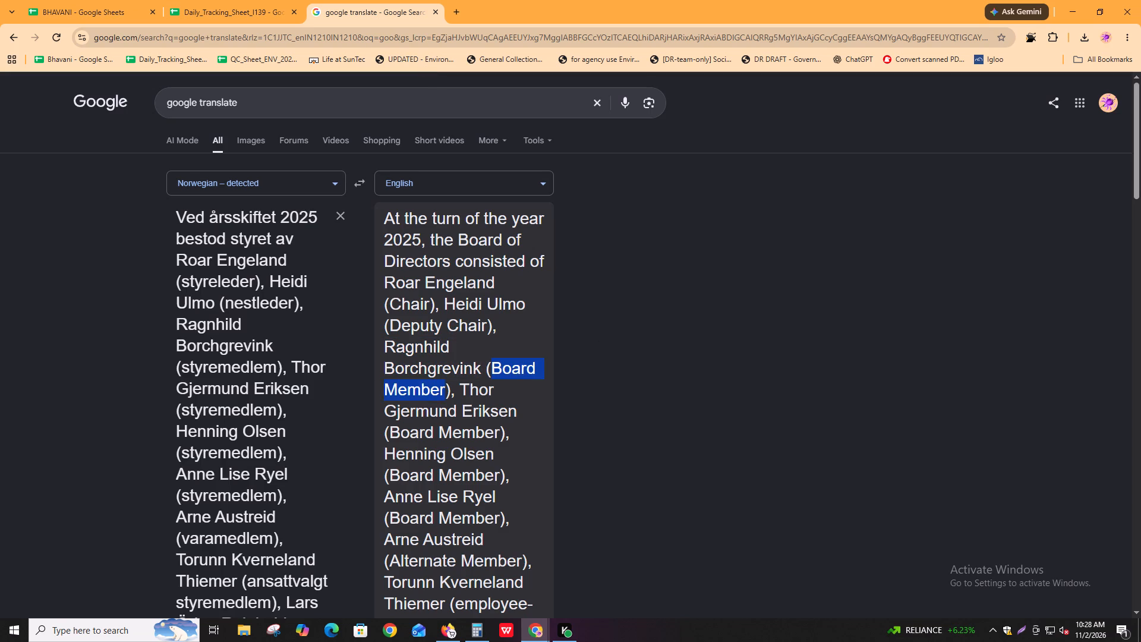
pyautogui.hotkey('ctrl', 'c')
pyautogui.click(112, 0)
pyautogui.press('Right')
pyautogui.press('Up')
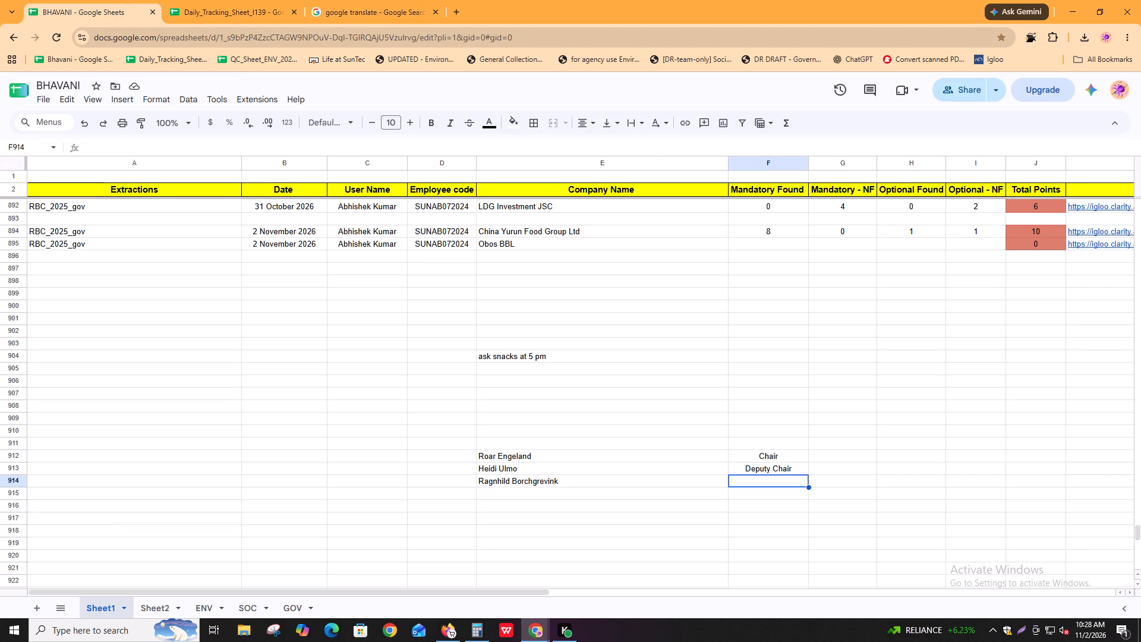
pyautogui.hotkey('ctrl', 'shift', 'v')
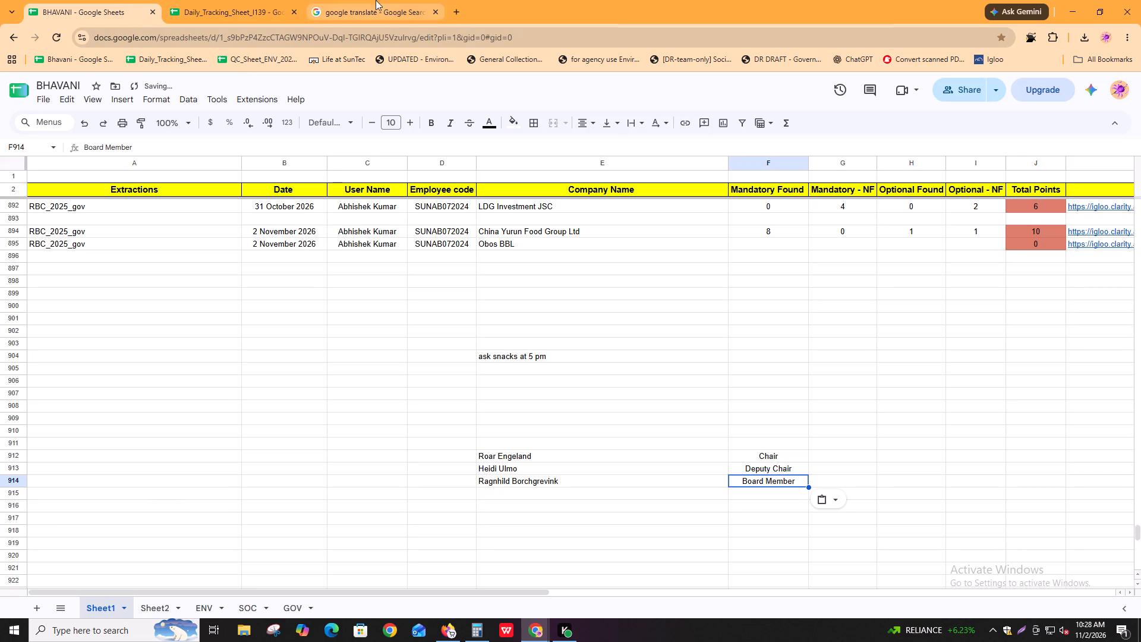
# Copy the second listed board member's name from the translation into cell E915 of the BHAVANI sheet as unformatted text.
pyautogui.click(402, 0)
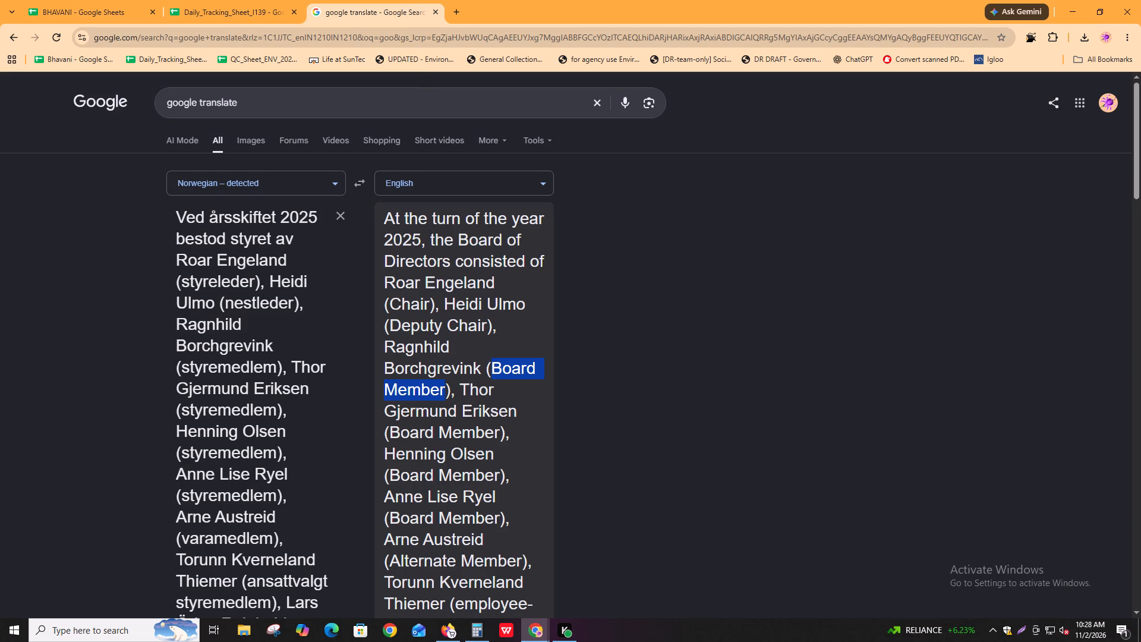
pyautogui.moveTo(462, 386); pyautogui.dragTo(518, 411)
pyautogui.hotkey('ctrl', 'c')
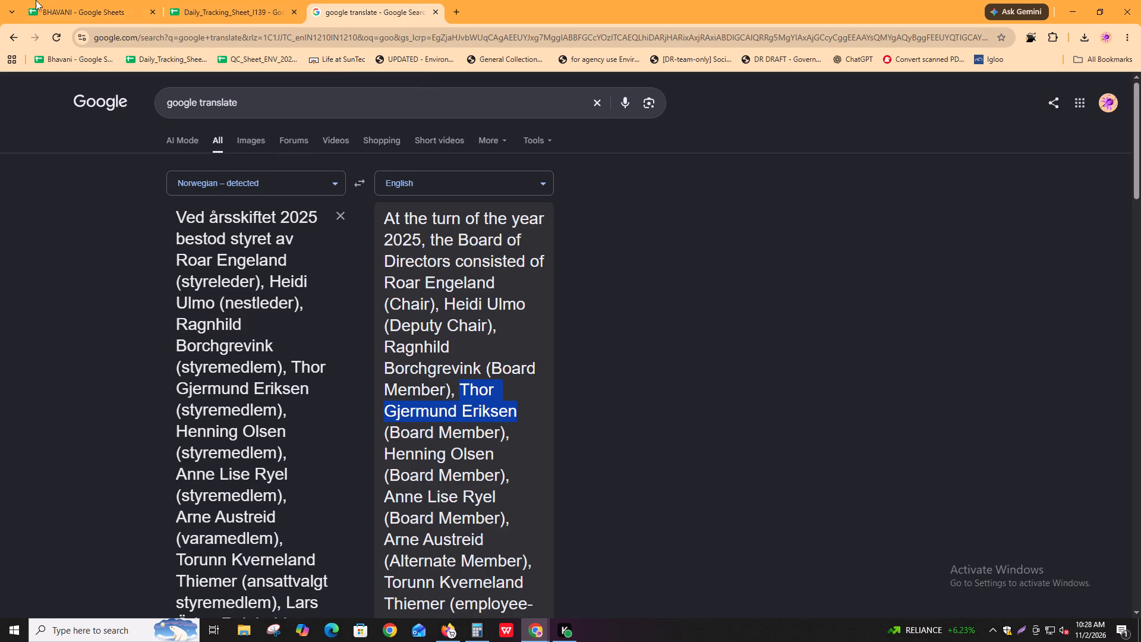
pyautogui.click(101, 0)
pyautogui.click(527, 493)
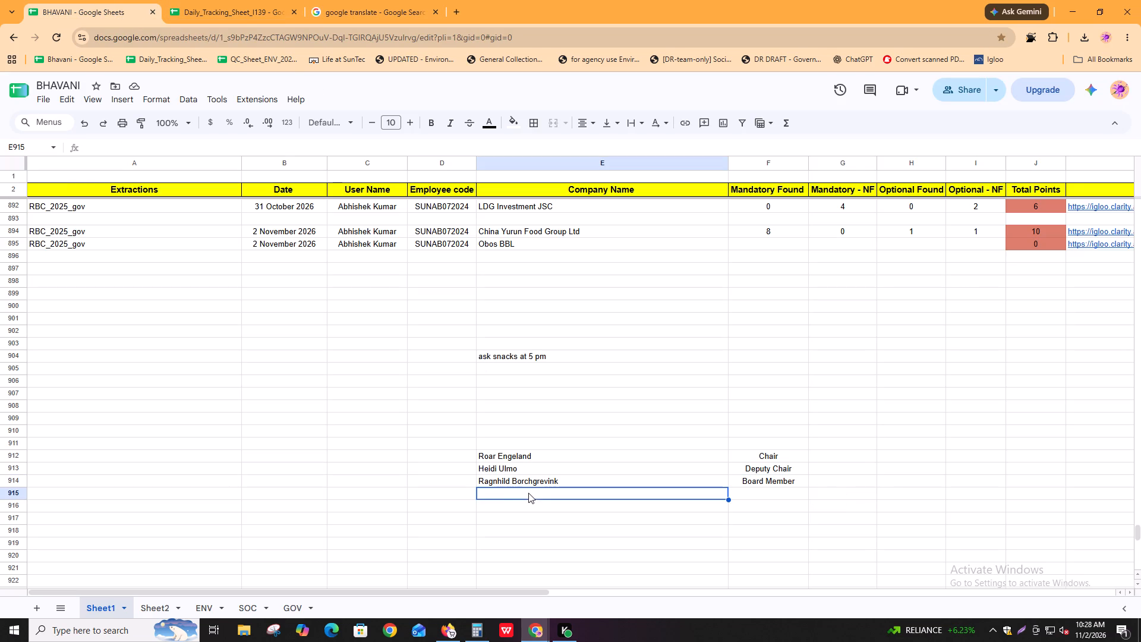
pyautogui.hotkey('ctrl', 'shift', 'v')
# Copy the third listed board member's name from the translation into cell E916 of the BHAVANI sheet as unformatted text.
pyautogui.click(368, 0)
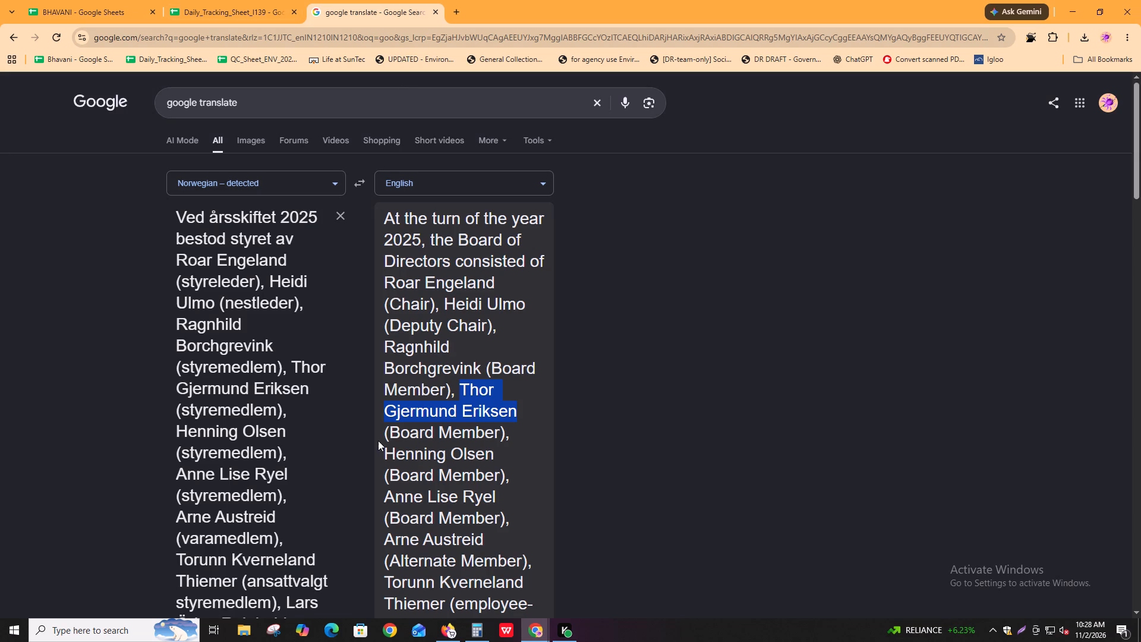
pyautogui.moveTo(384, 455); pyautogui.dragTo(490, 463)
pyautogui.hotkey('ctrl', 'c')
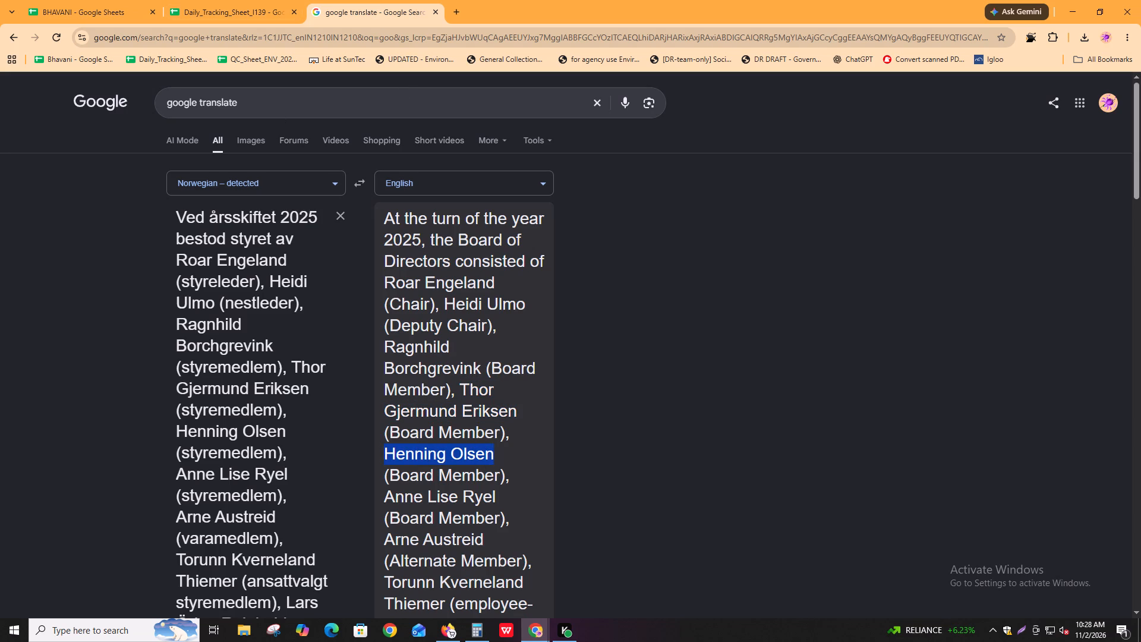
pyautogui.hotkey('ctrl', 'c')
pyautogui.hotkey('ctrl', 'c')
pyautogui.hotkey('ctrl', 'c')
pyautogui.keyDown('ctrl'); pyautogui.click(103, 0); pyautogui.keyUp('ctrl')
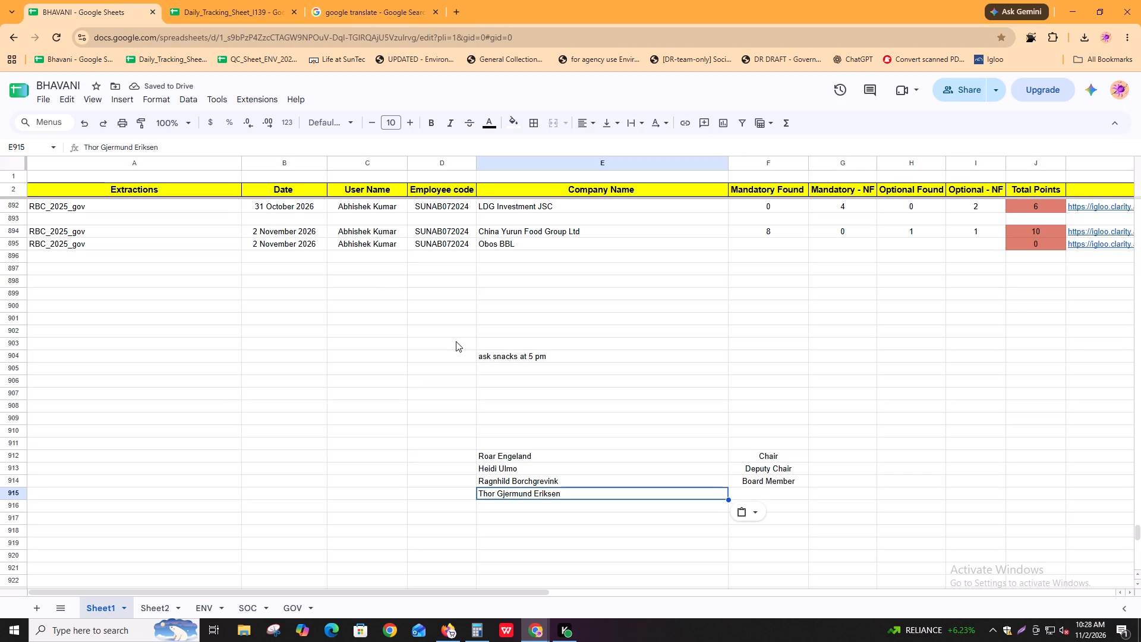
pyautogui.press('Down')
pyautogui.hotkey('ctrl', 'shift', 'v')
# Copy the fourth listed board member's name from the translation into cell E917 of the BHAVANI sheet as unformatted text.
pyautogui.click(354, 0)
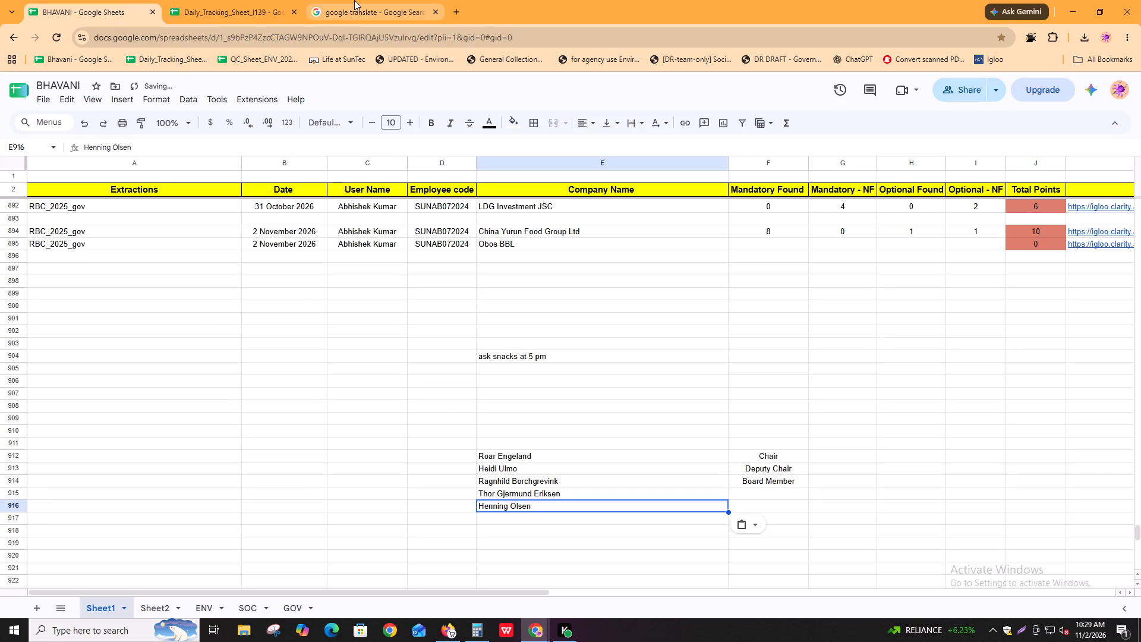
pyautogui.moveTo(386, 494); pyautogui.dragTo(497, 498)
pyautogui.hotkey('ctrl', 'c')
pyautogui.moveTo(0, 0); pyautogui.dragTo(10, 0)
pyautogui.click(61, 0)
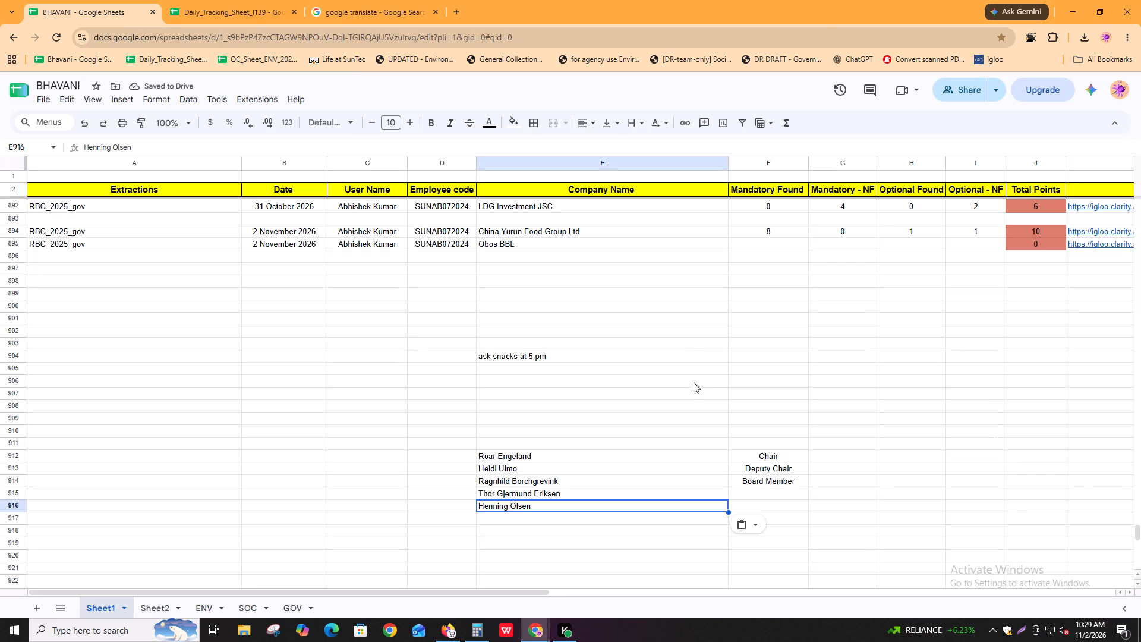
pyautogui.press('Down')
pyautogui.hotkey('ctrl', 'shift', 'v')
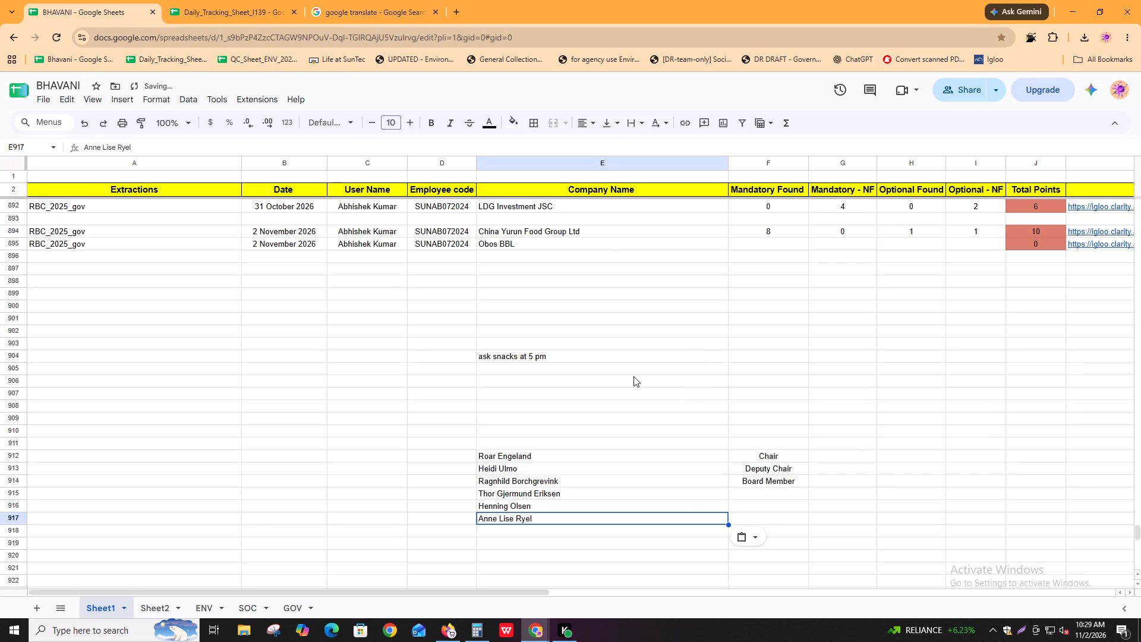
# Copy the name of the alternate member listed after the board members into cell E918 as unformatted text.
pyautogui.press('Down')
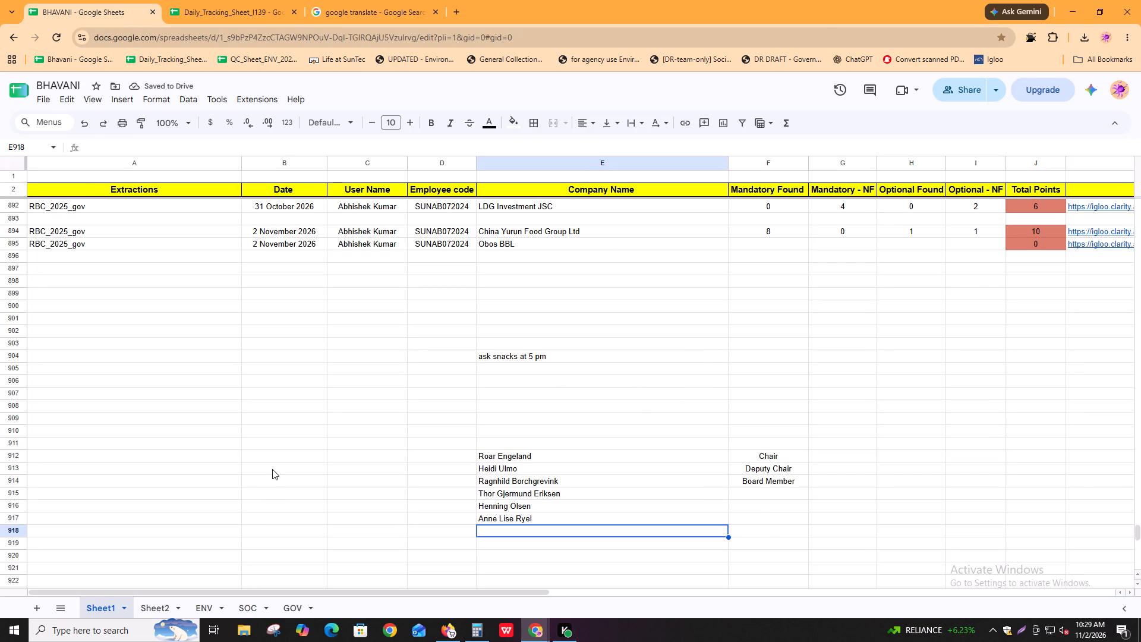
pyautogui.hotkey('ctrl', 'Tab')
pyautogui.hotkey('ctrl', 'Tab')
pyautogui.scroll(-2, 490, 534)
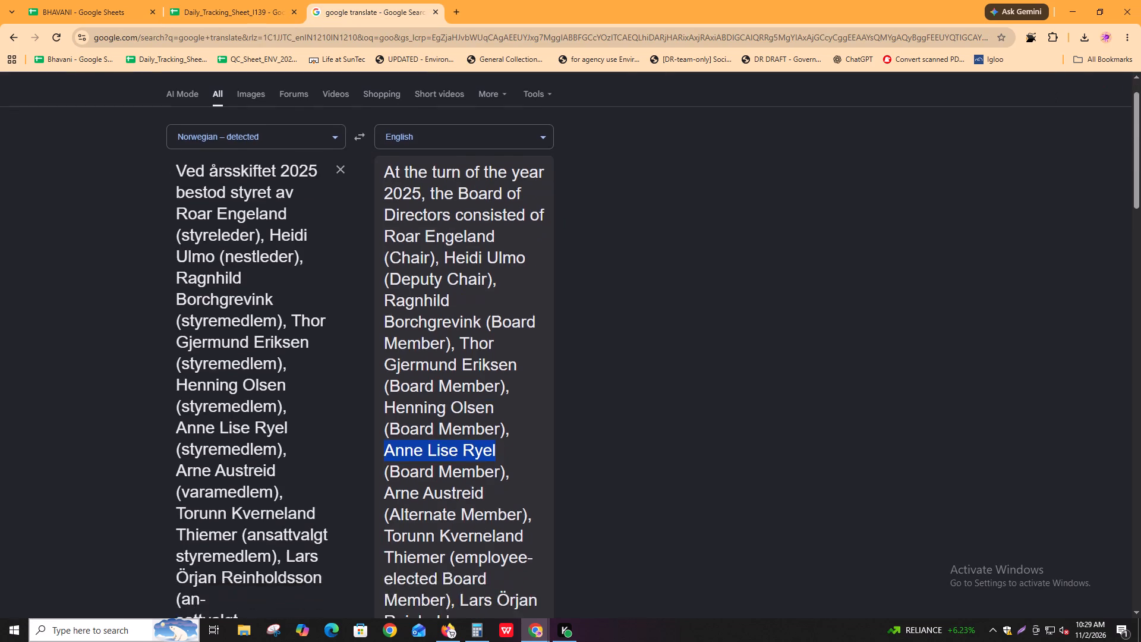
pyautogui.scroll(-1, 490, 532)
pyautogui.moveTo(384, 359); pyautogui.dragTo(482, 363)
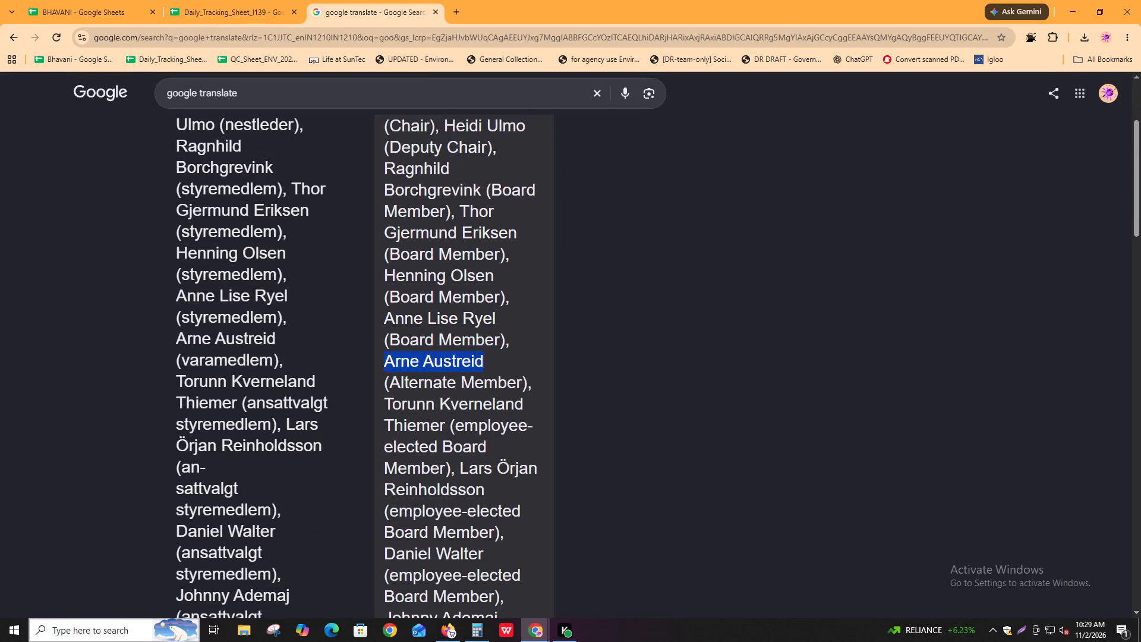
pyautogui.moveTo(482, 363); pyautogui.dragTo(485, 363)
pyautogui.hotkey('ctrl', 'c')
pyautogui.click(94, 0)
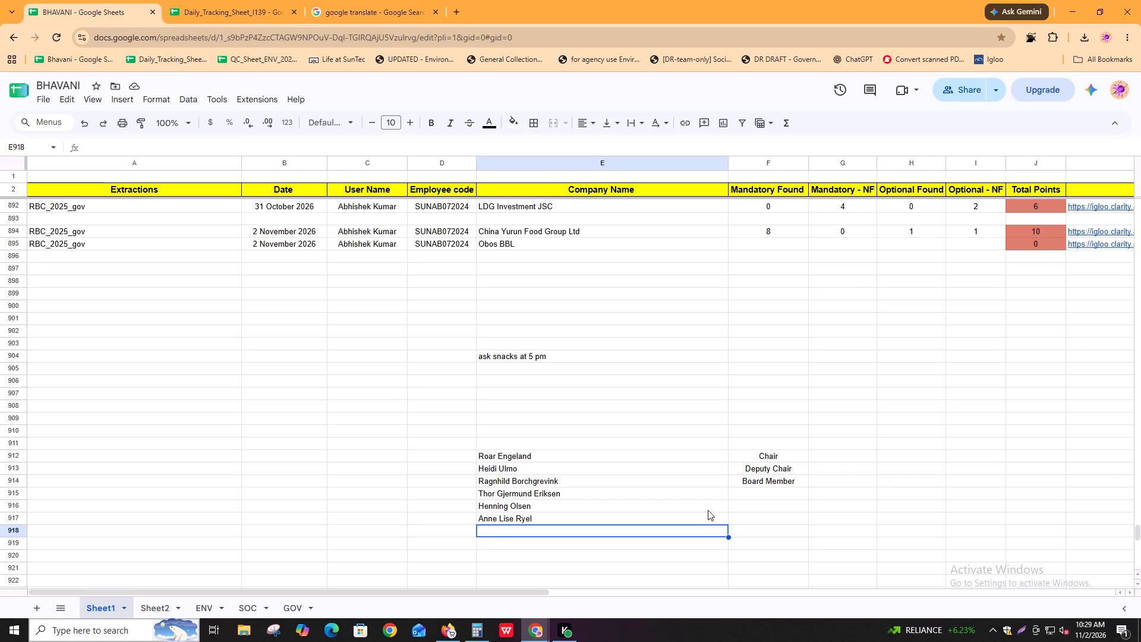
pyautogui.hotkey('ctrl', 'shift', 'v')
# Copy the title Alternate Member from the translation into cell F918 beside the alternate member's name, as unformatted text.
pyautogui.click(759, 536)
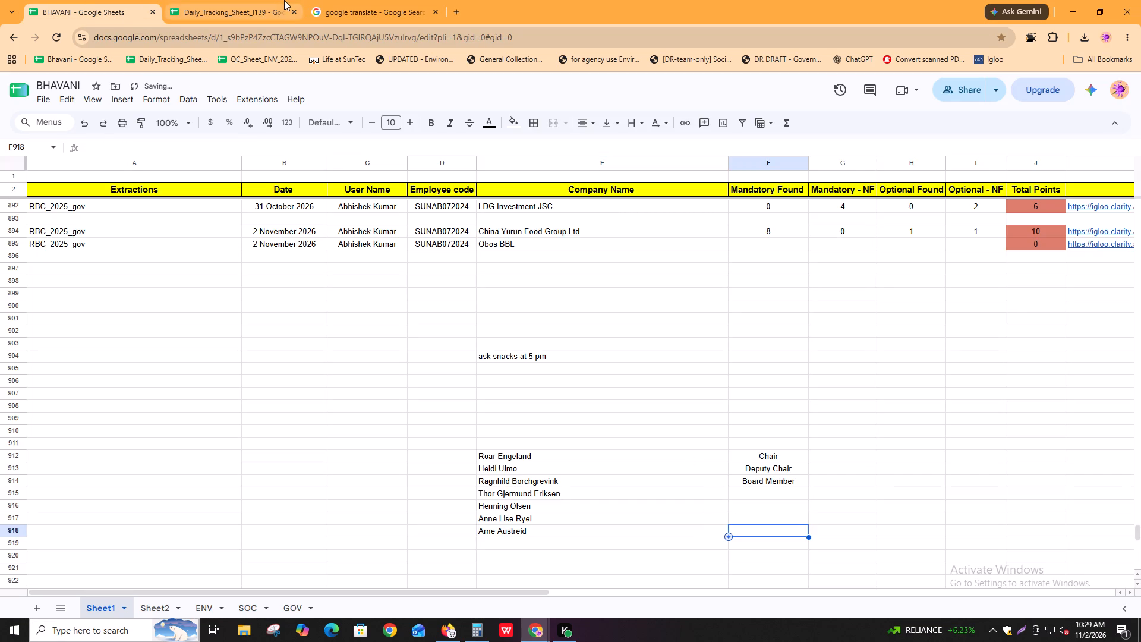
pyautogui.click(430, 0)
pyautogui.moveTo(390, 383); pyautogui.dragTo(488, 385)
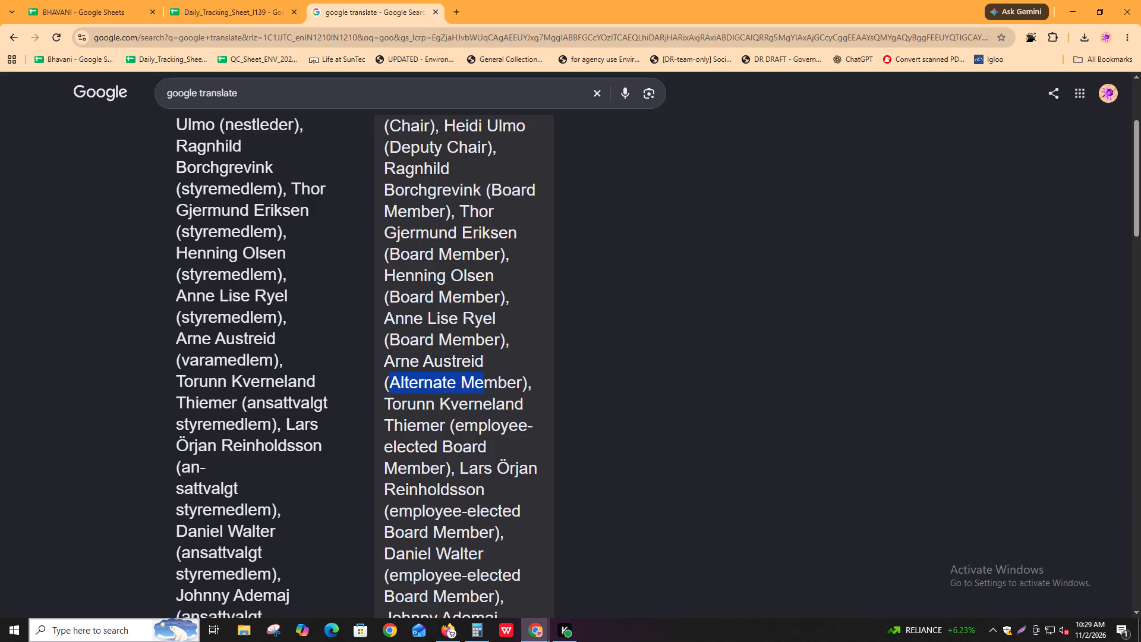
pyautogui.moveTo(488, 385); pyautogui.dragTo(521, 384)
pyautogui.hotkey('ctrl', 'c')
pyautogui.click(164, 0)
pyautogui.click(89, 8)
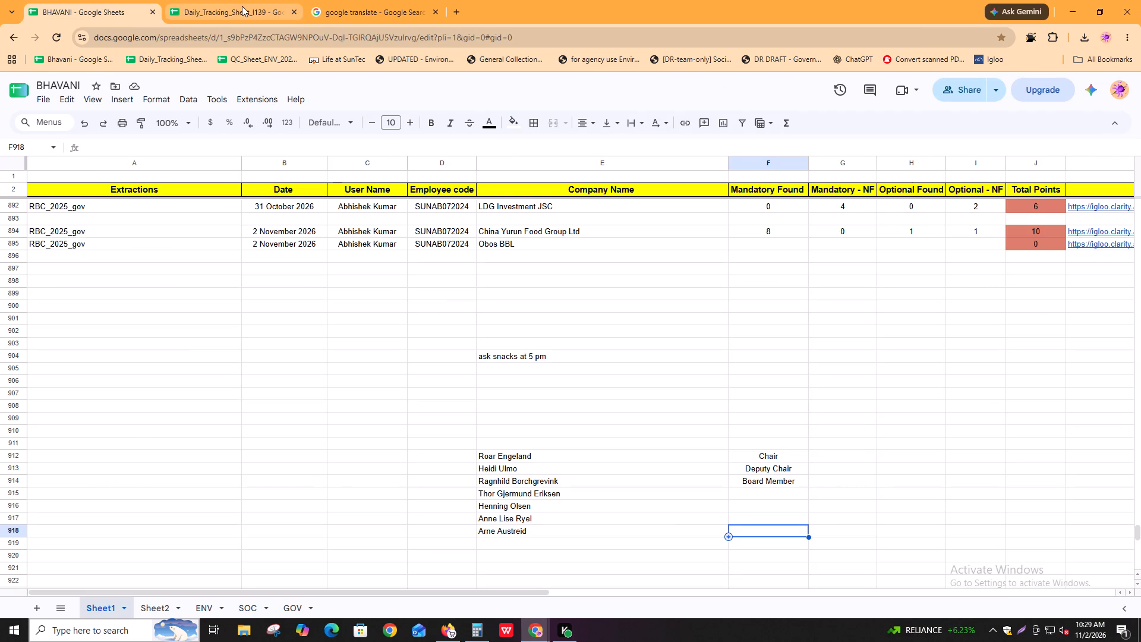
pyautogui.hotkey('ctrl', 'shift', 'b')
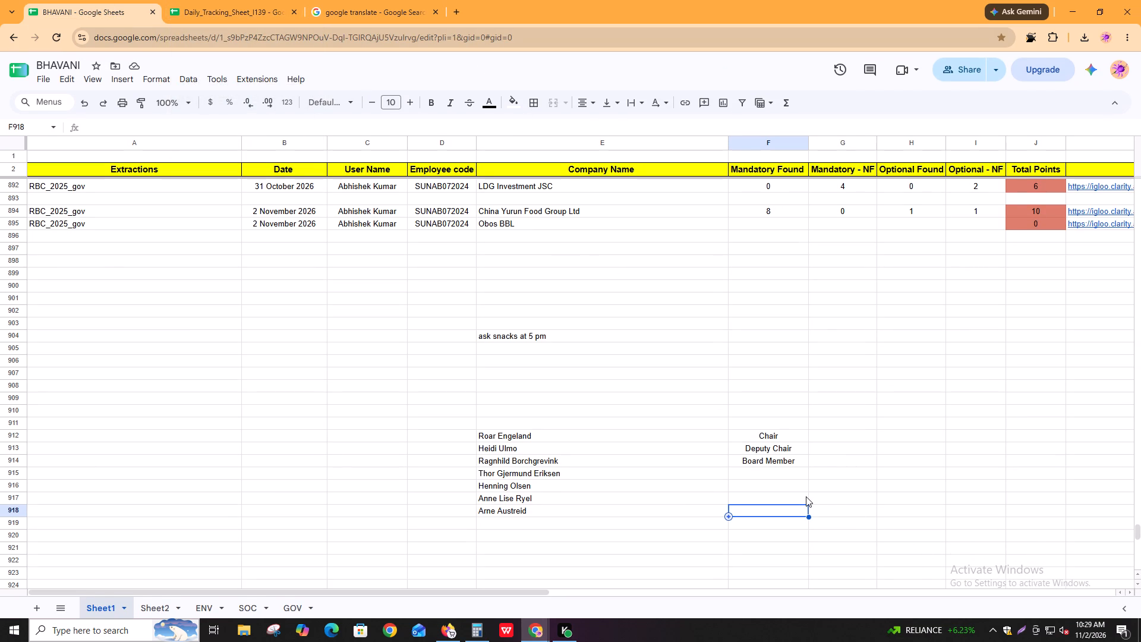
pyautogui.hotkey('ctrl', 'shift', 'b')
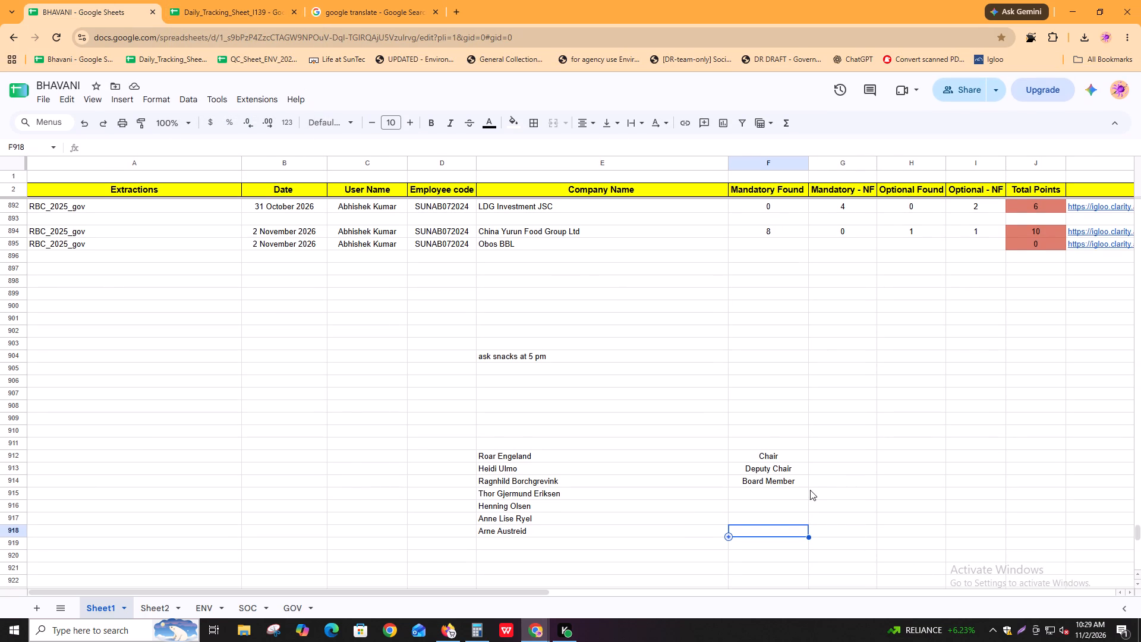
pyautogui.click(771, 533)
pyautogui.hotkey('ctrl', 'shift', 'v')
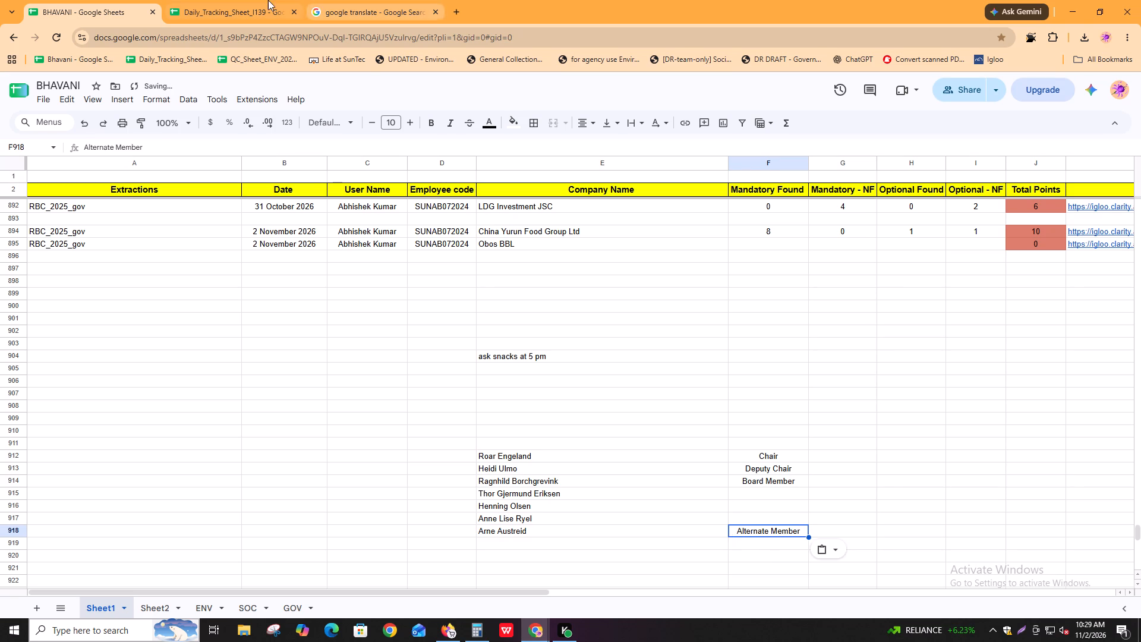
# Copy the first employee-elected board member's name from the translation into cell E919 as unformatted text.
pyautogui.click(376, 0)
pyautogui.moveTo(387, 407); pyautogui.dragTo(486, 408)
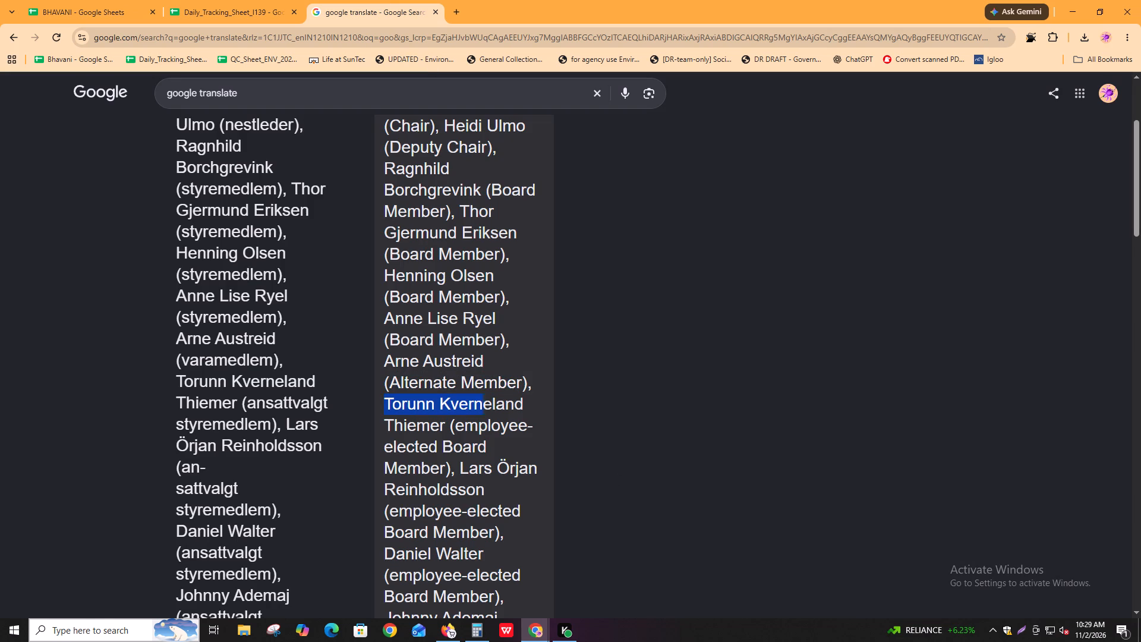
pyautogui.moveTo(486, 408); pyautogui.dragTo(445, 432)
pyautogui.hotkey('ctrl', 'c')
pyautogui.hotkey('ctrl', 'c')
pyautogui.hotkey('ctrl', 'c')
pyautogui.click(77, 0)
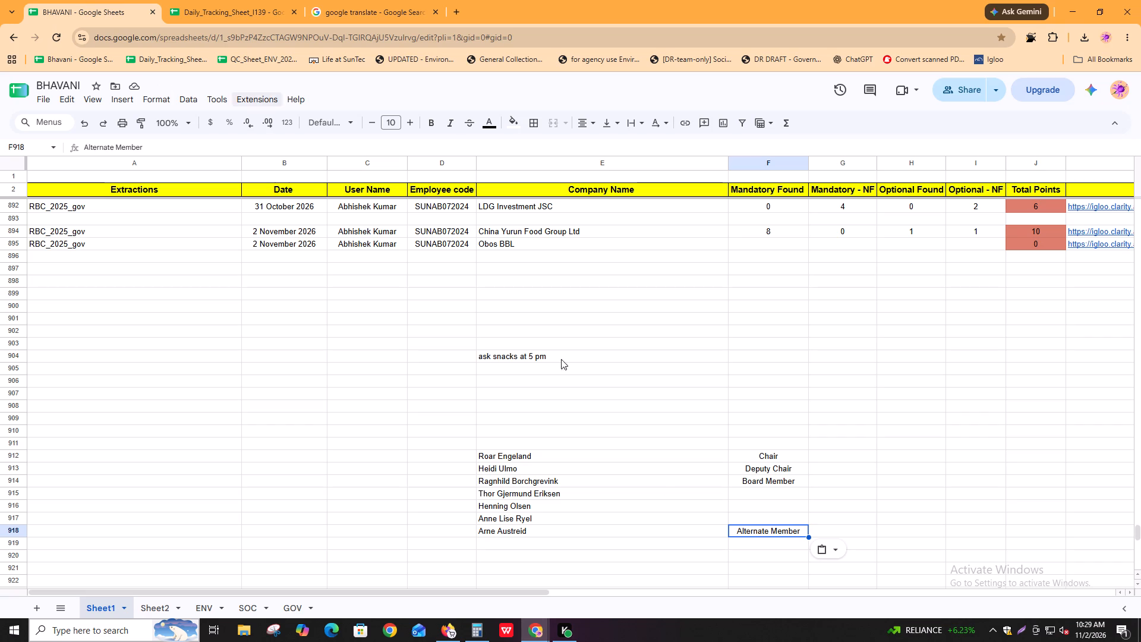
pyautogui.click(604, 547)
pyautogui.hotkey('ctrl', 'shift', 'v')
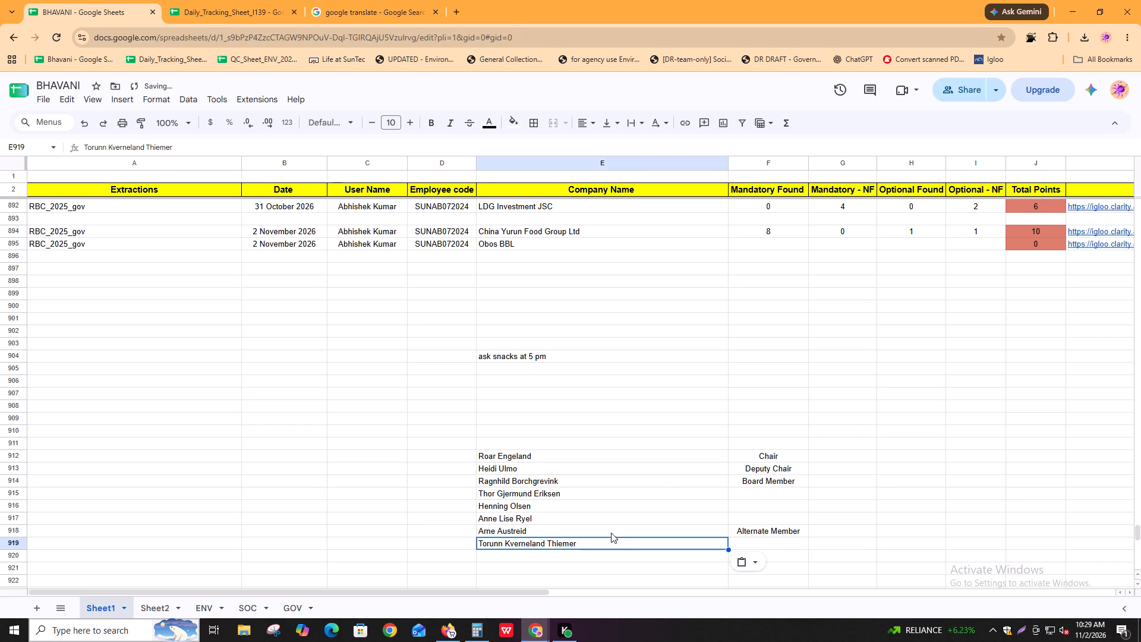
# Copy the title employee-elected Board Member from the translation into cell F919 beside that member's name, as unformatted text.
pyautogui.click(401, 0)
pyautogui.moveTo(458, 427); pyautogui.dragTo(458, 428)
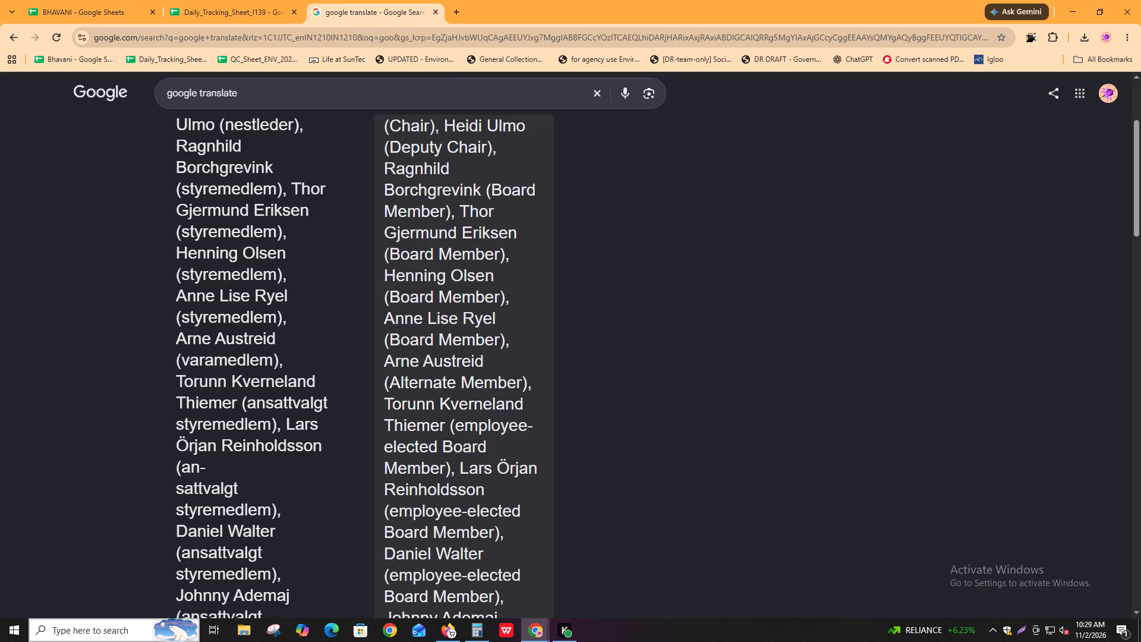
pyautogui.moveTo(458, 428); pyautogui.dragTo(446, 462)
pyautogui.hotkey('ctrl', 'c')
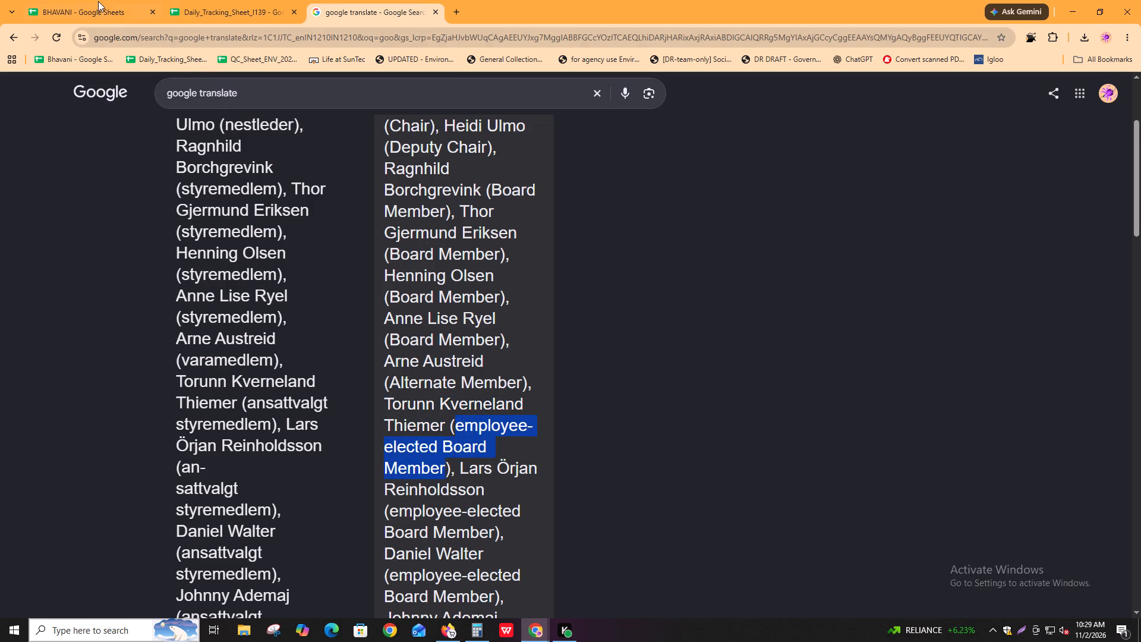
pyautogui.click(97, 0)
pyautogui.press('Right')
pyautogui.hotkey('ctrl', 'shift', 'v')
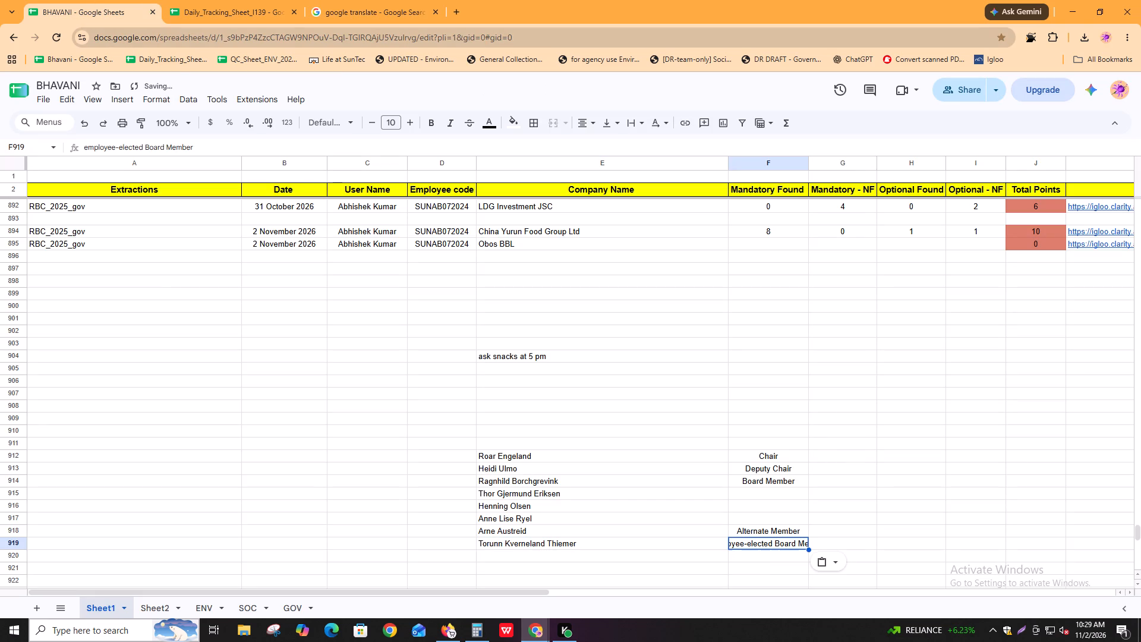
# Copy the second employee-elected board member's name from the translation into cell E920 as unformatted text.
pyautogui.click(346, 0)
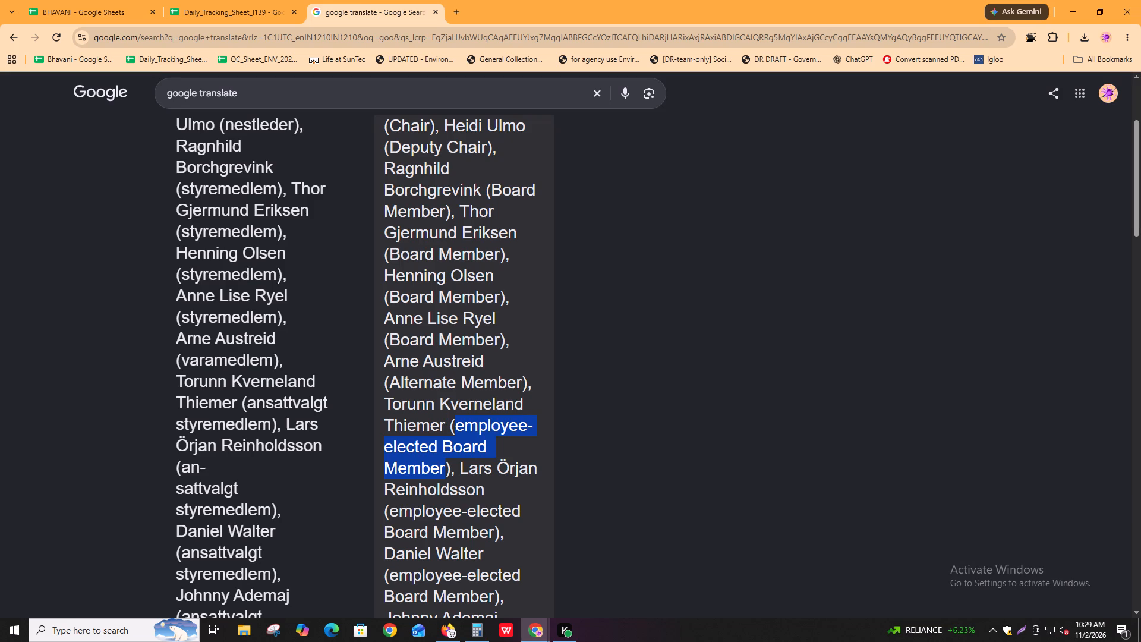
pyautogui.moveTo(462, 467); pyautogui.dragTo(487, 484)
pyautogui.hotkey('ctrl', 'c')
pyautogui.click(67, 0)
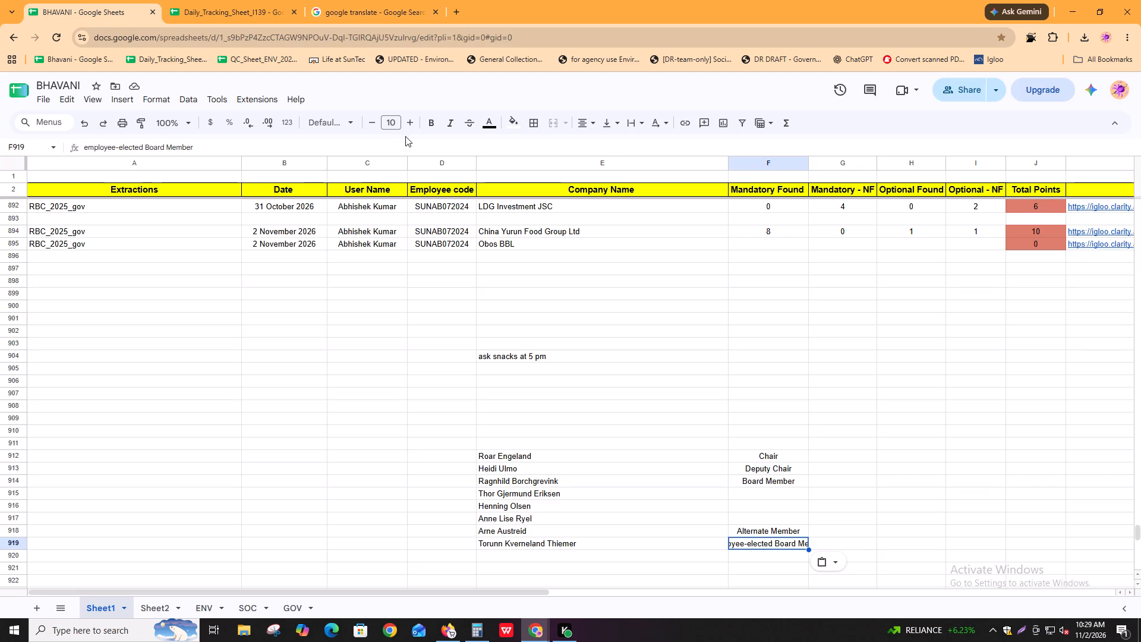
pyautogui.press('Down')
pyautogui.press('Left')
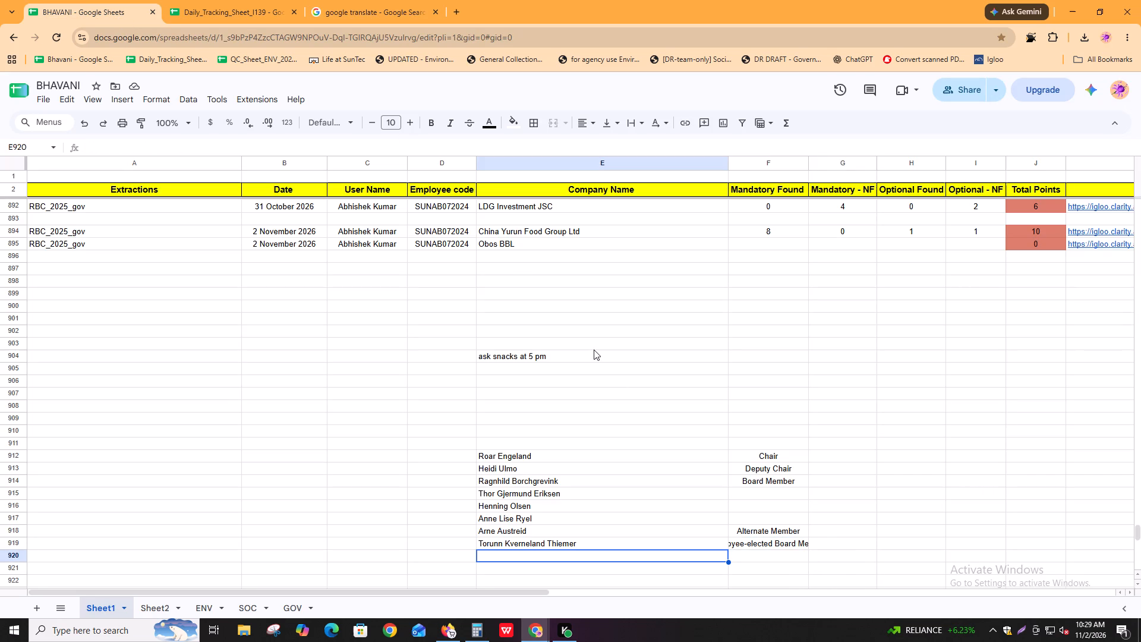
pyautogui.hotkey('ctrl', 'shift', 'v')
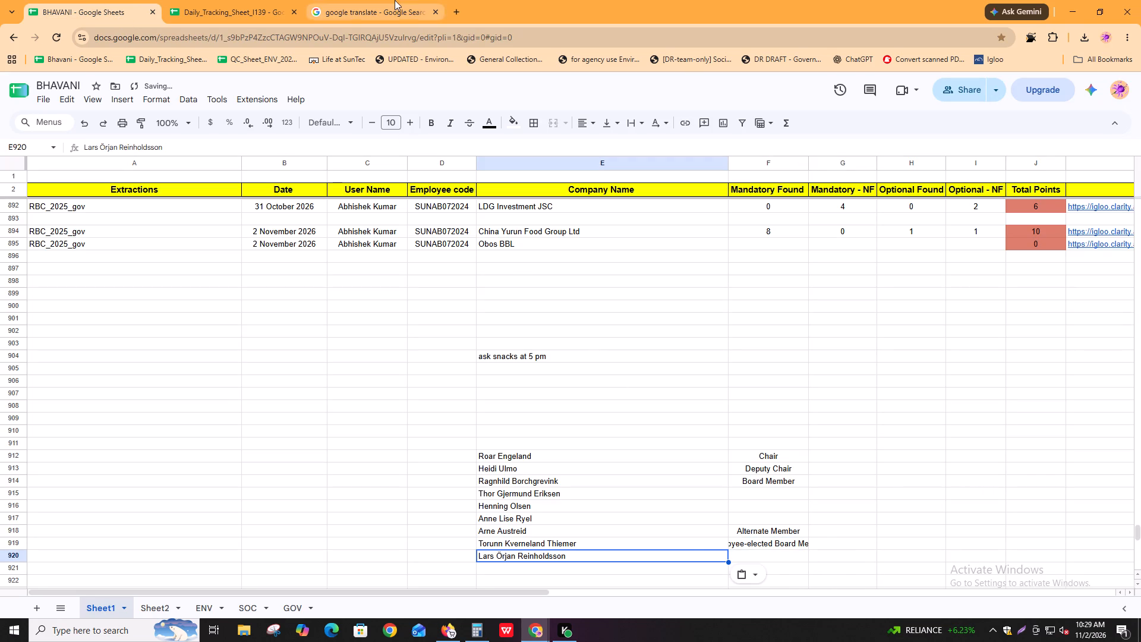
# Copy the third employee-elected board member's name from the translation into cell E921 as unformatted text.
pyautogui.click(395, 0)
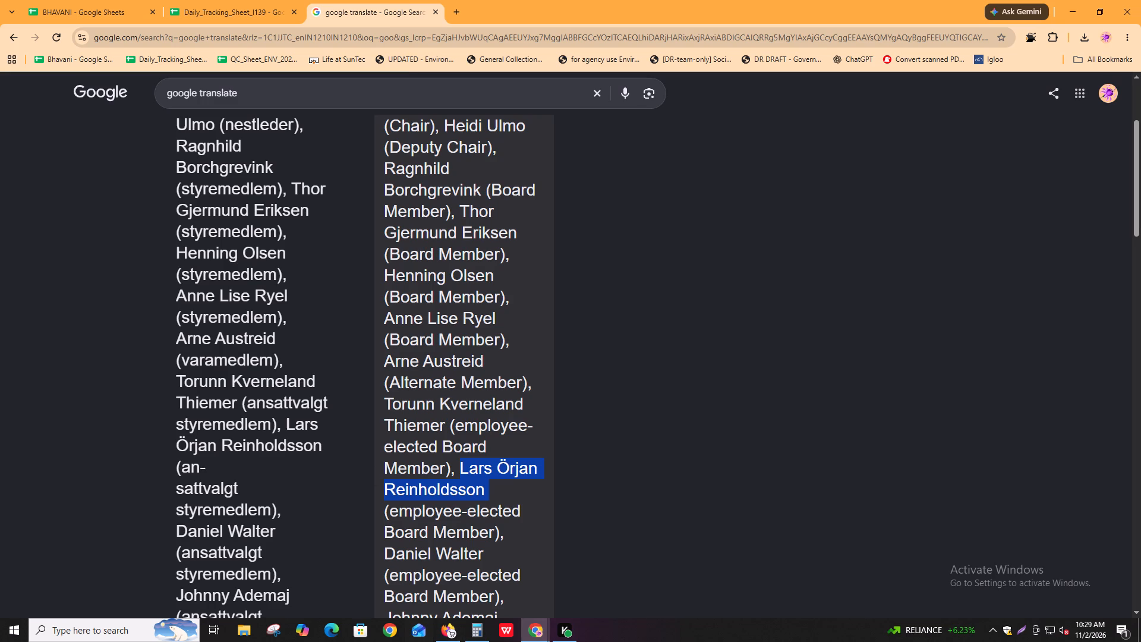
pyautogui.moveTo(394, 512); pyautogui.dragTo(481, 530)
pyautogui.click(471, 524)
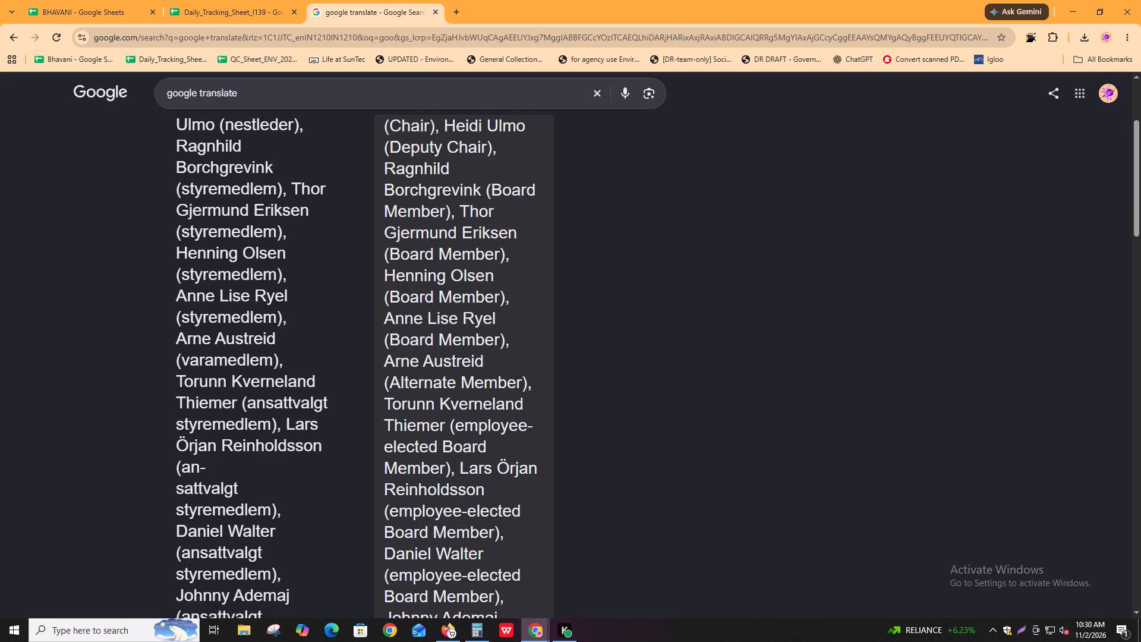
pyautogui.scroll(-2, 430, 554)
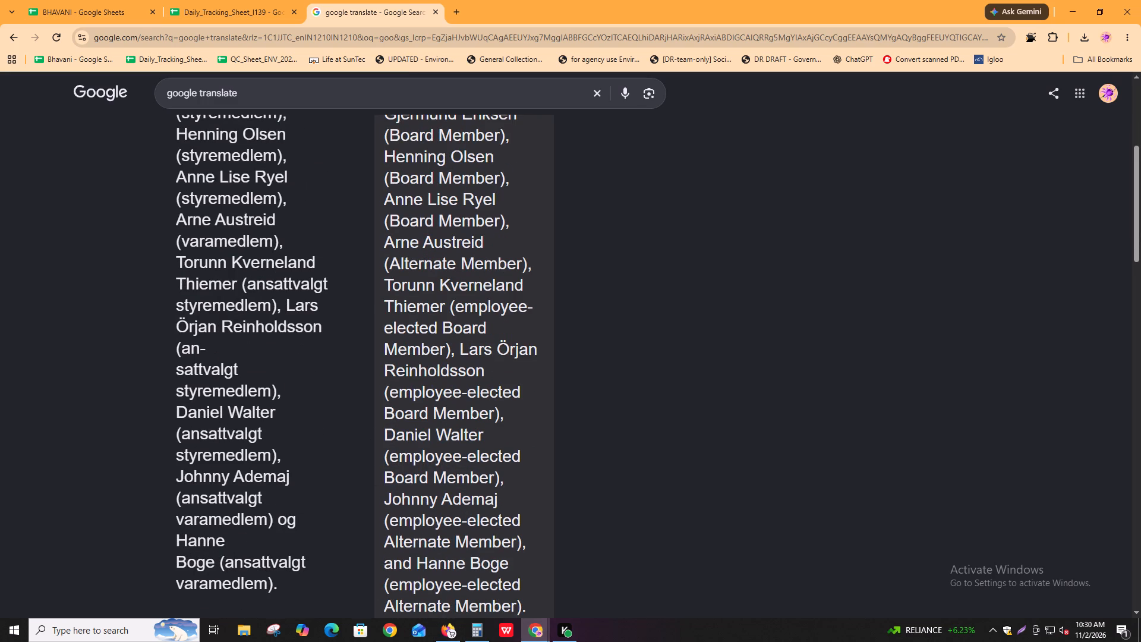
pyautogui.moveTo(384, 438); pyautogui.dragTo(487, 432)
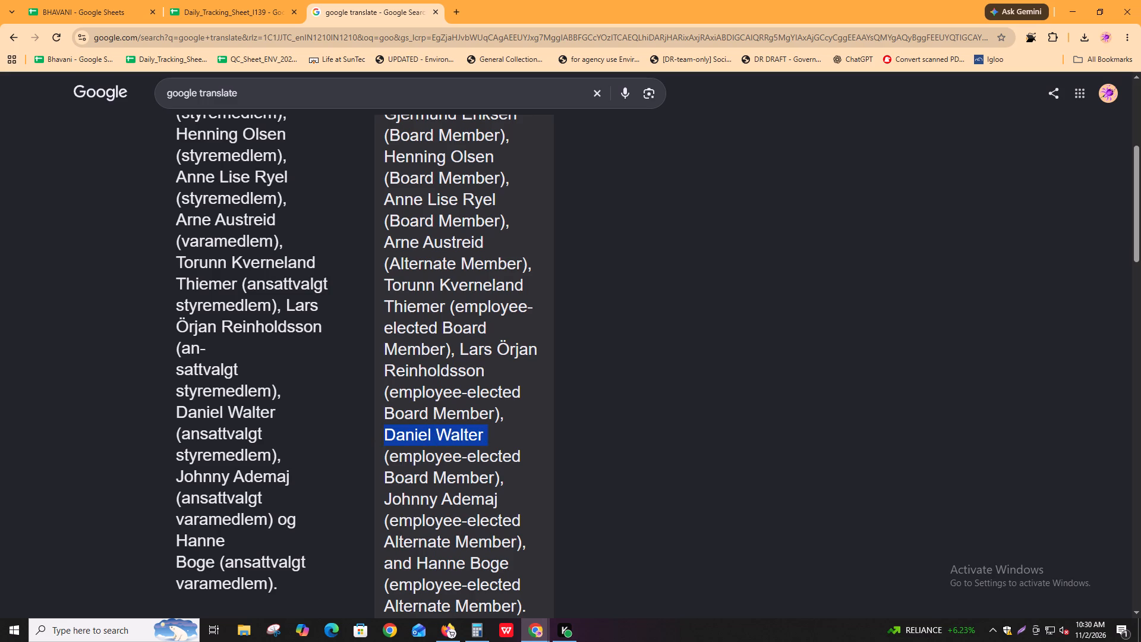
pyautogui.moveTo(487, 432); pyautogui.dragTo(483, 430)
pyautogui.hotkey('ctrl', 'c')
pyautogui.hotkey('ctrl', 'c')
pyautogui.hotkey('ctrl', 'c')
pyautogui.click(79, 0)
pyautogui.click(619, 571)
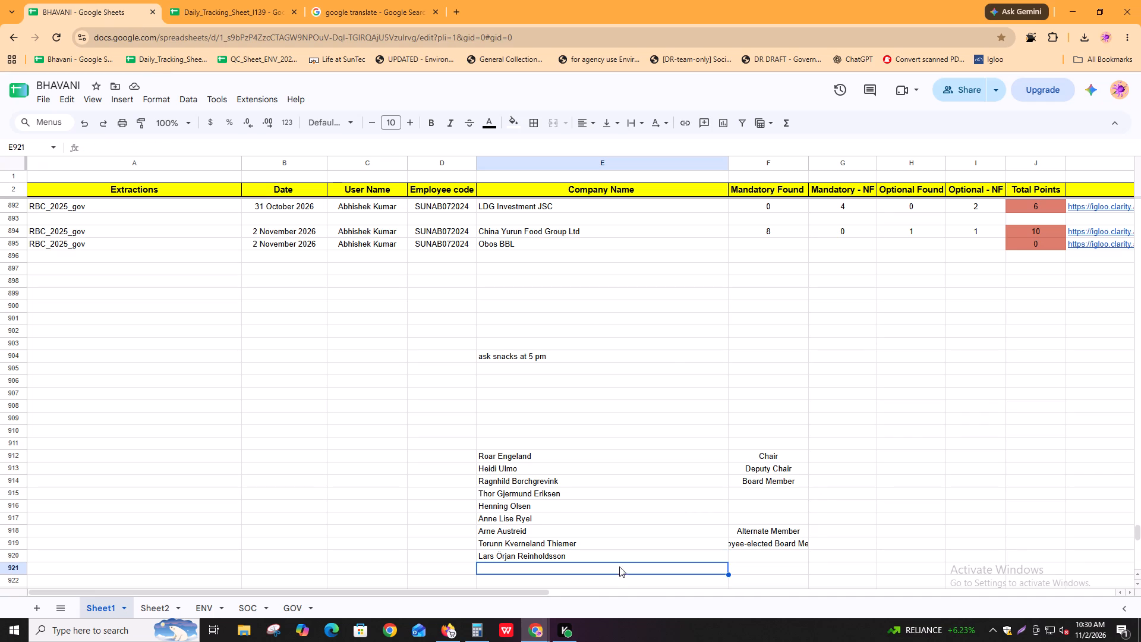
pyautogui.hotkey('ctrl', 'shift', 'v')
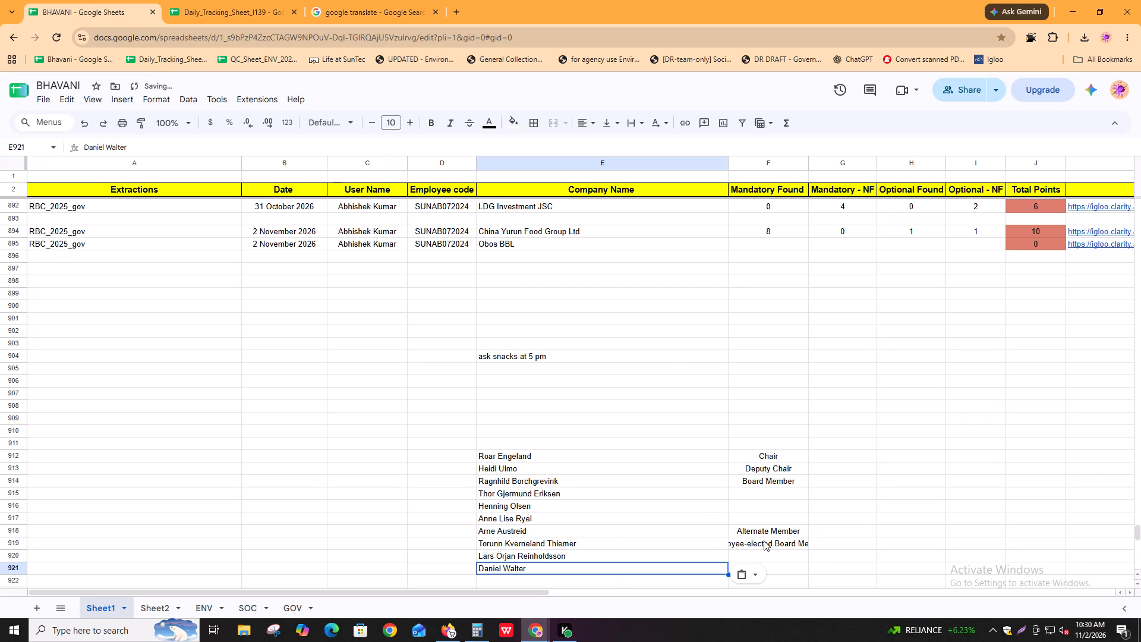
# Fill the title employee-elected Board Member from F919 down to F921 for the other two employee-elected board members.
pyautogui.moveTo(762, 543); pyautogui.dragTo(761, 564)
pyautogui.hotkey('ctrl', 'd')
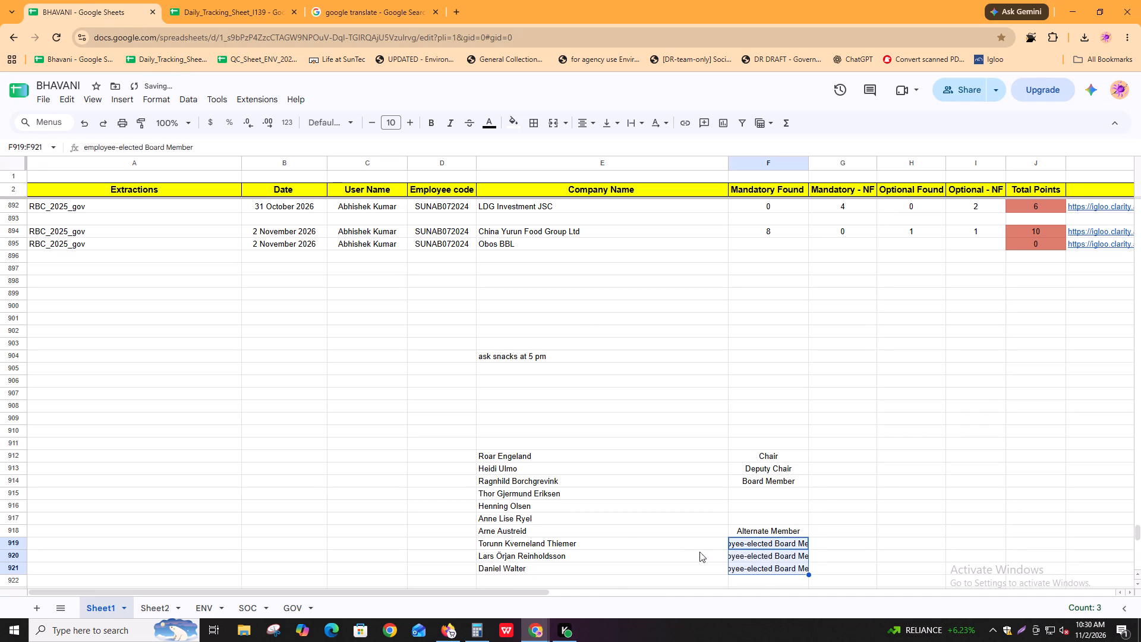
# Copy the first employee-elected alternate member's name from the translation into cell E922 as unformatted text.
pyautogui.click(669, 581)
pyautogui.scroll(-4, 693, 560)
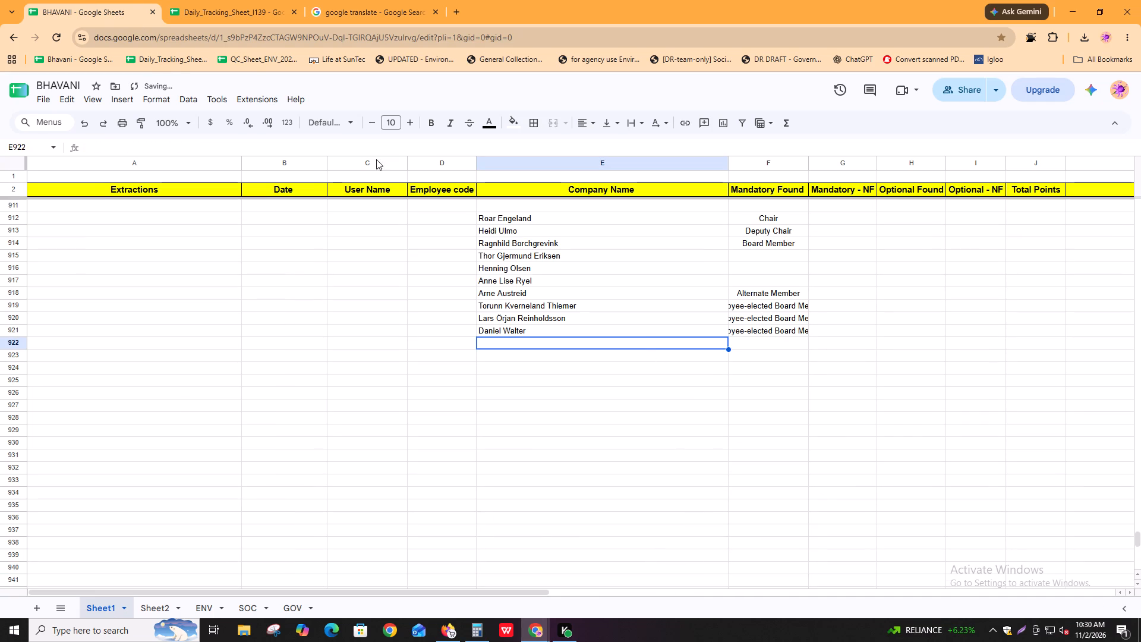
pyautogui.click(400, 0)
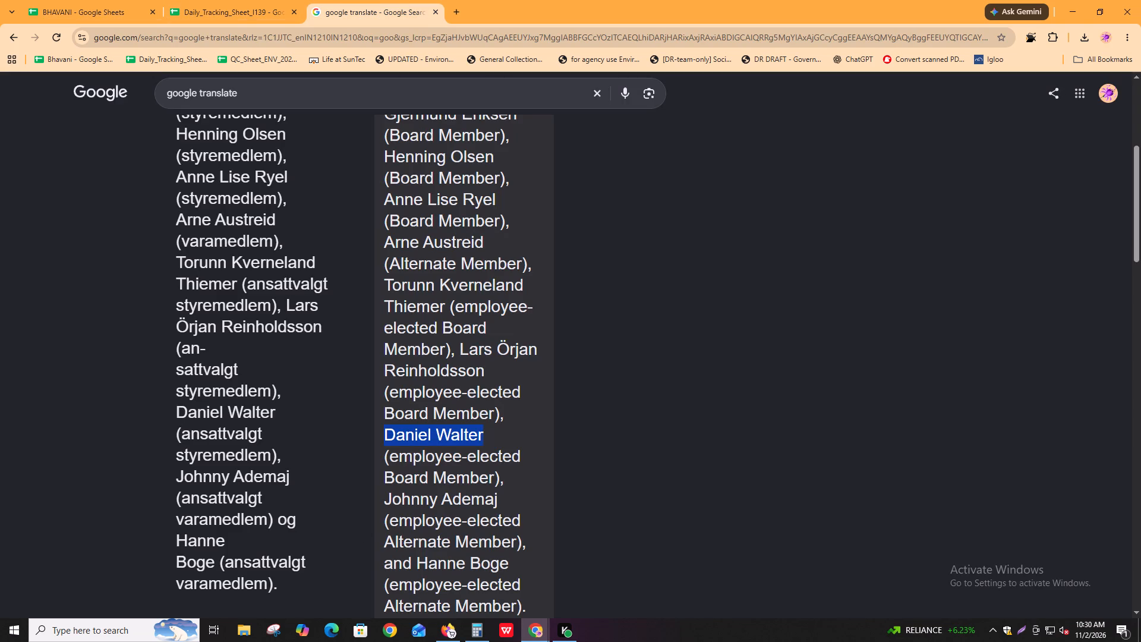
pyautogui.moveTo(387, 499); pyautogui.dragTo(467, 506)
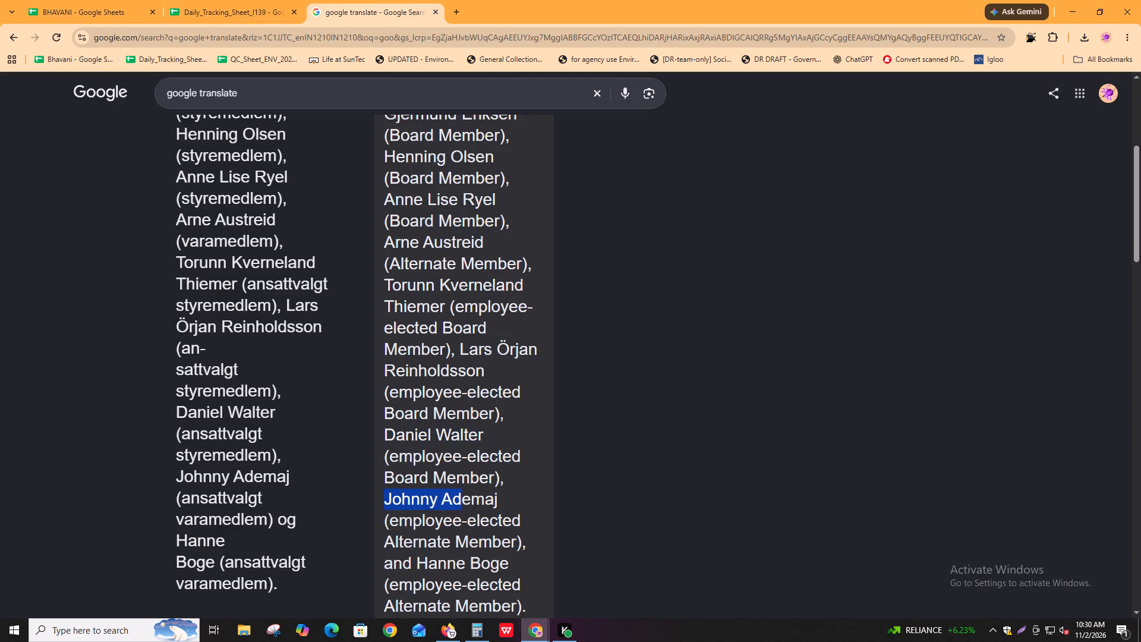
pyautogui.moveTo(467, 506); pyautogui.dragTo(503, 502)
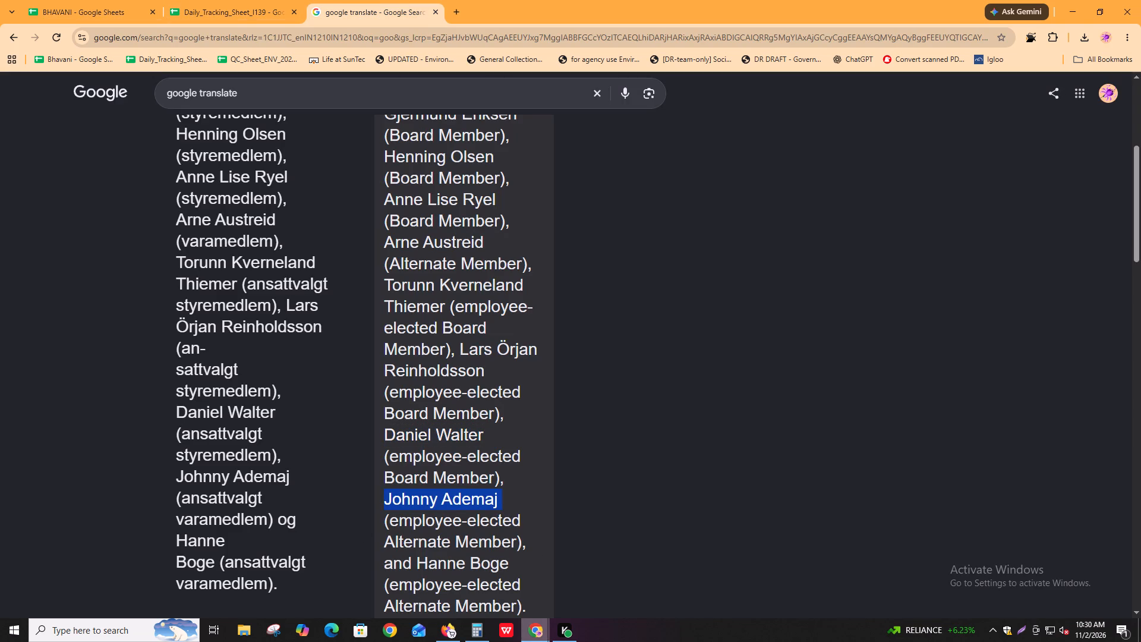
pyautogui.hotkey('ctrl', 'c')
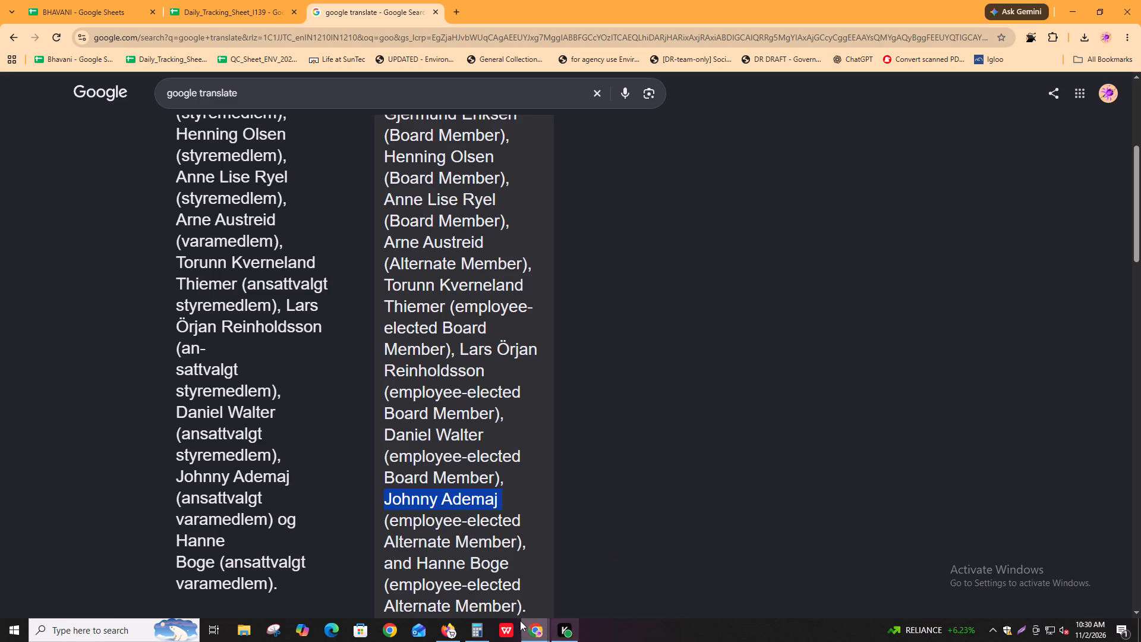
pyautogui.hotkey('ctrl', 'c')
pyautogui.hotkey('ctrl', 'c')
pyautogui.click(104, 0)
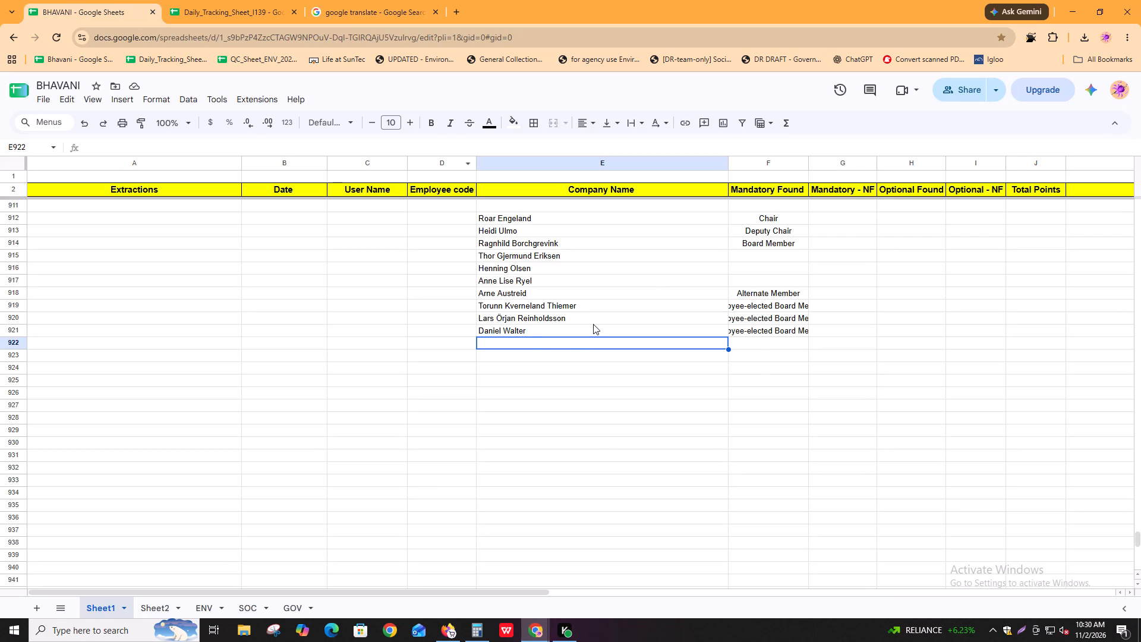
pyautogui.hotkey('ctrl', 'shift', 'v')
# Copy the title employee-elected Alternate Member from the translation into cell F922 as unformatted text.
pyautogui.click(746, 340)
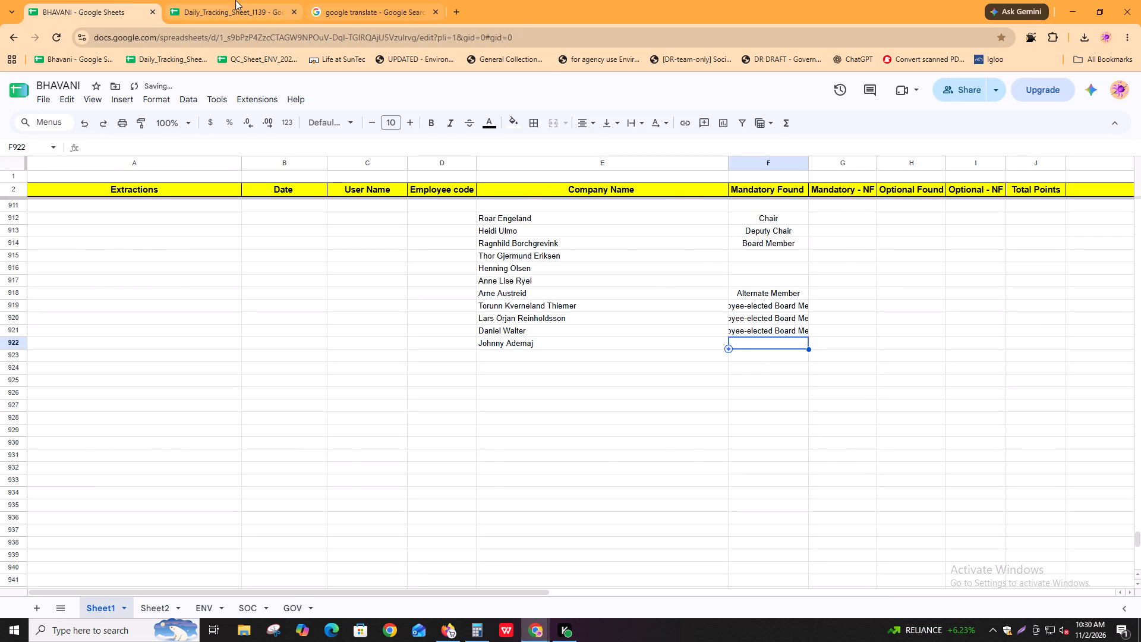
pyautogui.click(232, 0)
pyautogui.click(390, 0)
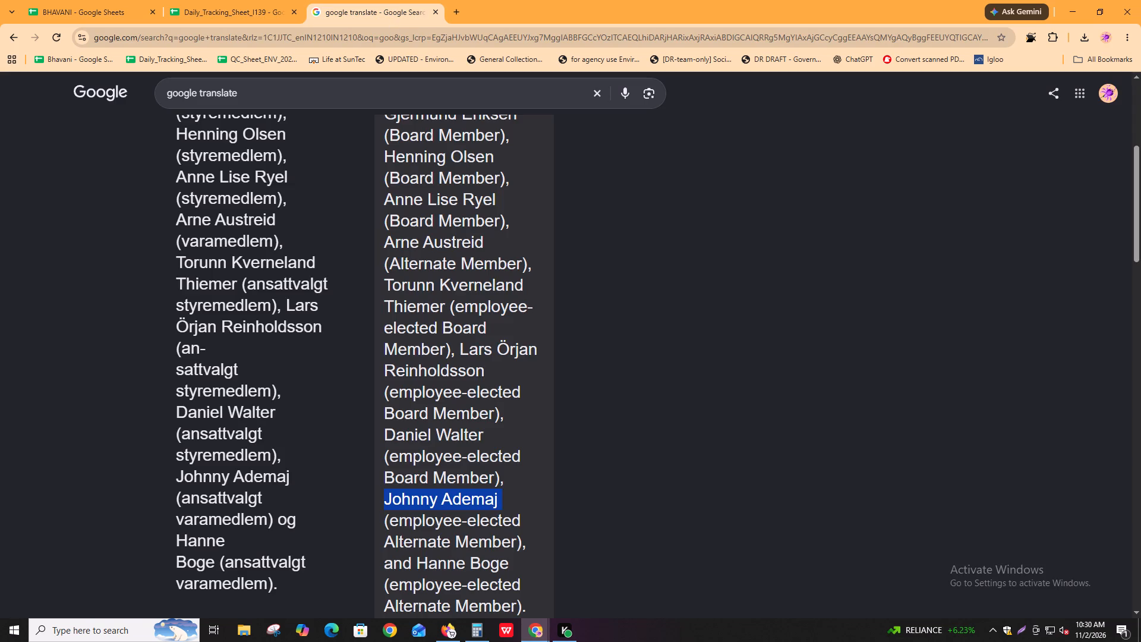
pyautogui.moveTo(390, 523); pyautogui.dragTo(517, 548)
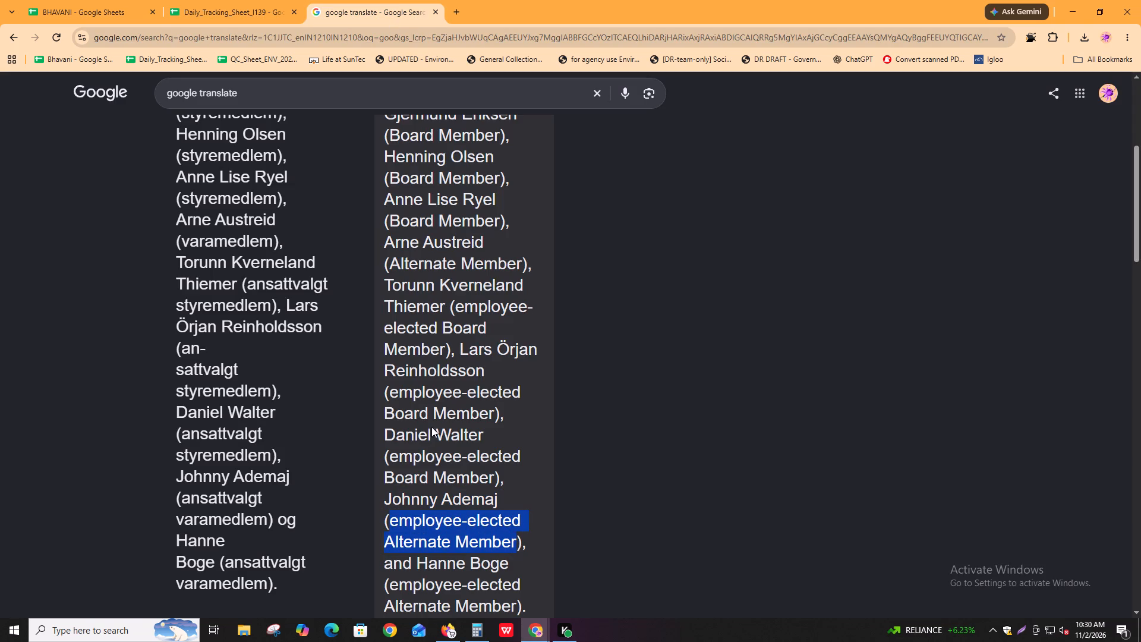
pyautogui.hotkey('ctrl', 'c')
pyautogui.click(97, 0)
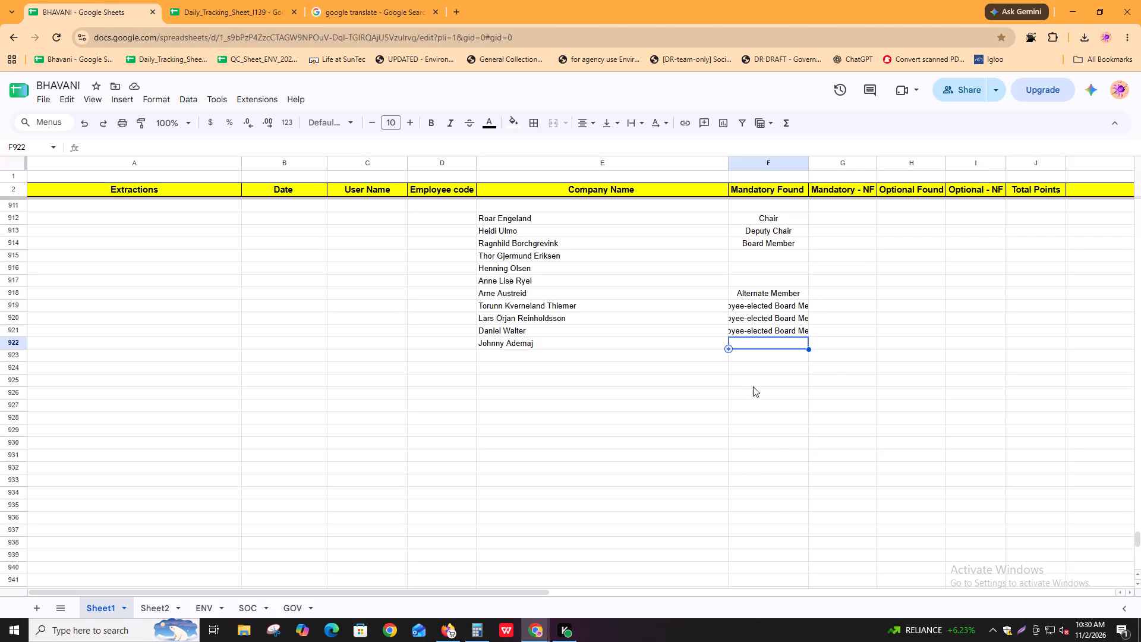
pyautogui.hotkey('ctrl', 'shift', 'v')
# Copy the second employee-elected alternate member's name from the translation into cell E923 as unformatted text.
pyautogui.click(520, 353)
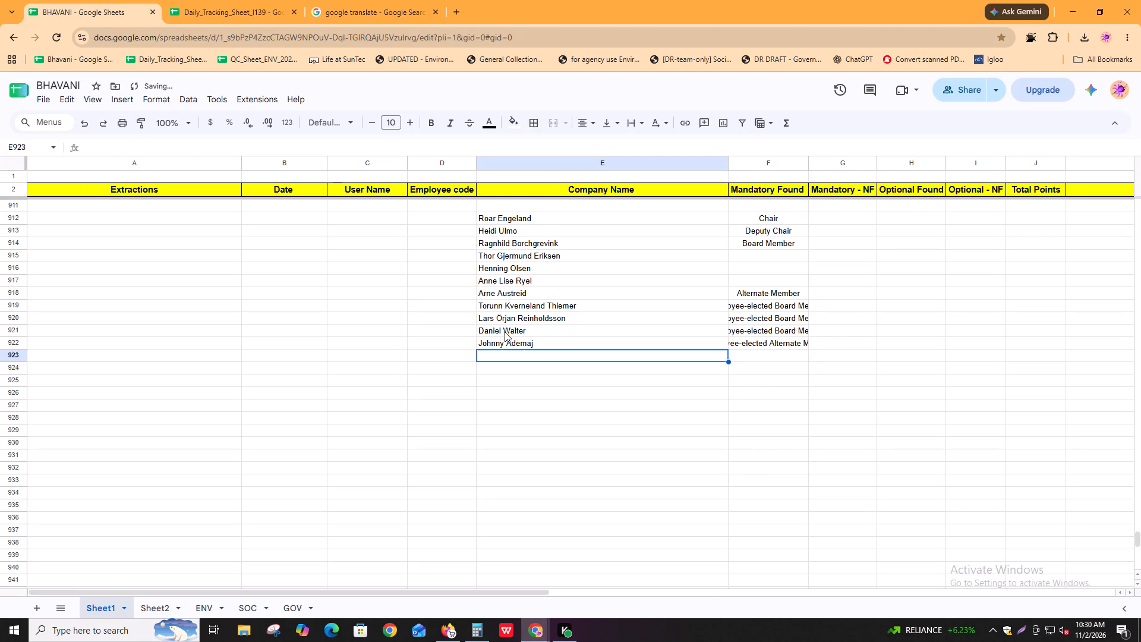
pyautogui.click(322, 0)
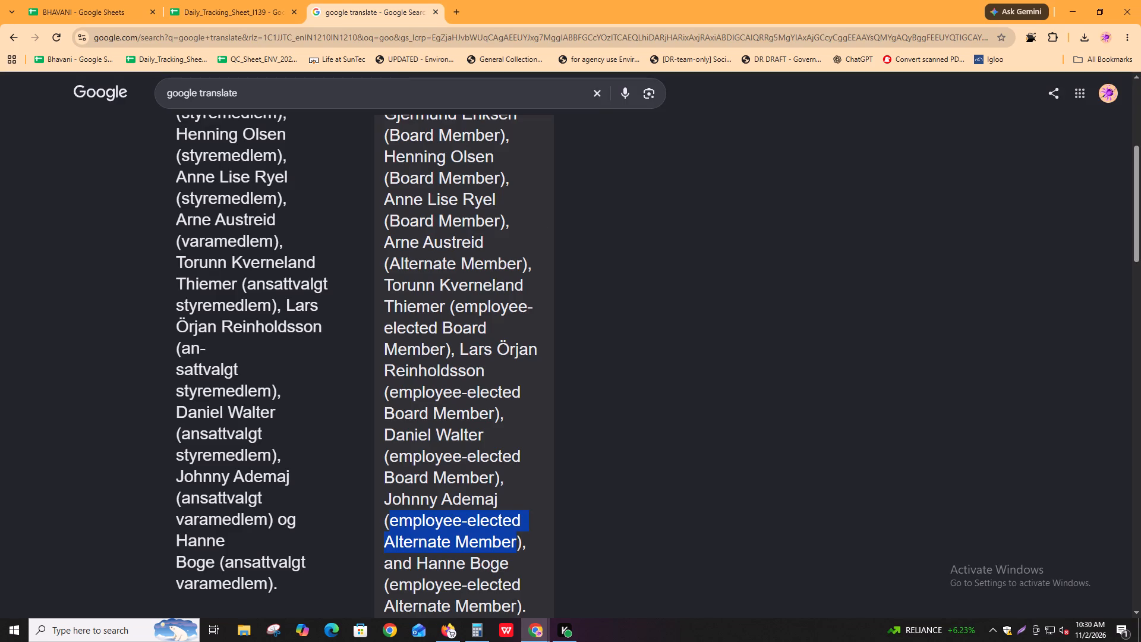
pyautogui.scroll(-3, 458, 564)
pyautogui.moveTo(419, 385); pyautogui.dragTo(510, 387)
pyautogui.hotkey('ctrl', 'c')
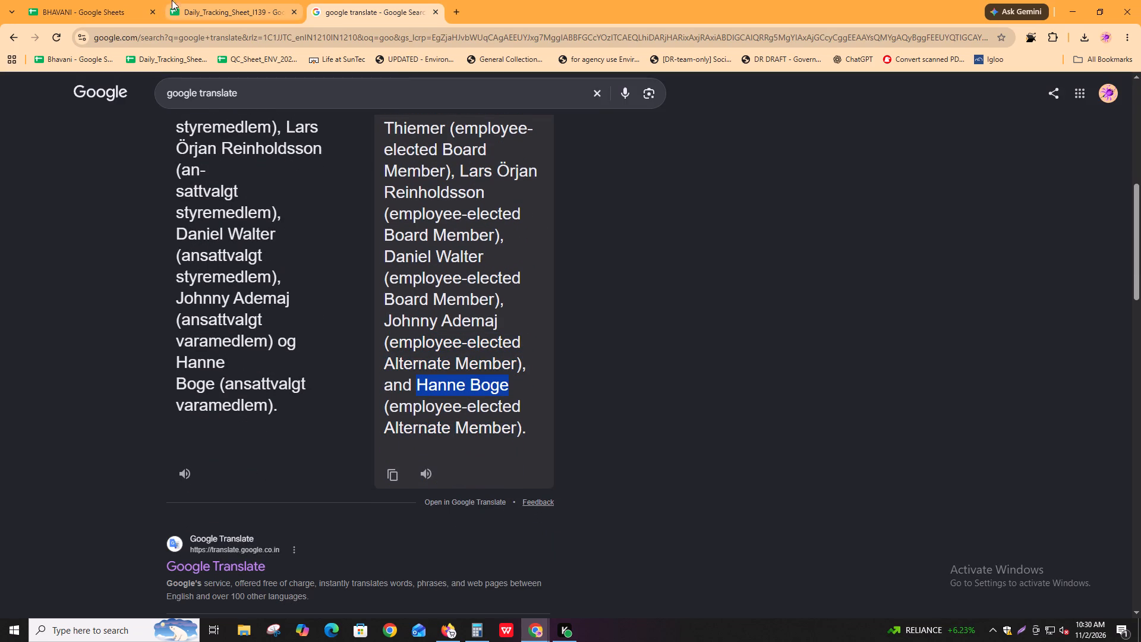
pyautogui.click(124, 0)
pyautogui.hotkey('ctrl', 'shift', 'v')
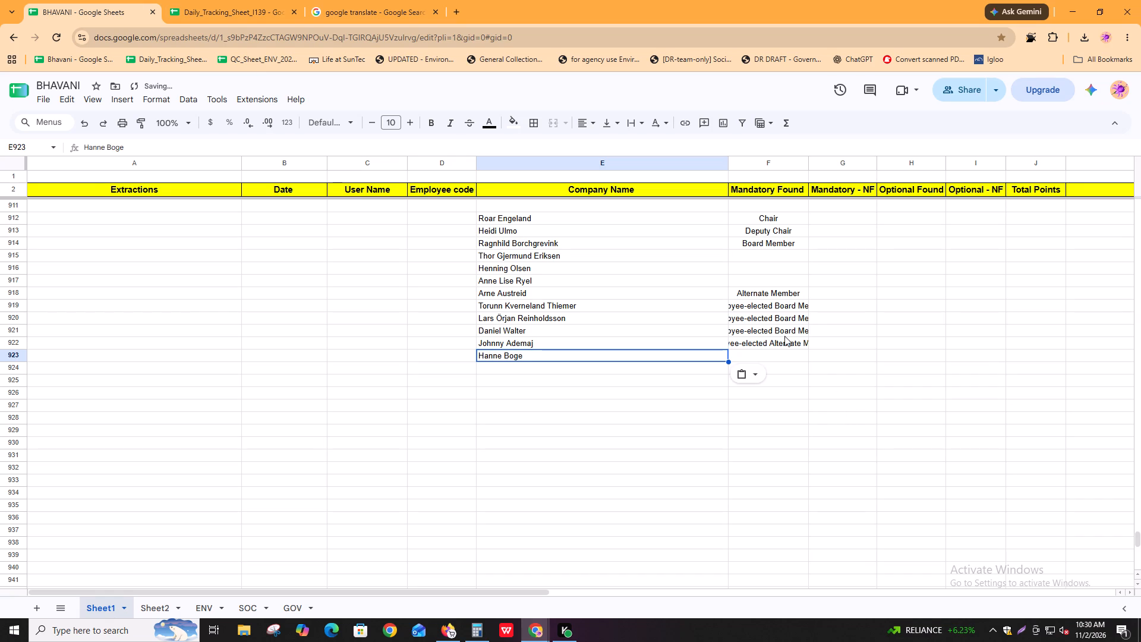
# Fill the title employee-elected Alternate Member from F922 down to F923.
pyautogui.moveTo(782, 344); pyautogui.dragTo(782, 352)
pyautogui.hotkey('ctrl', 'd')
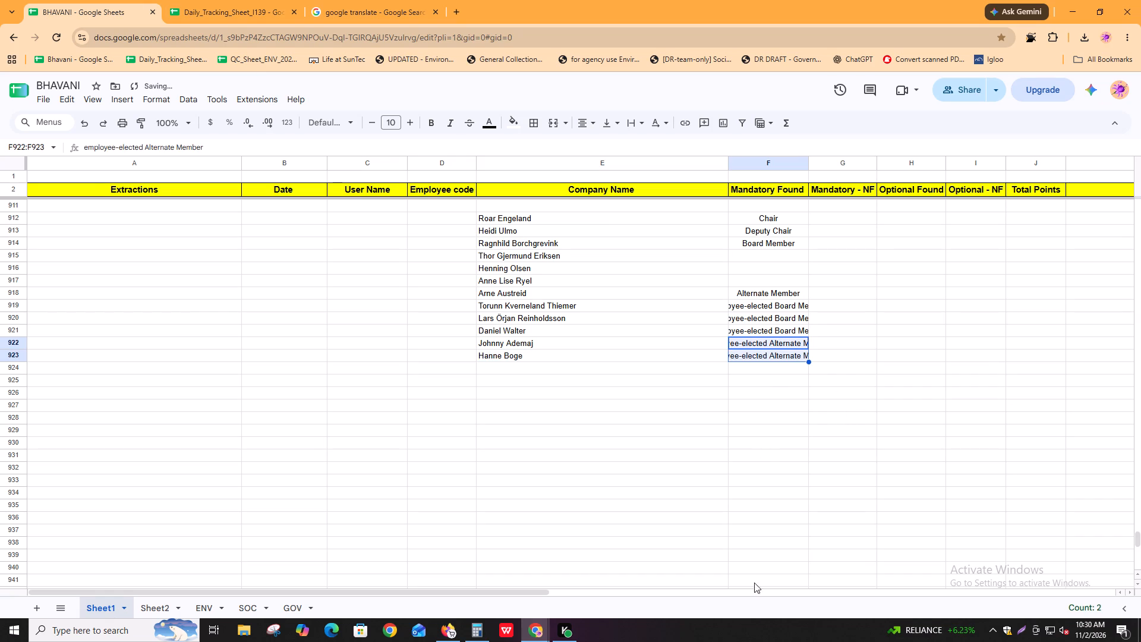
# Fill the title Board Member from F914 down to F917 for the remaining ordinary board members.
pyautogui.moveTo(748, 243); pyautogui.dragTo(752, 277)
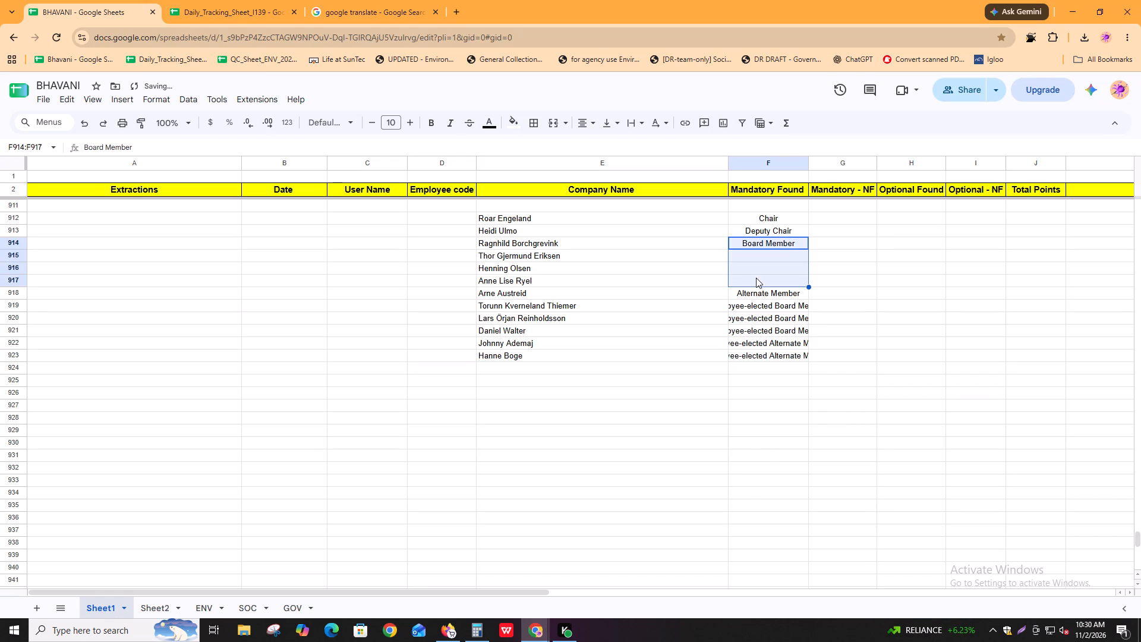
pyautogui.hotkey('ctrl', 'd')
pyautogui.click(928, 415)
# Copy the board names and roles in E912:F923 to the GOV sheet, starting at cell D27 below the policy comments.
pyautogui.scroll(1, 758, 298)
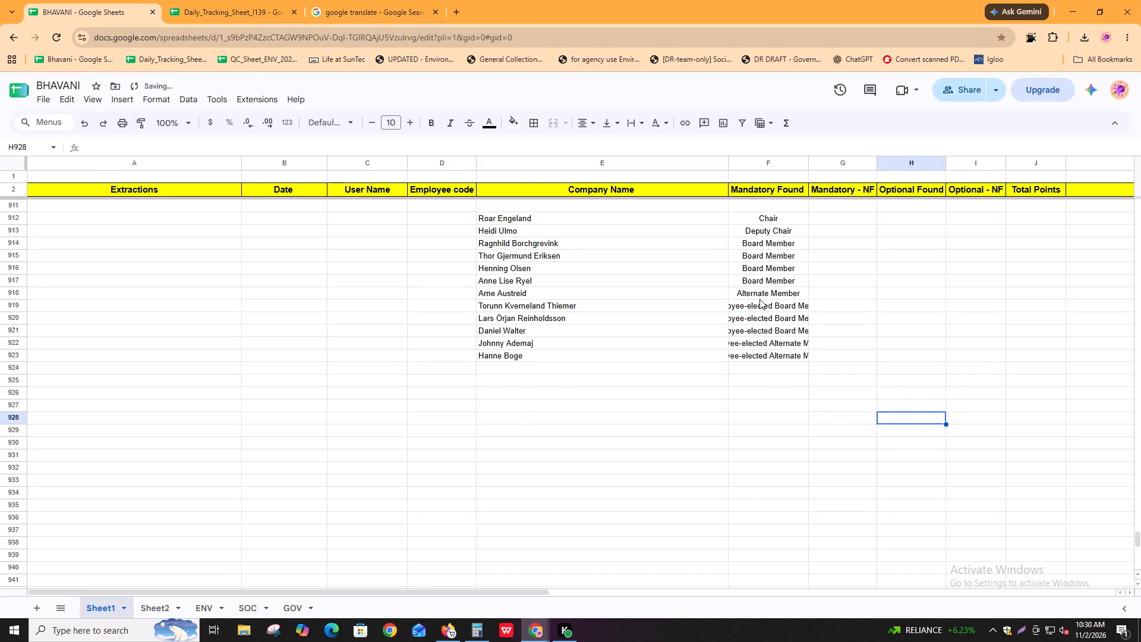
pyautogui.scroll(1, 759, 299)
pyautogui.moveTo(619, 336); pyautogui.dragTo(607, 483)
pyautogui.moveTo(759, 336); pyautogui.dragTo(762, 387)
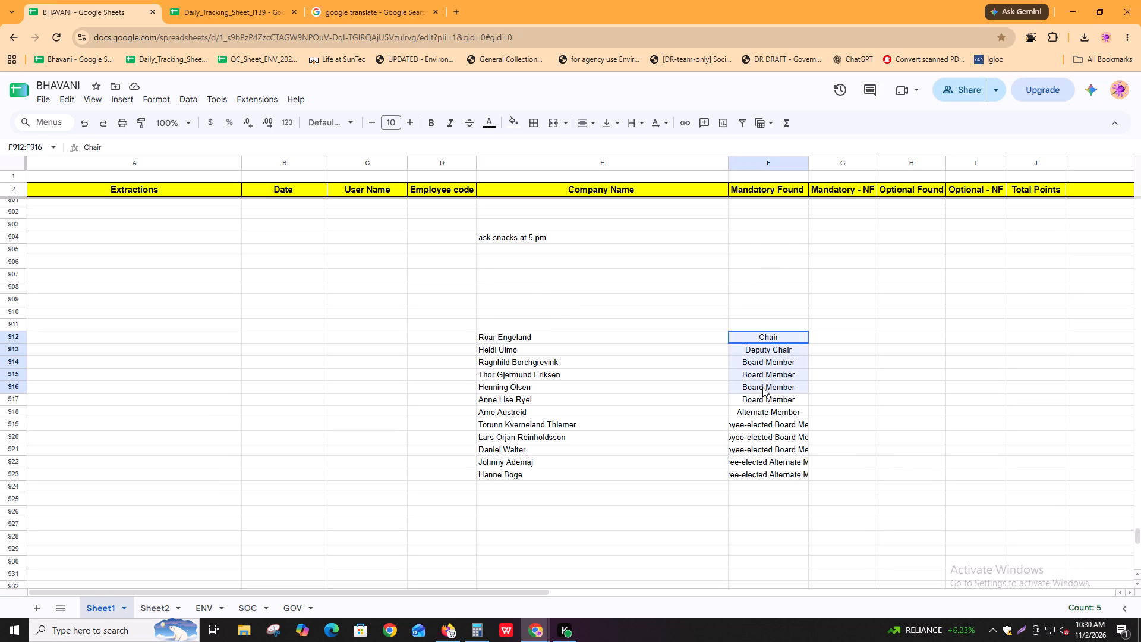
pyautogui.moveTo(762, 387); pyautogui.dragTo(751, 474)
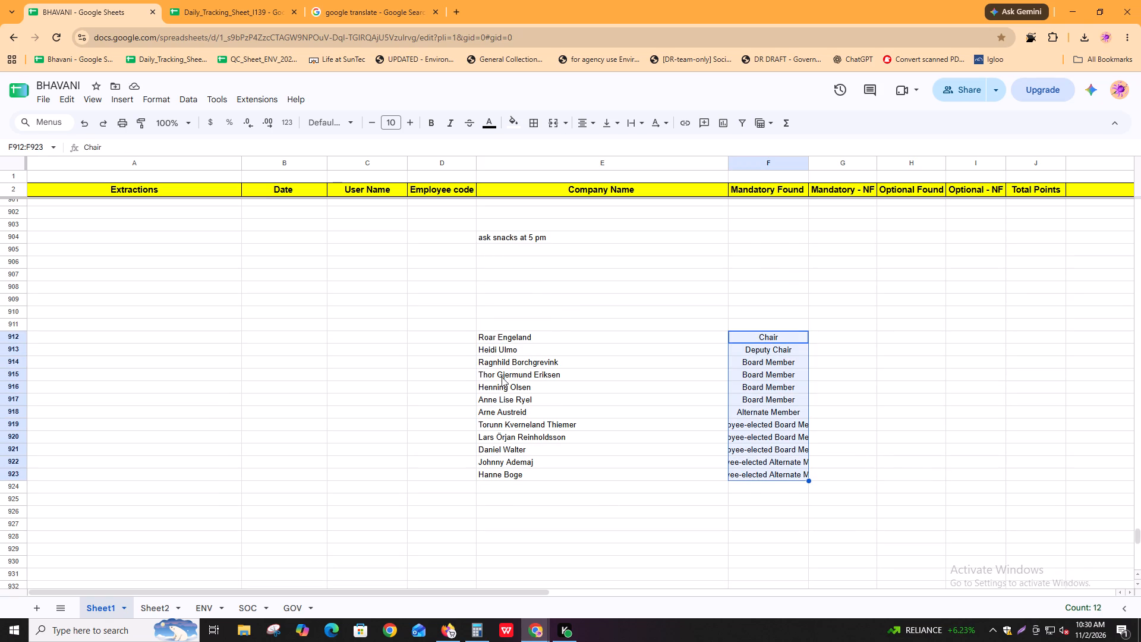
pyautogui.moveTo(543, 339); pyautogui.dragTo(780, 479)
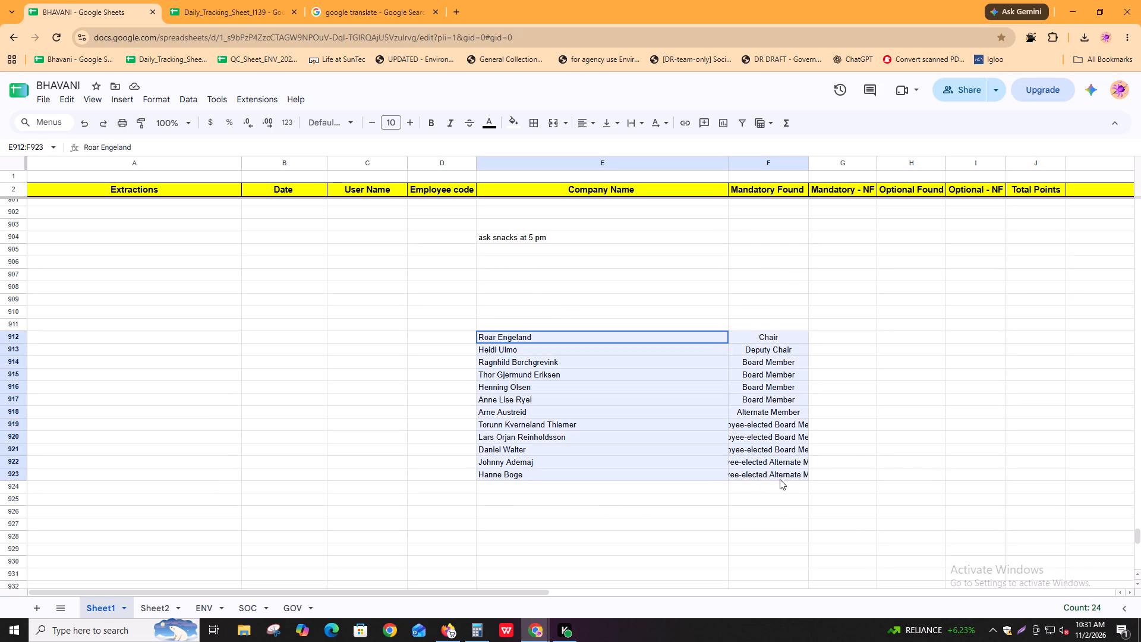
pyautogui.moveTo(780, 479); pyautogui.dragTo(778, 479)
pyautogui.hotkey('ctrl', 'c')
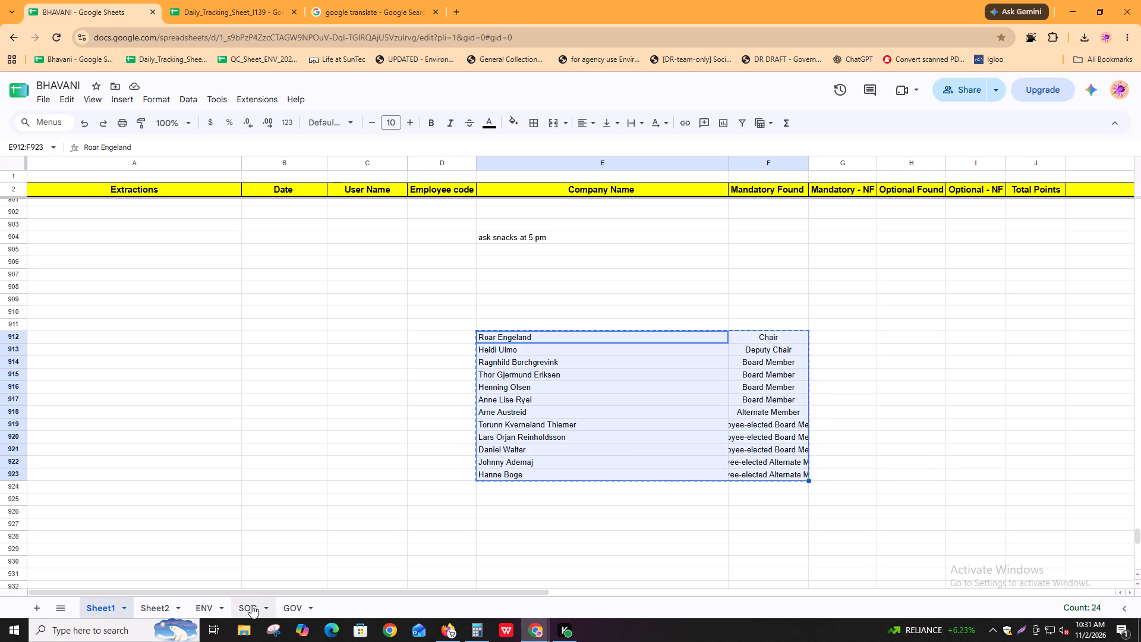
pyautogui.click(300, 608)
pyautogui.scroll(-4, 847, 424)
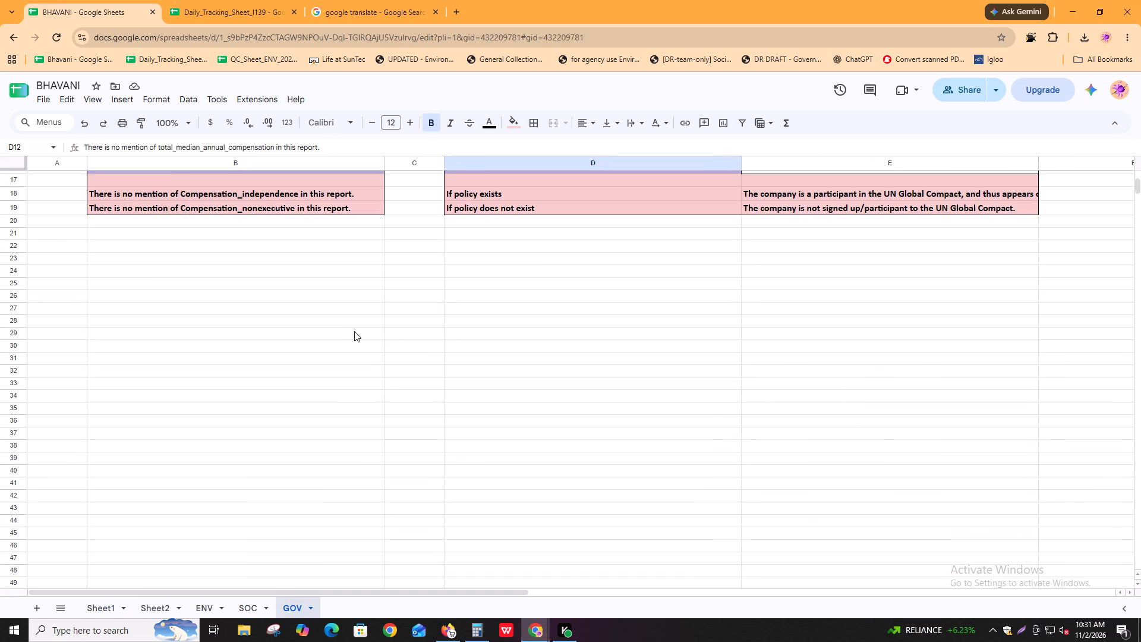
pyautogui.click(508, 313)
pyautogui.hotkey('ctrl', 'v')
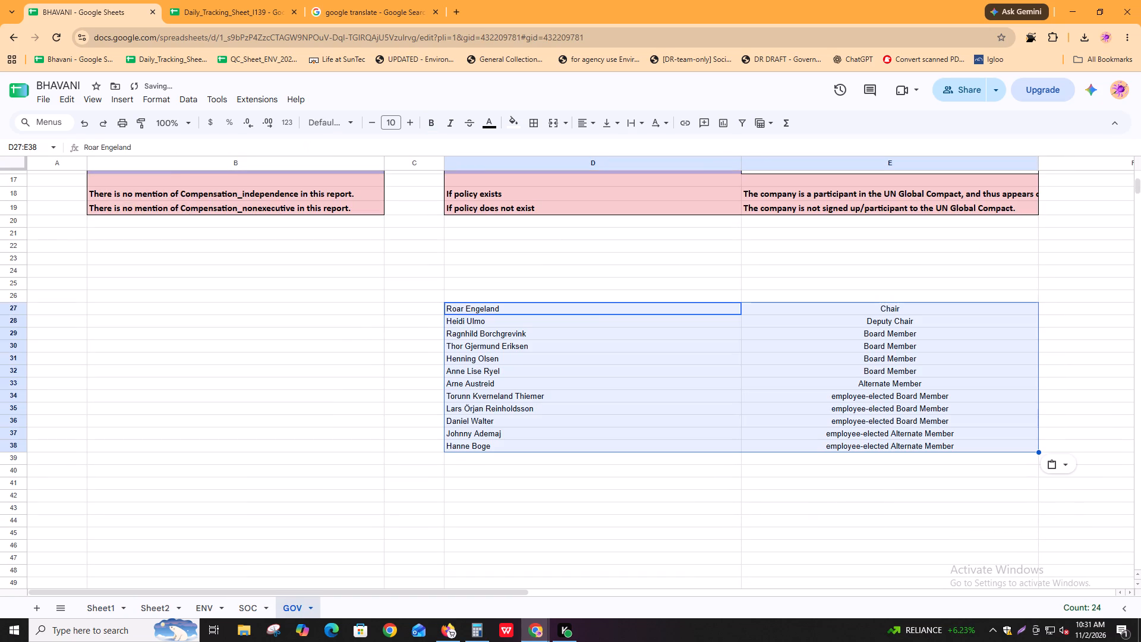
pyautogui.click(852, 483)
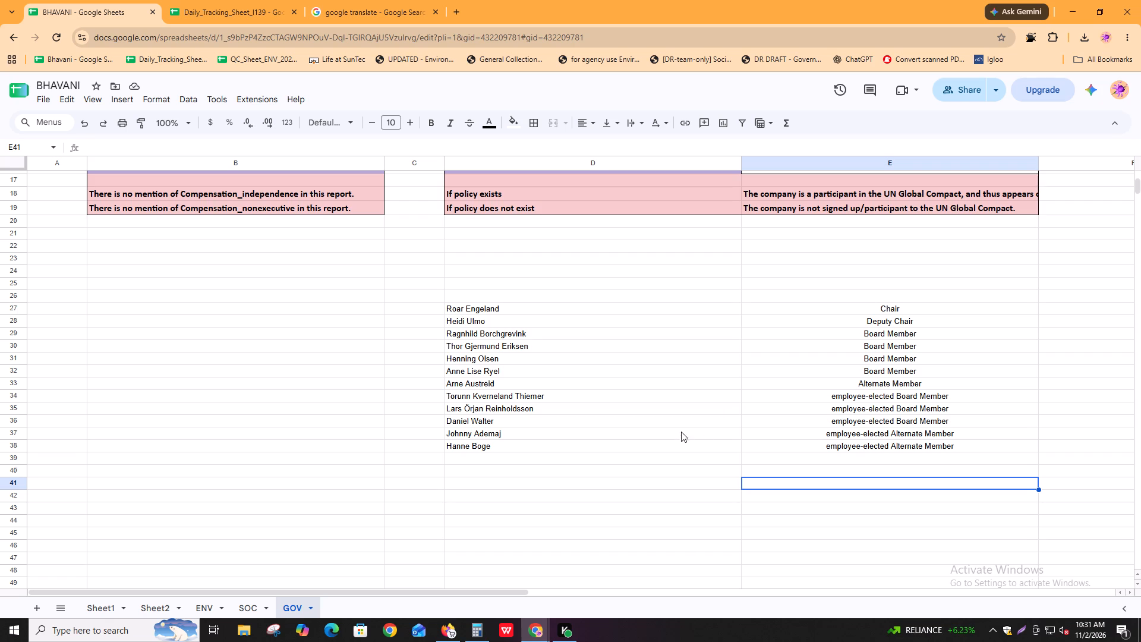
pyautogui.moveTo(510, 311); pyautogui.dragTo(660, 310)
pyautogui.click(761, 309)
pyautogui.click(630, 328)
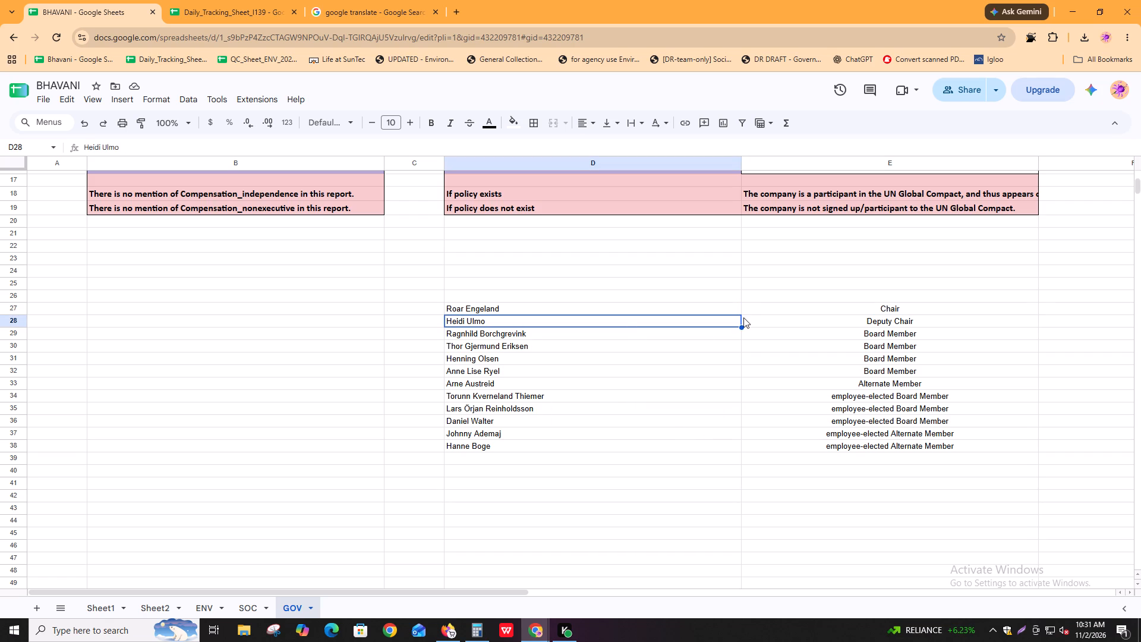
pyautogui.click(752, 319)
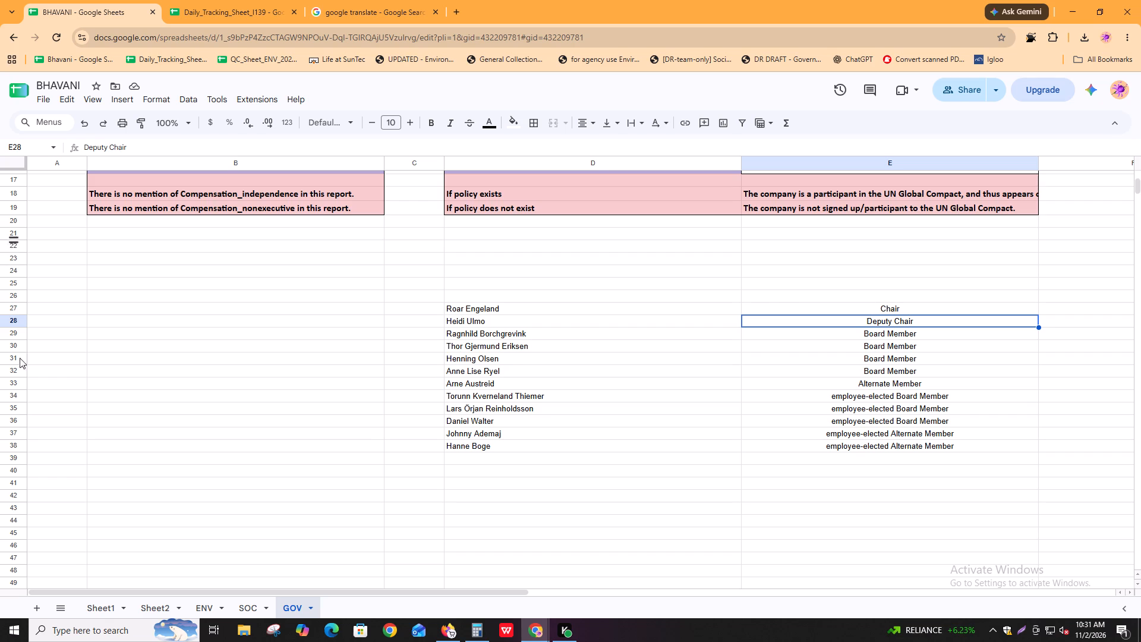
# Delete the original board list in E912:F923 of Sheet1 and return to the GOV sheet.
pyautogui.click(99, 604)
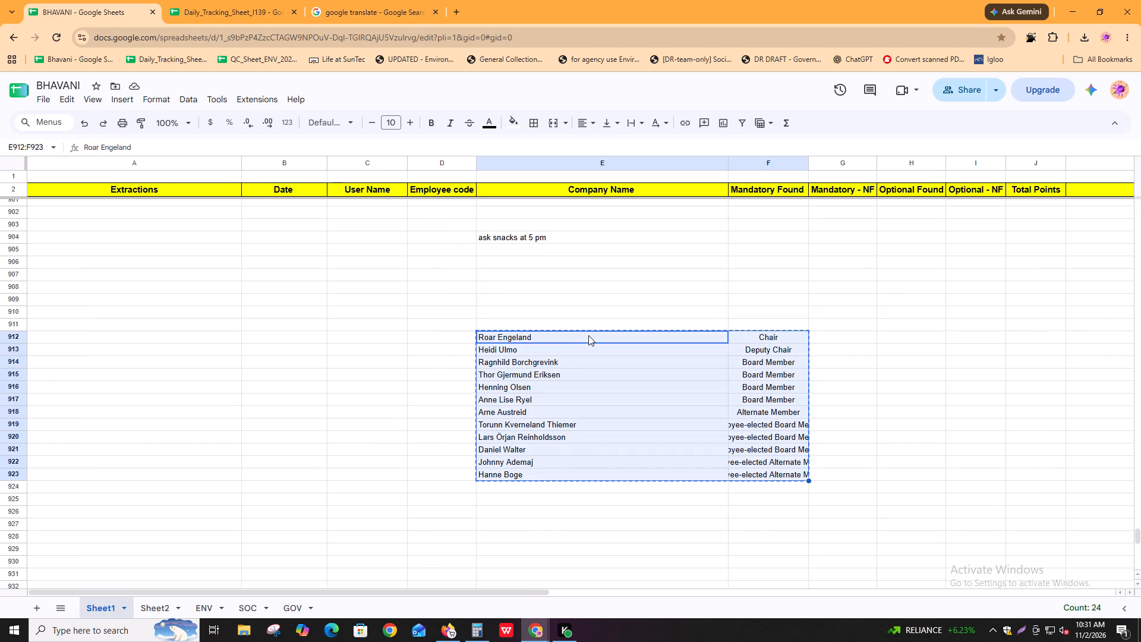
pyautogui.press('BackSpace')
pyautogui.click(291, 604)
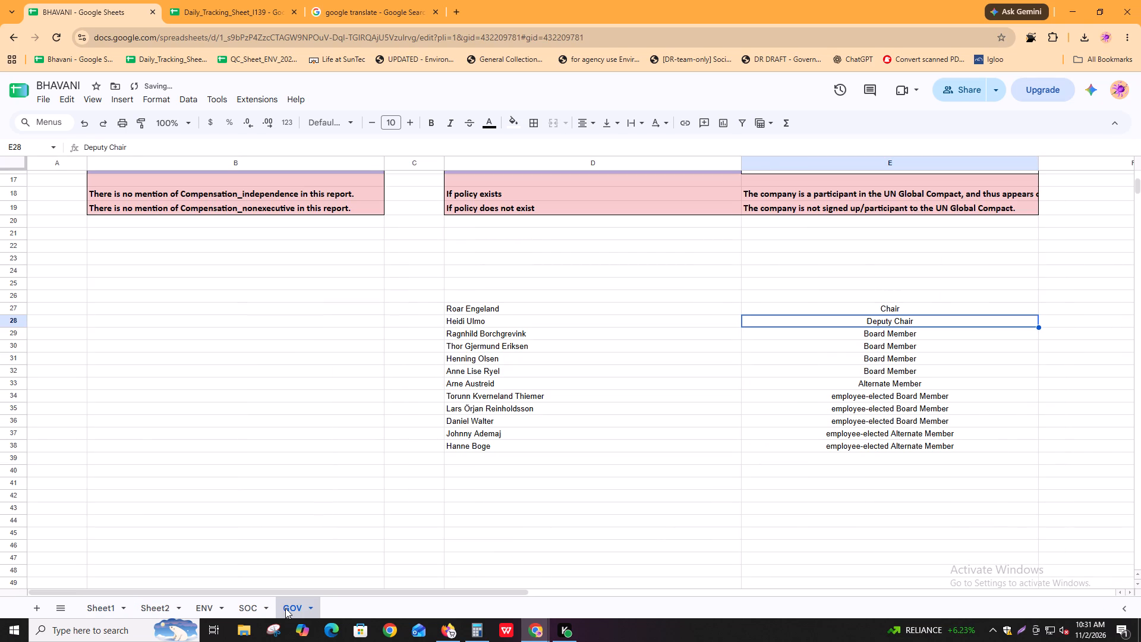
# Check the 2025 board composition paragraph on page 83 of RBC_v4_2025_gov.pdf, then return to the GOV sheet.
pyautogui.hotkey('alt', 'Tab')
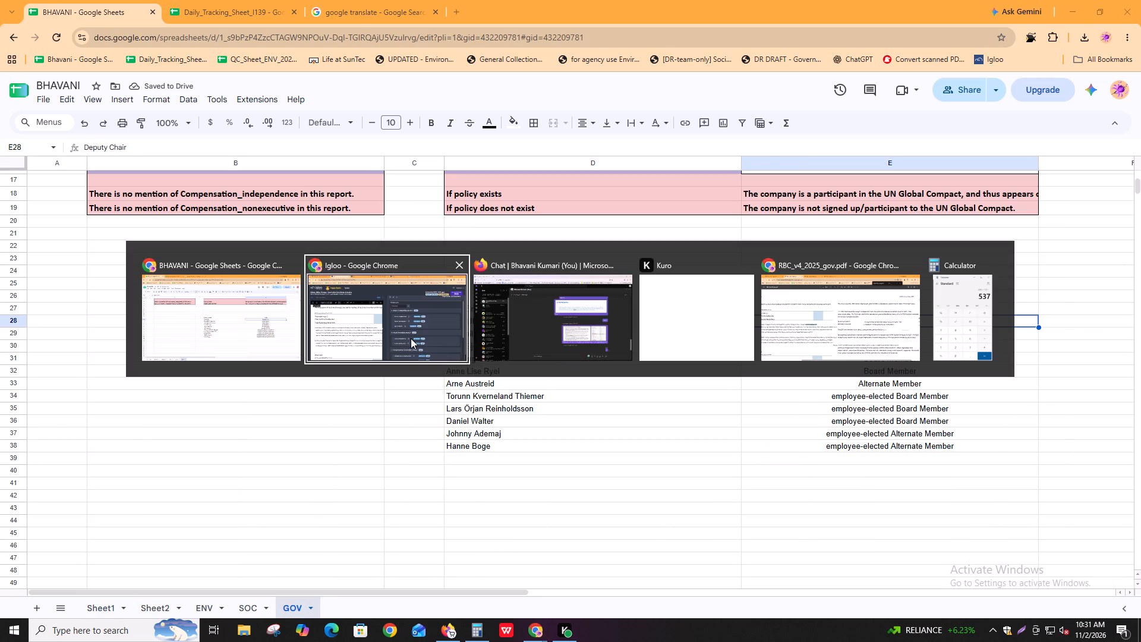
pyautogui.keyDown('alt'); pyautogui.click(822, 314); pyautogui.keyUp('alt')
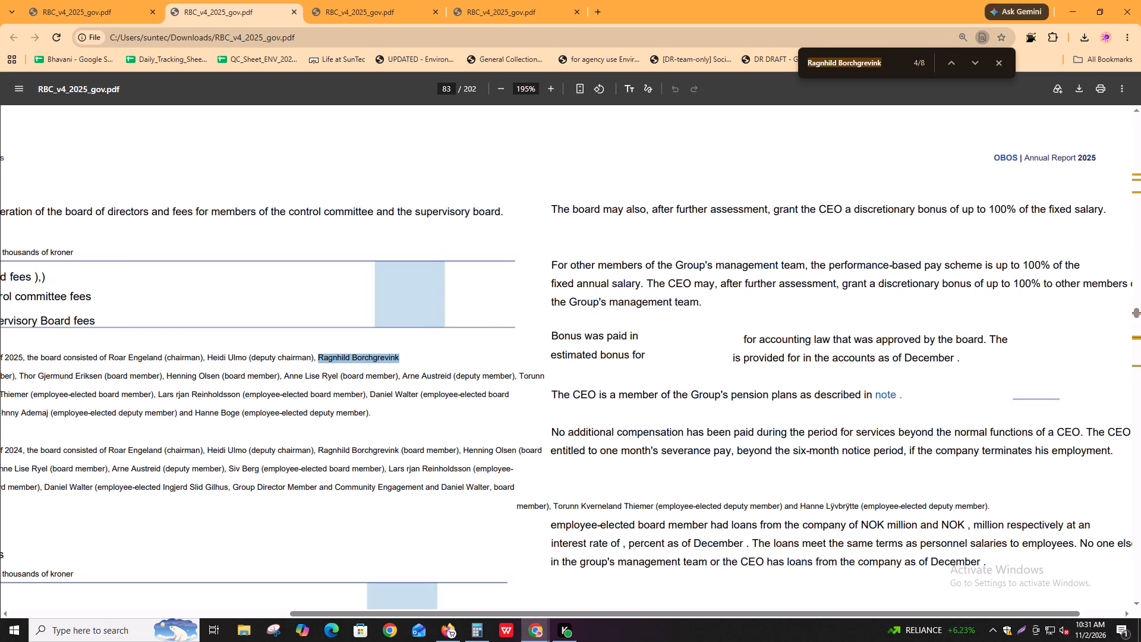
pyautogui.keyDown('shift'); pyautogui.scroll(2, 394, 386); pyautogui.keyUp('shift')
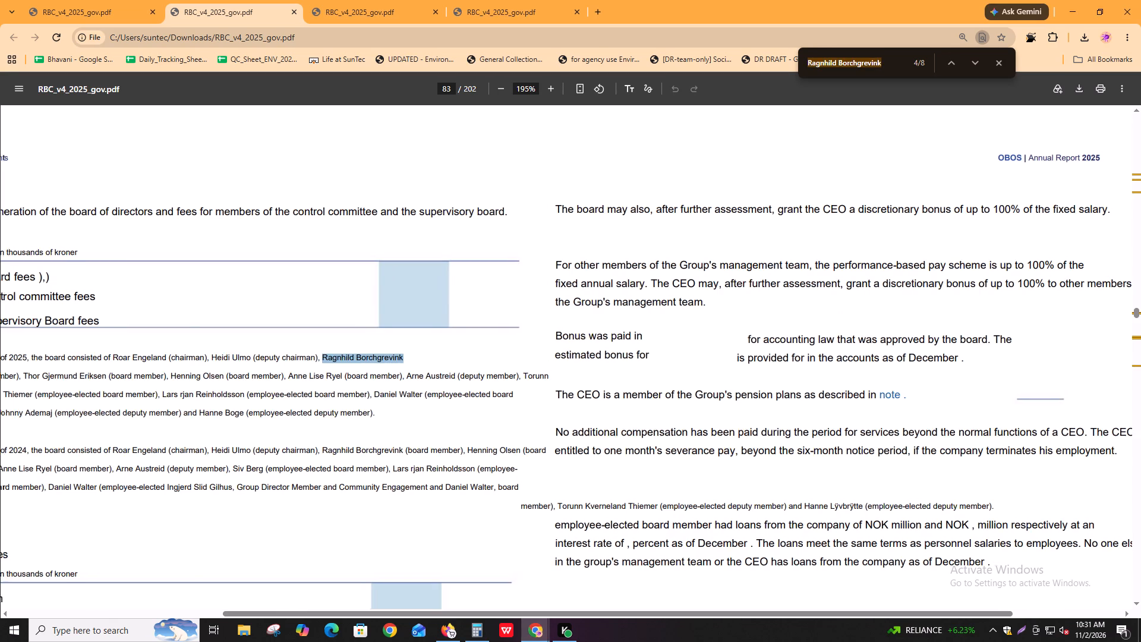
pyautogui.hotkey('alt', 'Tab')
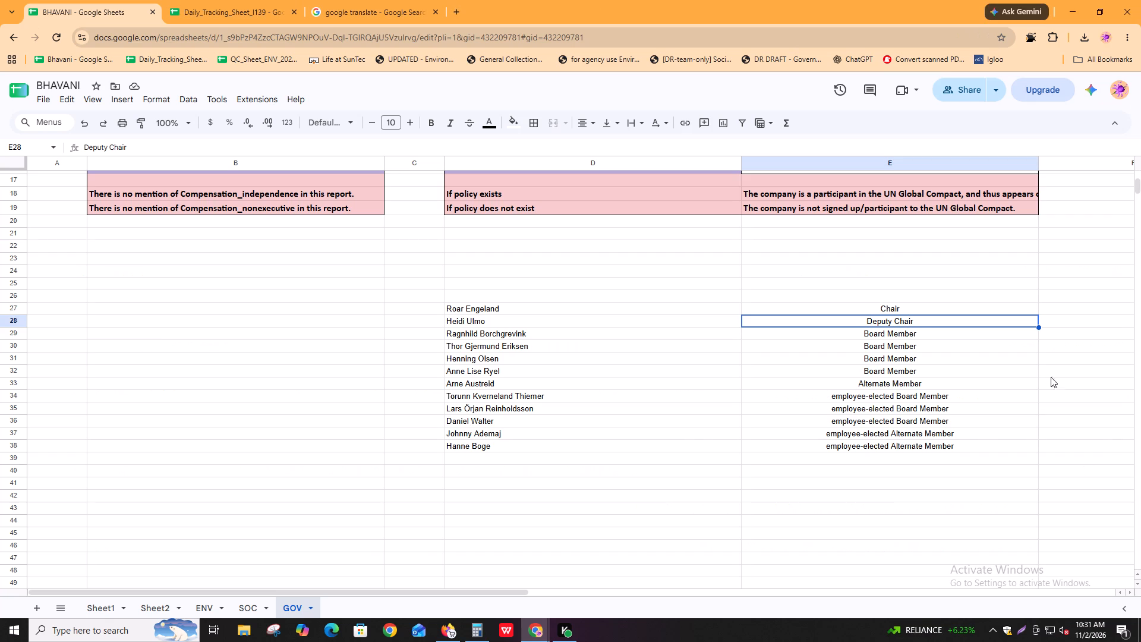
# Compare the board roles in E27:E38 of the GOV sheet with the 2025 board paragraph on page 83 of RBC_v4_2025_gov.pdf.
pyautogui.click(919, 331)
pyautogui.moveTo(902, 311); pyautogui.dragTo(901, 328)
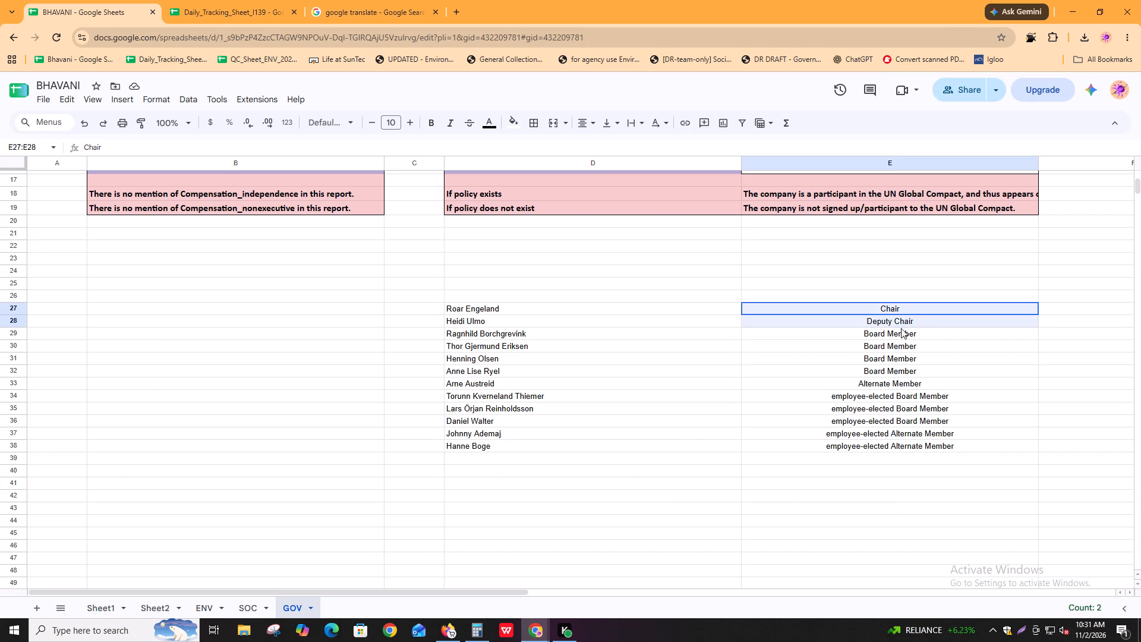
pyautogui.moveTo(901, 328); pyautogui.dragTo(893, 370)
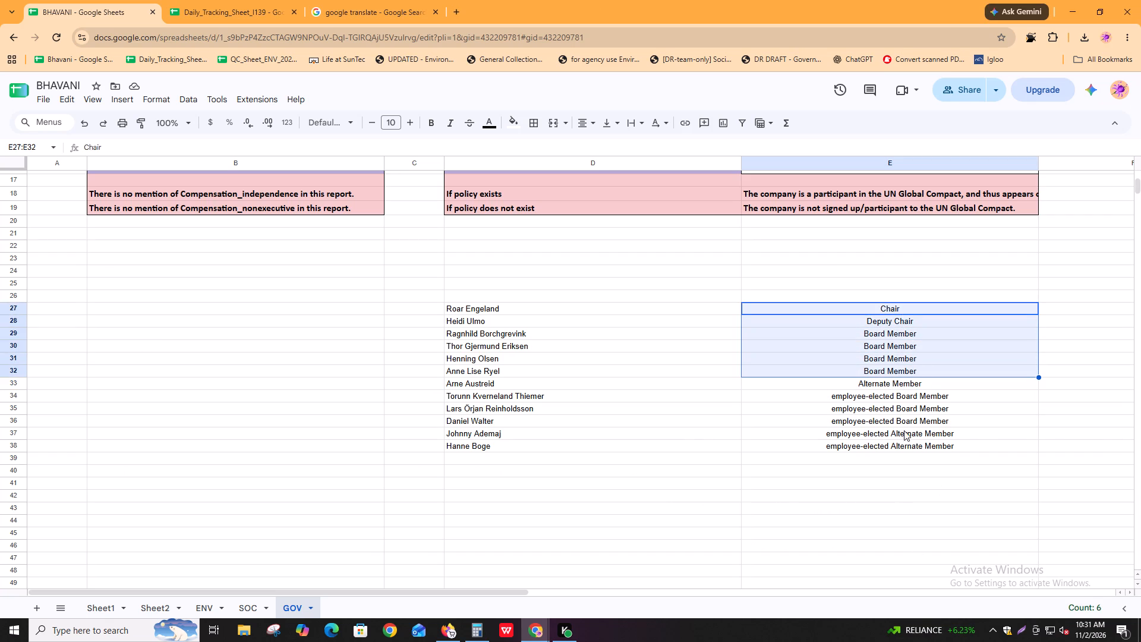
pyautogui.click(890, 384)
pyautogui.click(890, 401)
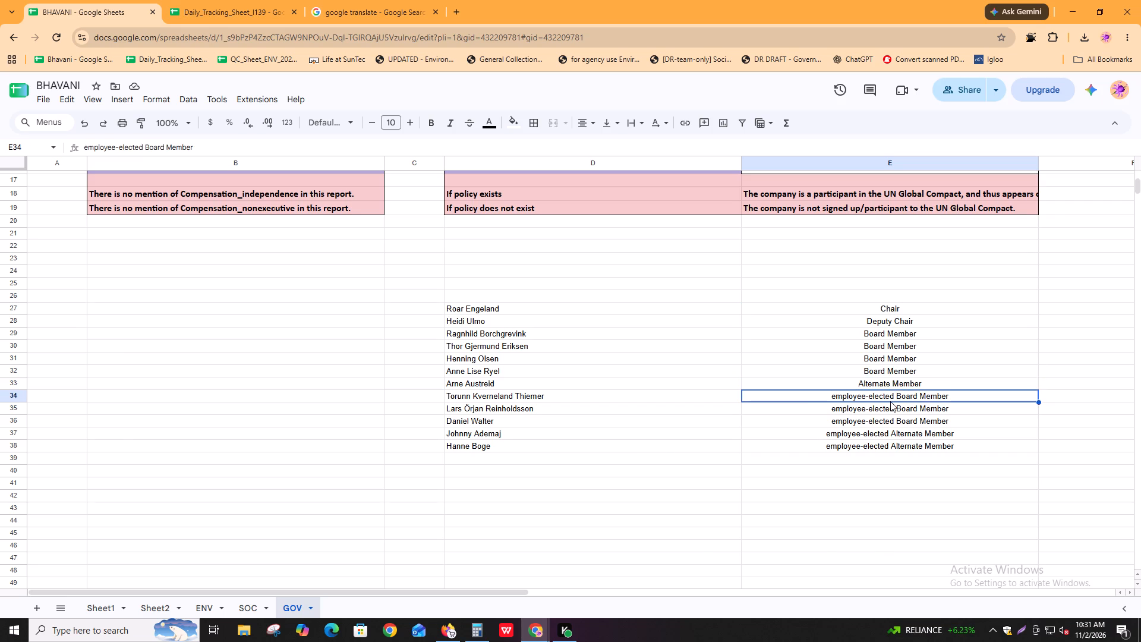
pyautogui.hotkey('alt', 'Tab')
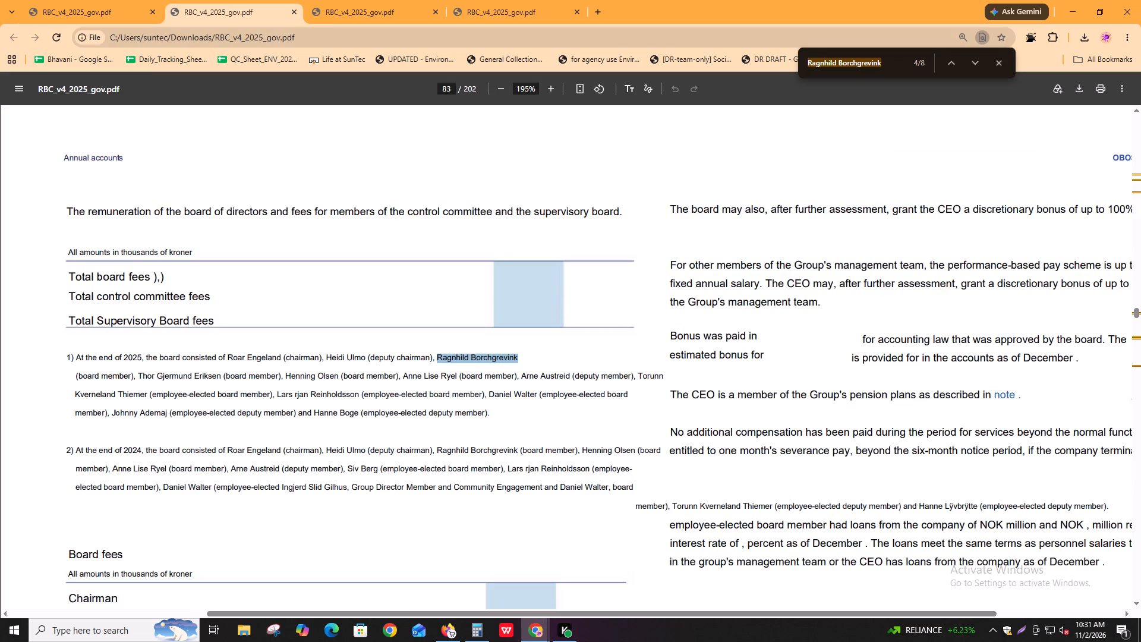
pyautogui.hotkey('alt', 'Tab')
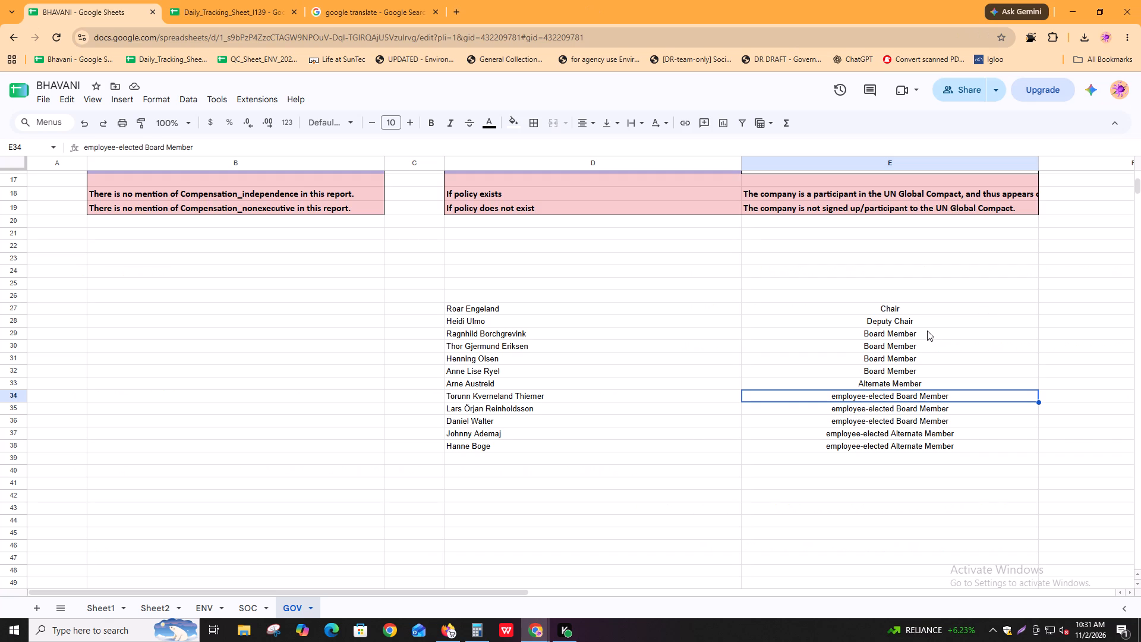
pyautogui.hotkey('alt', 'Tab')
pyautogui.hotkey('alt', 'Tab')
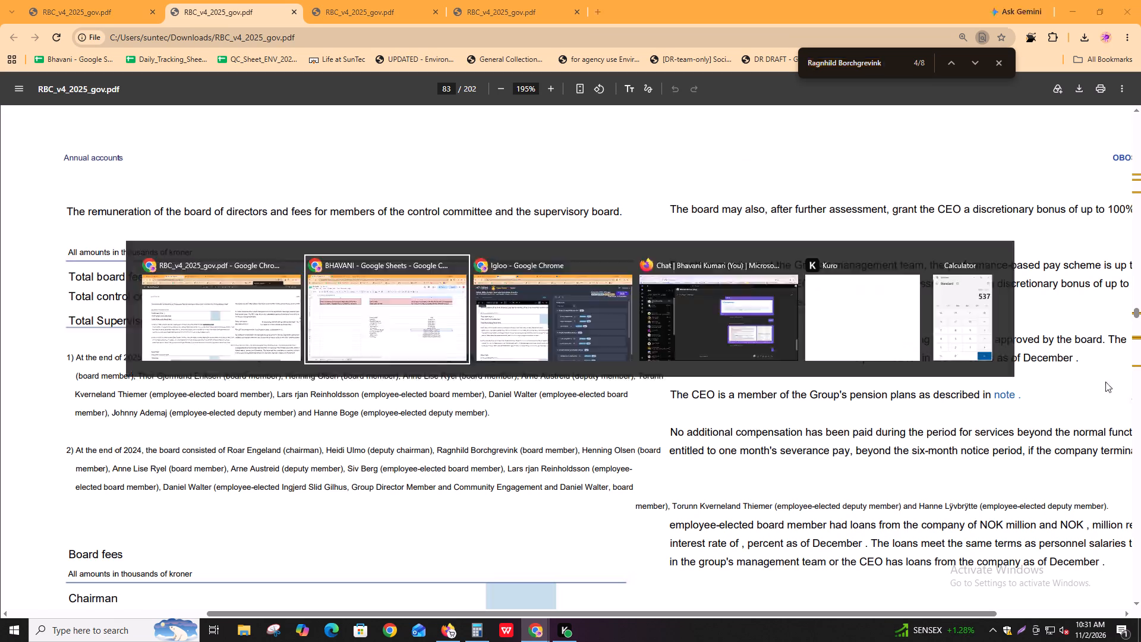
pyautogui.hotkey('alt', 'Tab')
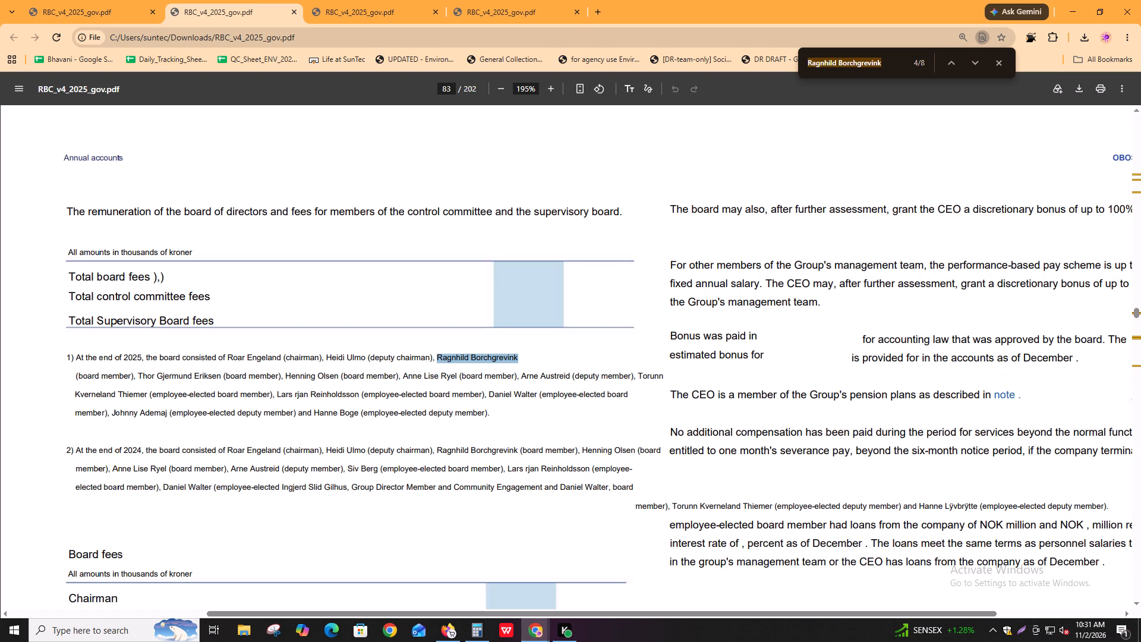
pyautogui.hotkey('alt', 'Tab')
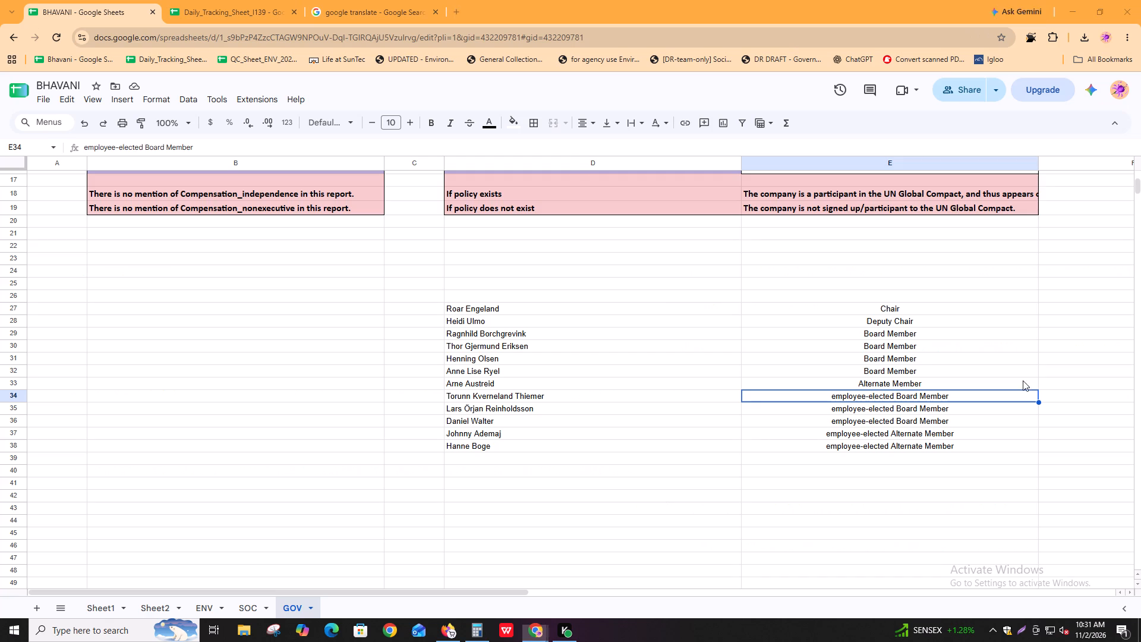
# Check the alternate and employee-elected roles in E33:E38 one by one against the 2025 board paragraph on page 83 of the PDF.
pyautogui.click(837, 379)
pyautogui.hotkey('alt', 'Tab')
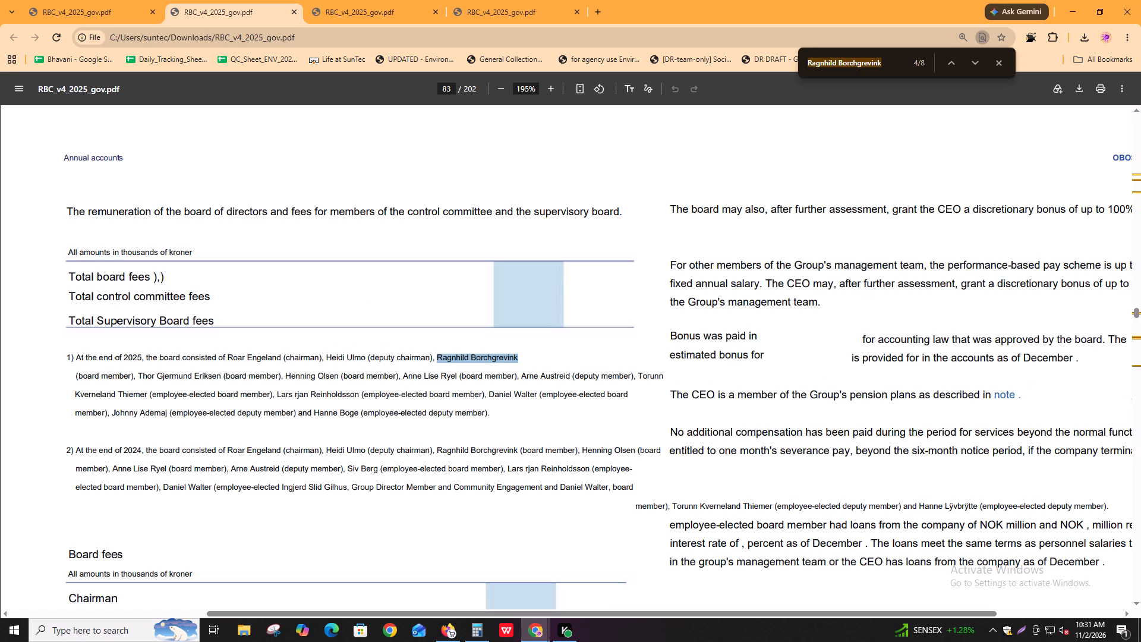
pyautogui.moveTo(575, 375); pyautogui.dragTo(633, 371)
pyautogui.click(633, 371)
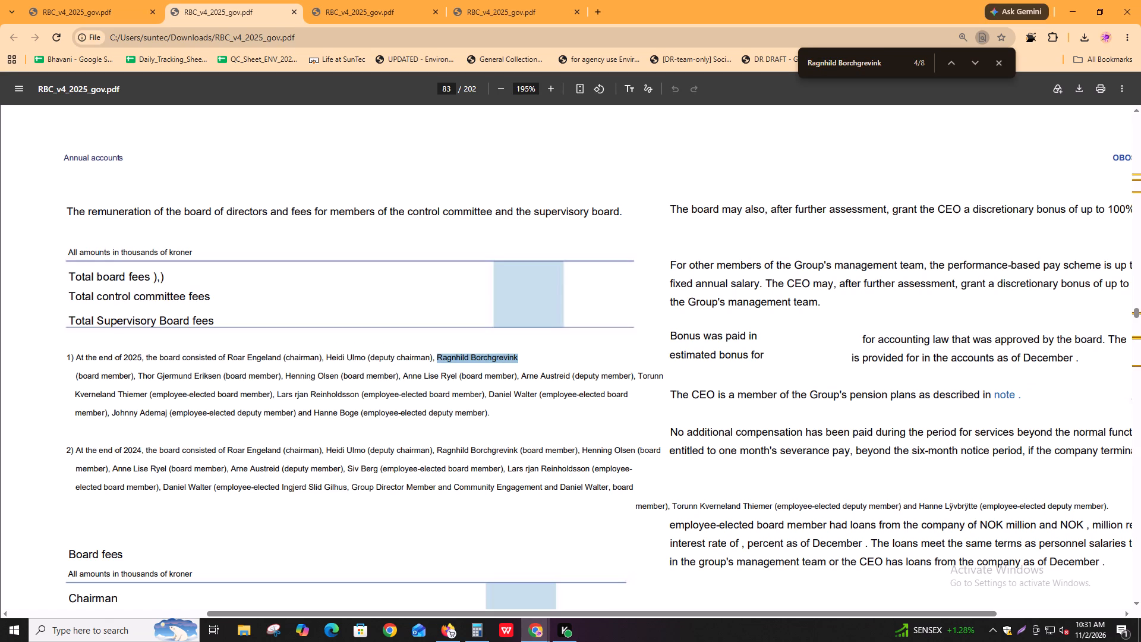
pyautogui.moveTo(74, 395); pyautogui.dragTo(154, 398)
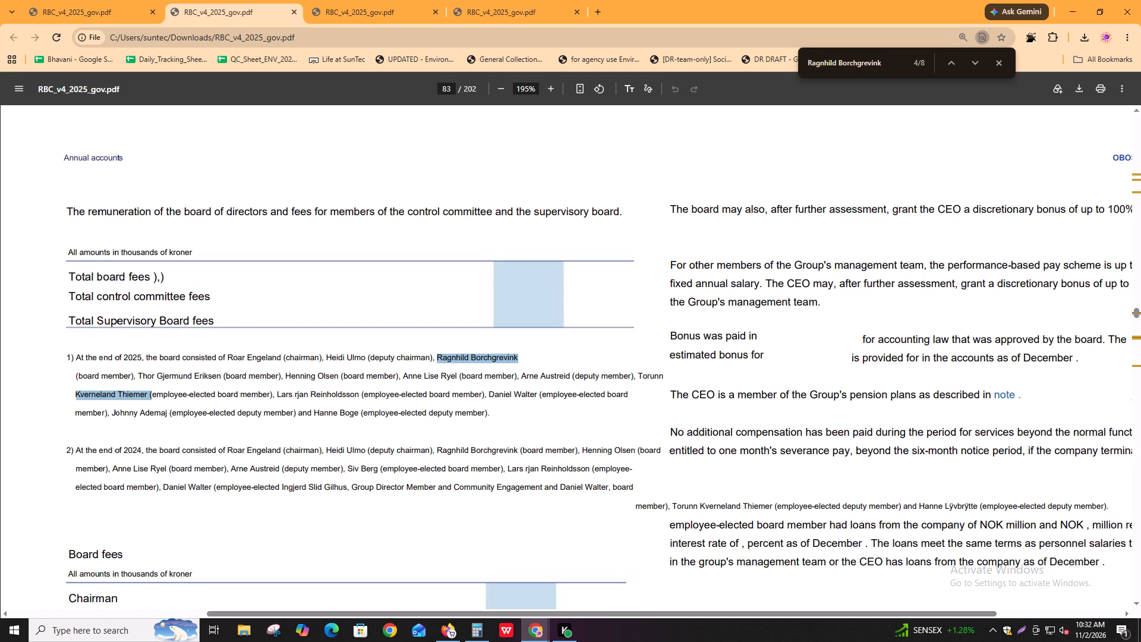
pyautogui.moveTo(159, 391); pyautogui.dragTo(260, 391)
pyautogui.click(260, 391)
pyautogui.hotkey('alt', 'Tab')
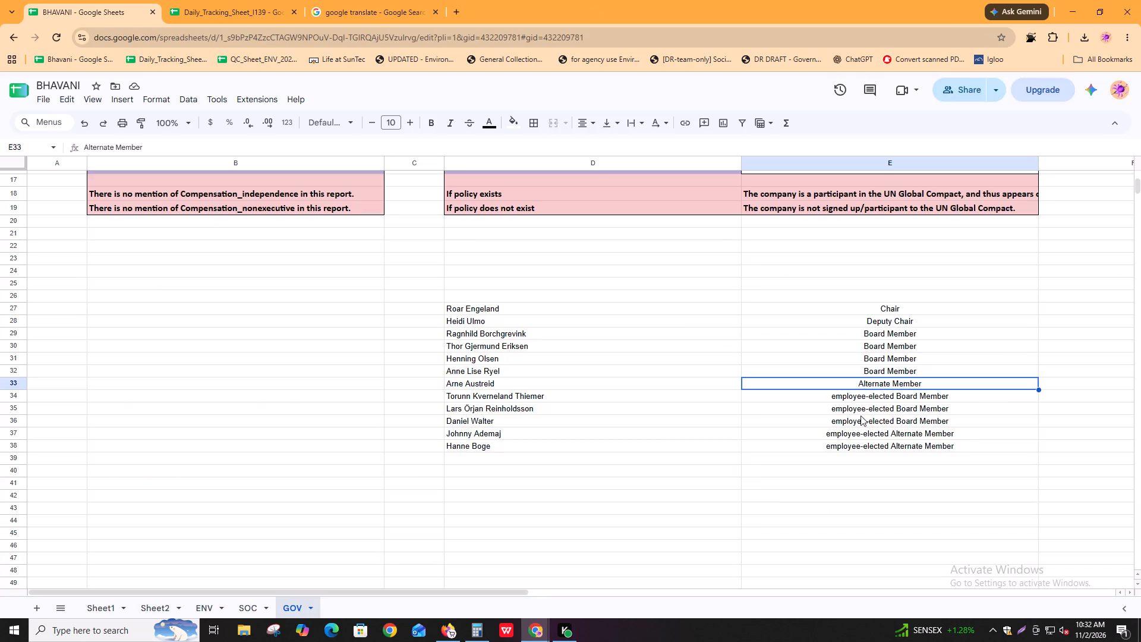
pyautogui.hotkey('alt', 'Tab')
pyautogui.moveTo(403, 396); pyautogui.dragTo(417, 395)
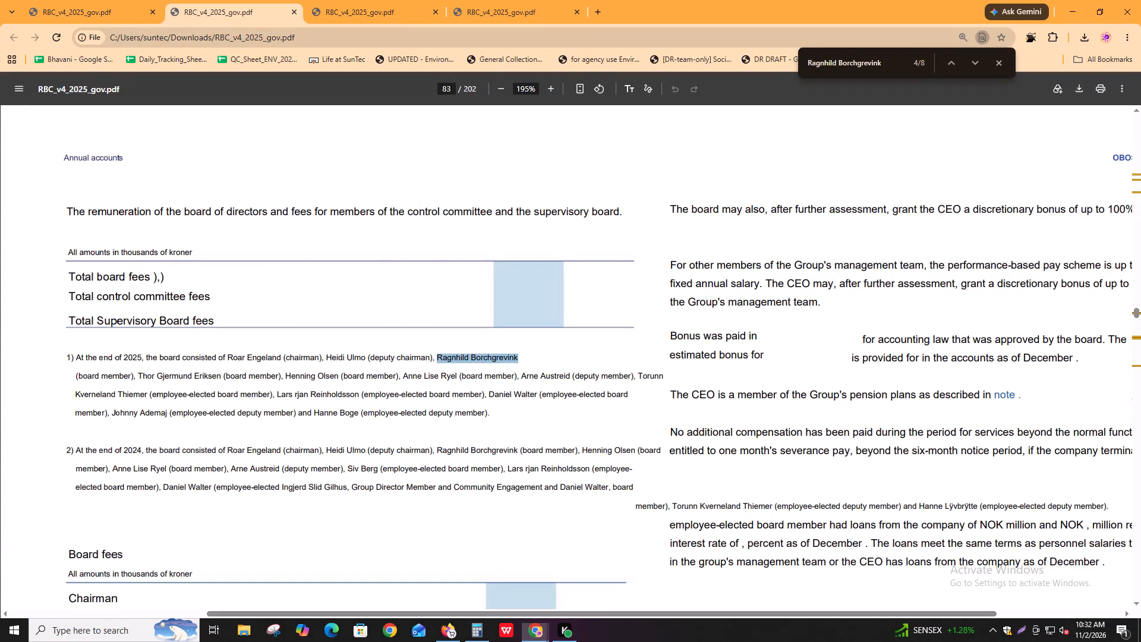
pyautogui.moveTo(417, 395); pyautogui.dragTo(432, 392)
pyautogui.moveTo(562, 392); pyautogui.dragTo(598, 396)
pyautogui.hotkey('alt', 'Tab')
pyautogui.click(880, 408)
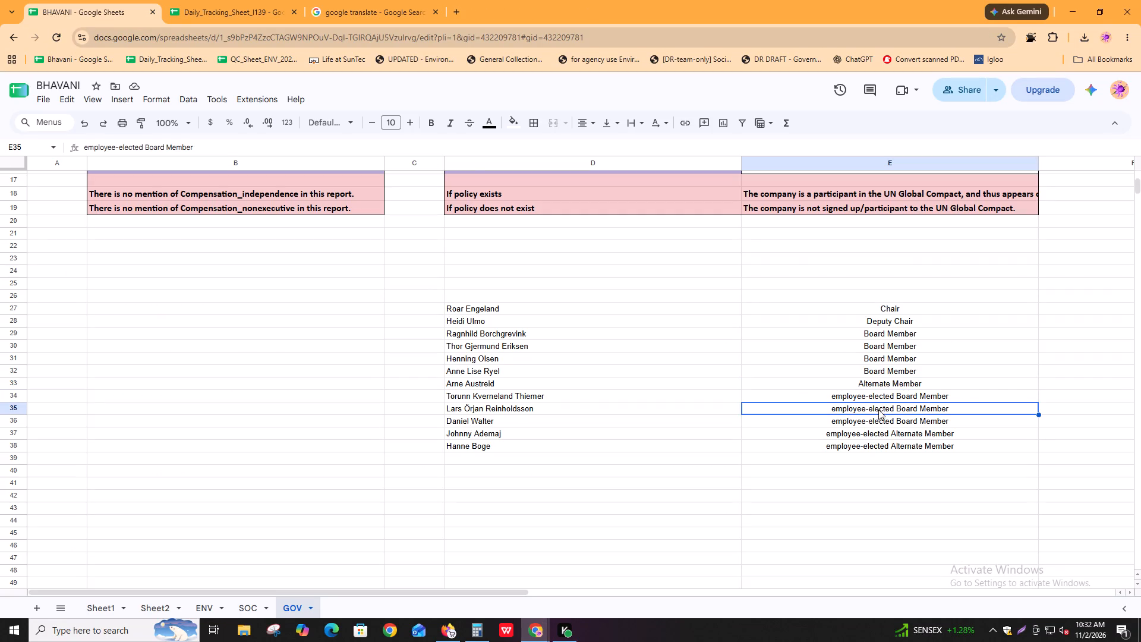
pyautogui.click(874, 423)
pyautogui.click(868, 436)
pyautogui.hotkey('alt', 'Tab')
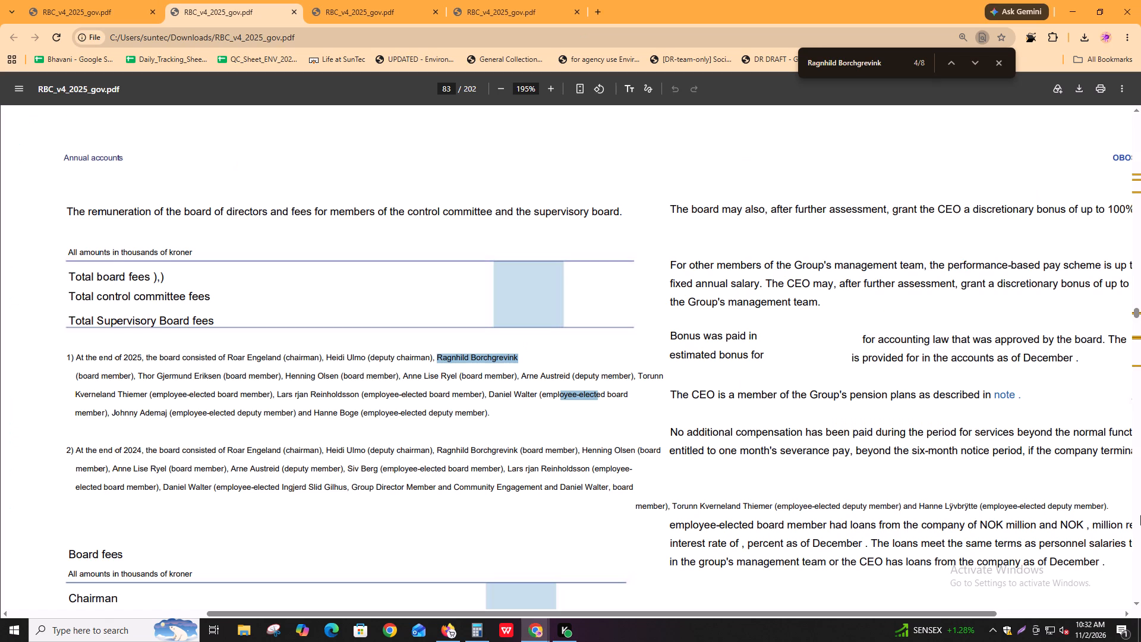
pyautogui.moveTo(172, 411); pyautogui.dragTo(284, 418)
pyautogui.click(284, 418)
pyautogui.moveTo(363, 410); pyautogui.dragTo(434, 410)
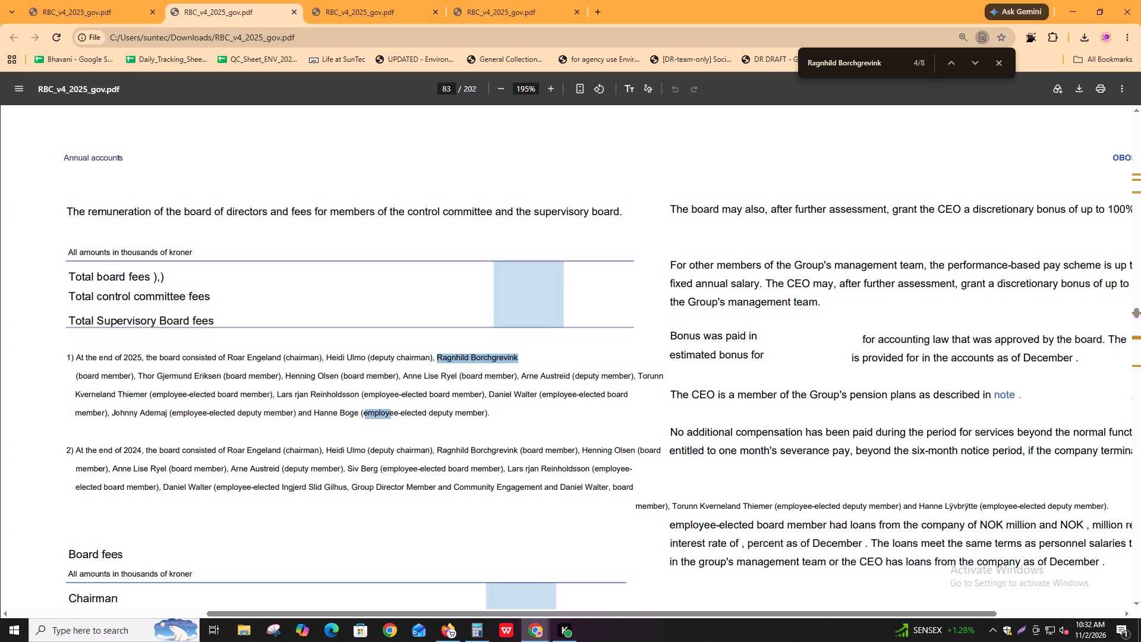
pyautogui.moveTo(434, 410); pyautogui.dragTo(492, 408)
pyautogui.click(492, 408)
pyautogui.hotkey('alt', 'Tab')
# Review the chair, deputy chair and board member roles in E27:E32 and the employee-elected board member roles in E34:E36.
pyautogui.moveTo(872, 307); pyautogui.dragTo(875, 358)
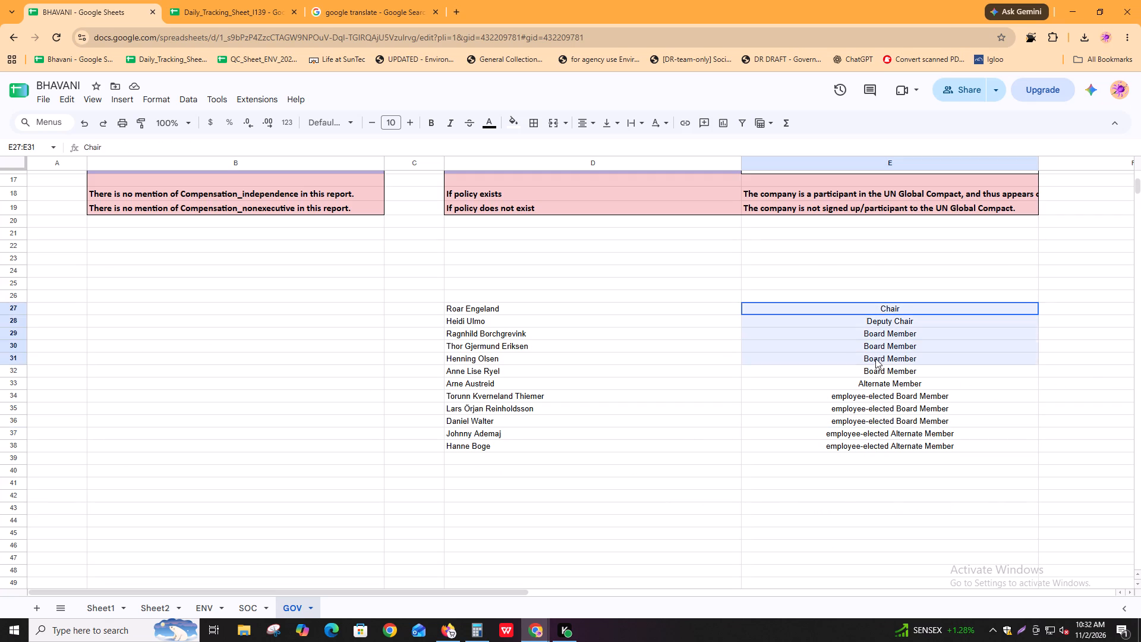
pyautogui.moveTo(875, 358); pyautogui.dragTo(875, 367)
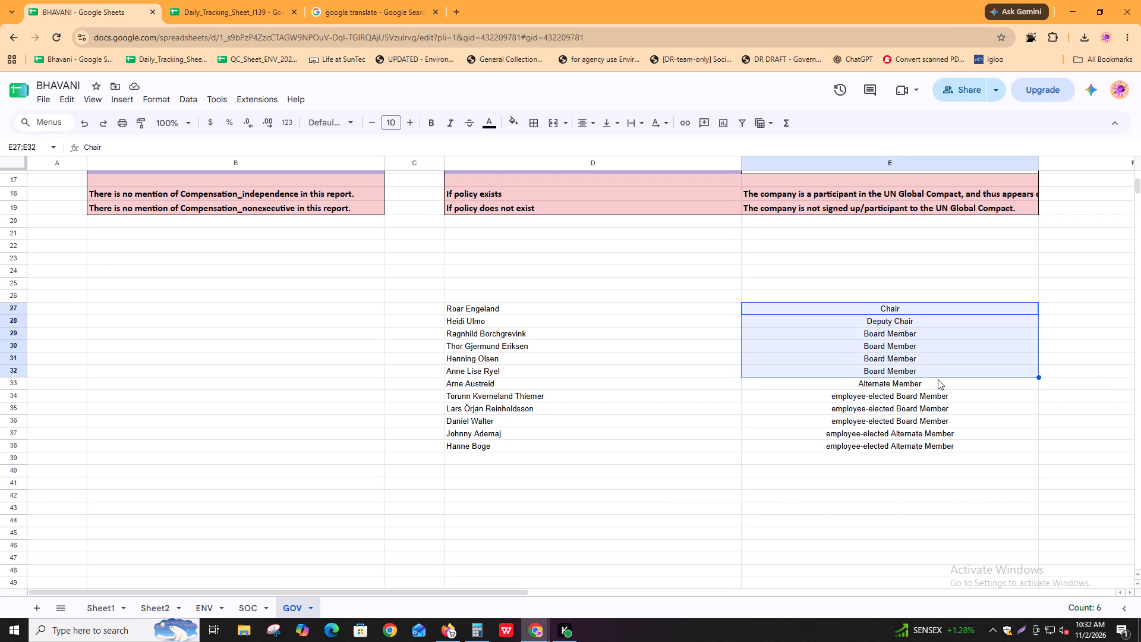
pyautogui.moveTo(911, 394); pyautogui.dragTo(912, 418)
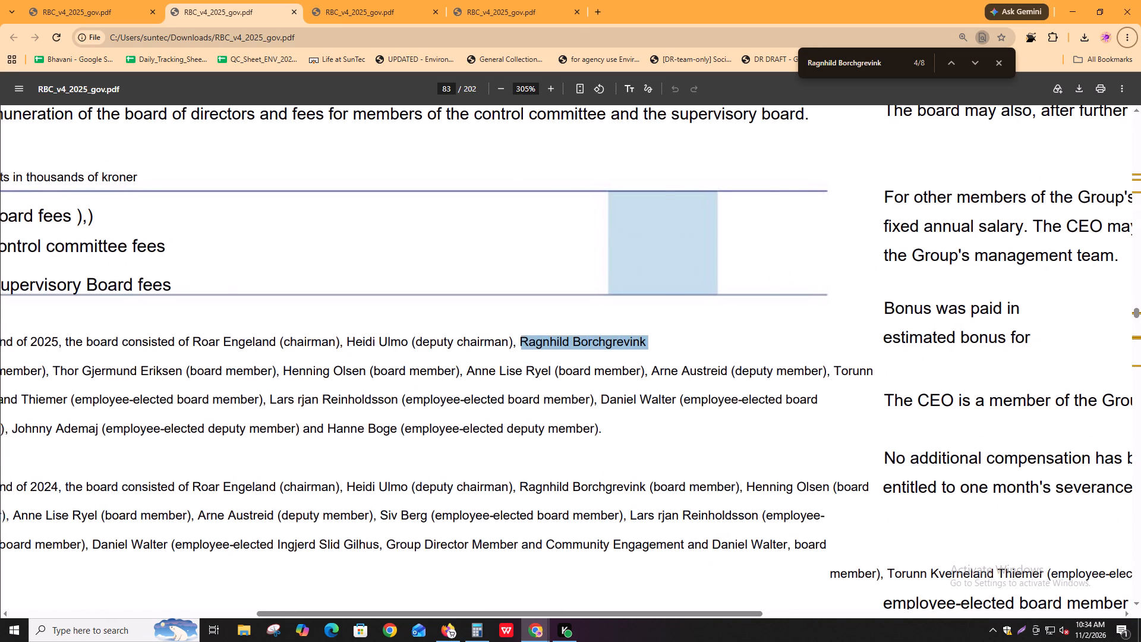
pyautogui.keyDown('shift'); pyautogui.scroll(2, 295, 379); pyautogui.keyUp('shift')
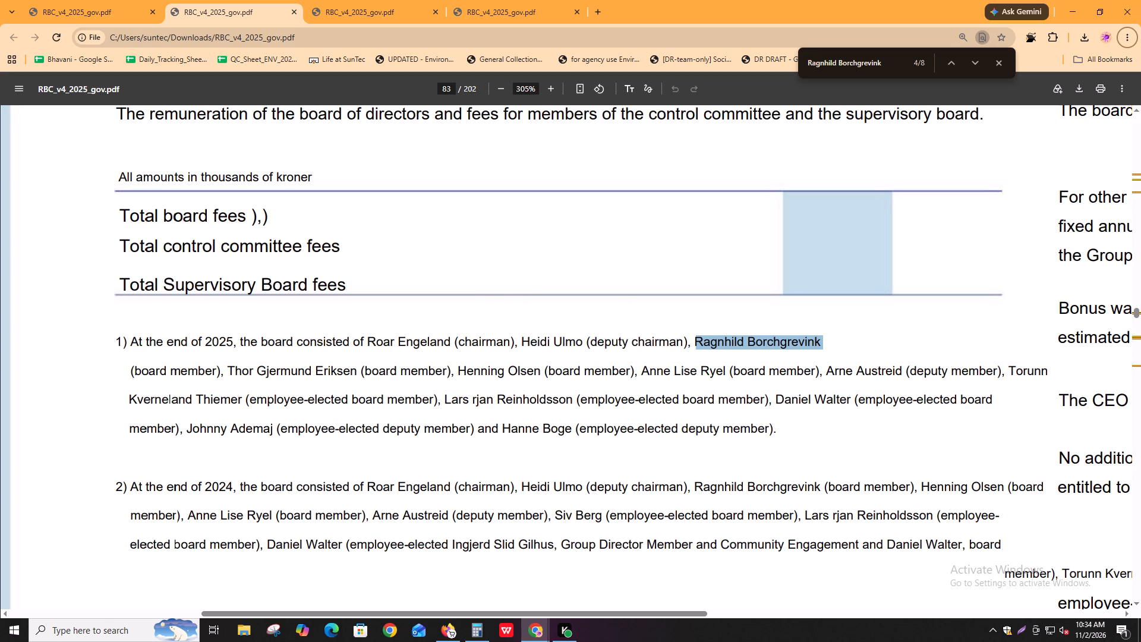
pyautogui.moveTo(906, 380); pyautogui.dragTo(899, 380)
pyautogui.click(915, 374)
pyautogui.hotkey('alt', 'Tab')
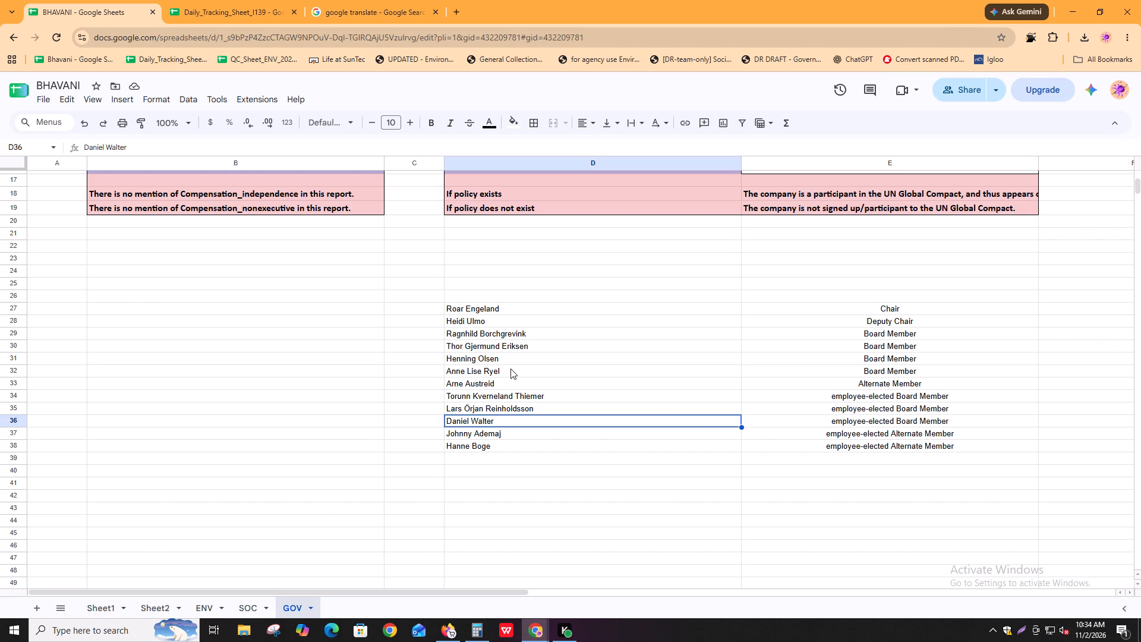
pyautogui.click(510, 369)
pyautogui.hotkey('alt', 'Tab')
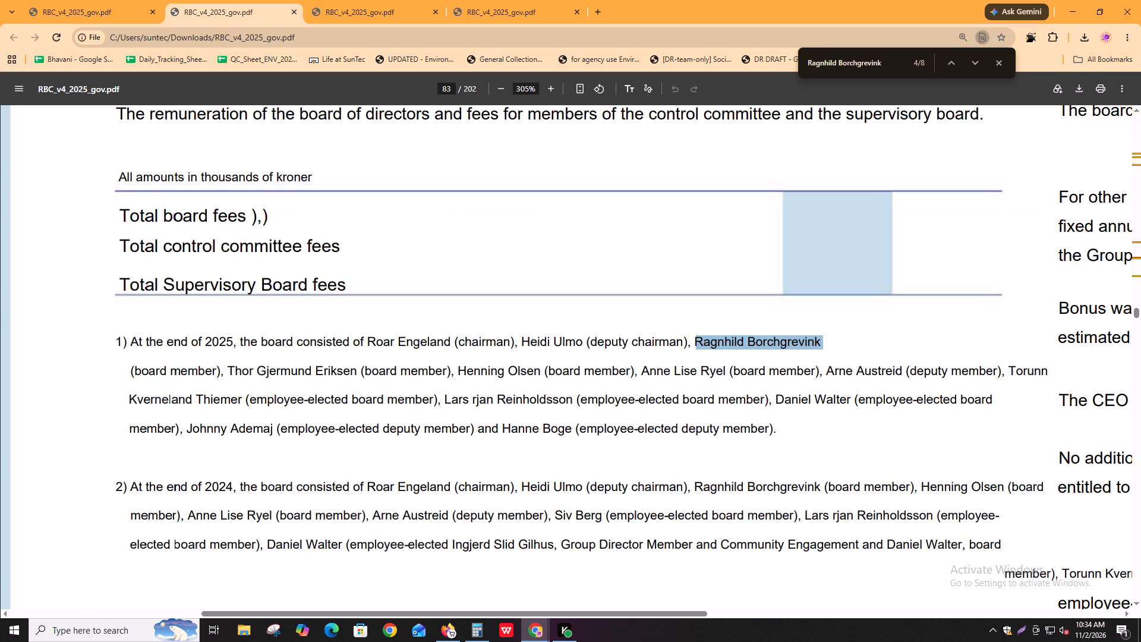
pyautogui.hotkey('alt', 'Tab')
# Review the board roles in E27:E38 of the GOV sheet, focusing on the Alternate Member entry in E33.
pyautogui.moveTo(528, 386); pyautogui.dragTo(534, 386)
pyautogui.click(803, 388)
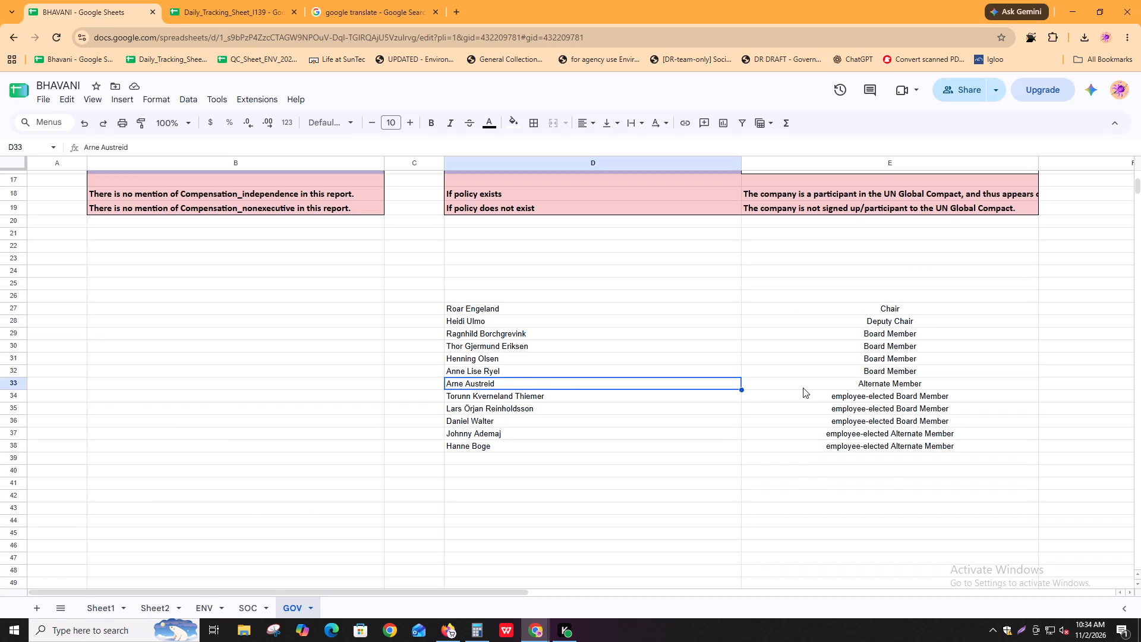
pyautogui.keyDown('ctrl'); pyautogui.scroll(3, 897, 396); pyautogui.keyUp('ctrl')
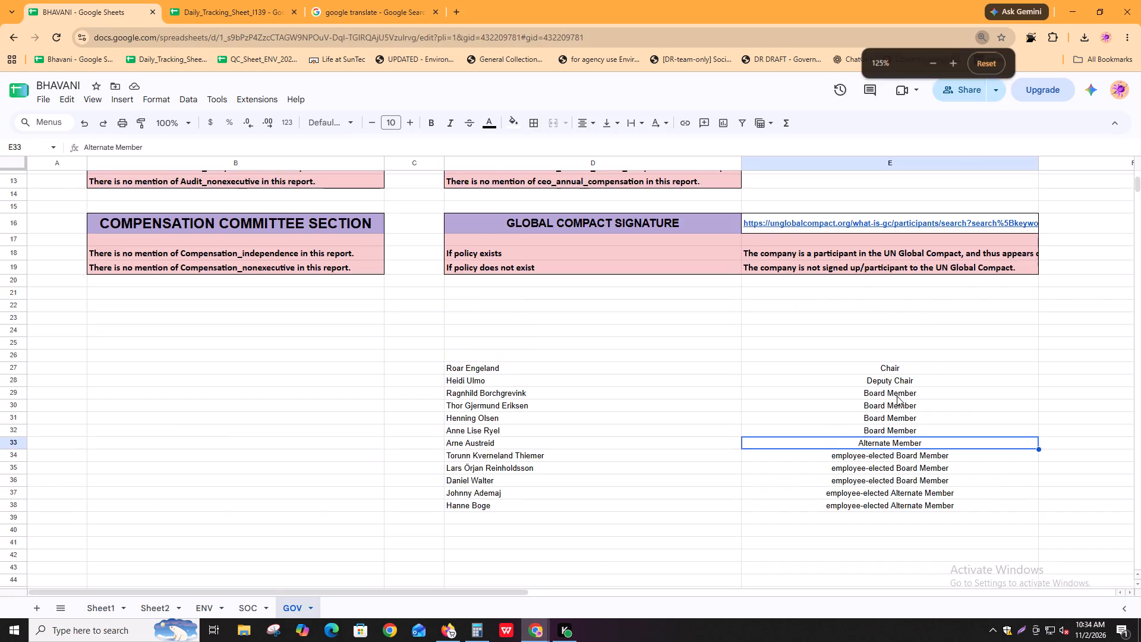
pyautogui.scroll(-8, 918, 454)
pyautogui.keyDown('shift'); pyautogui.scroll(-8, 910, 454); pyautogui.keyUp('shift')
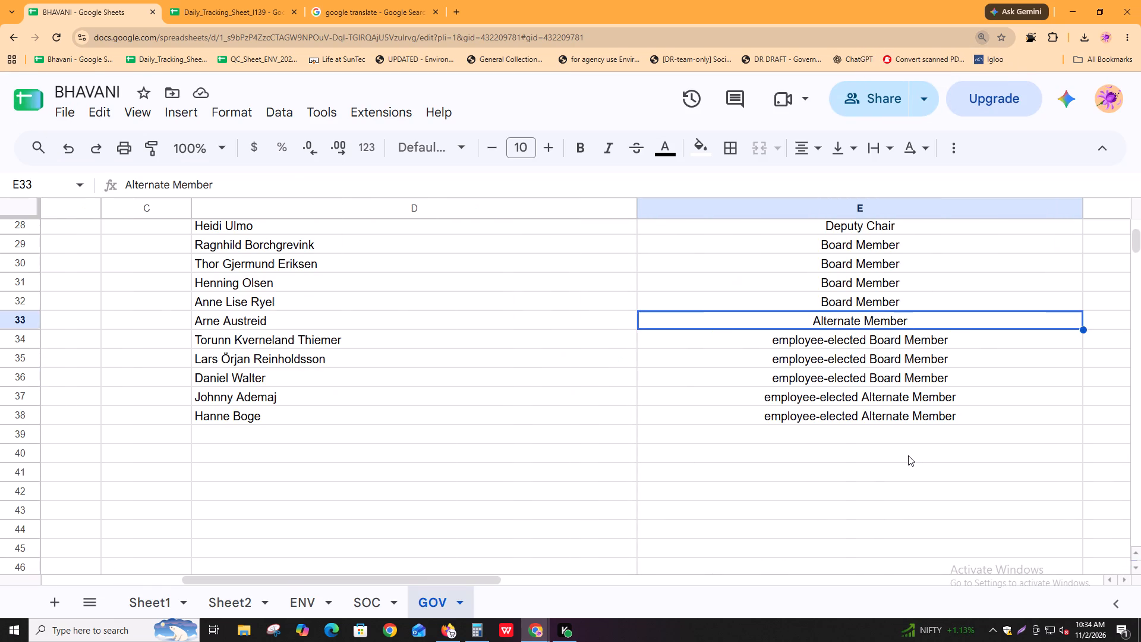
pyautogui.scroll(1, 907, 456)
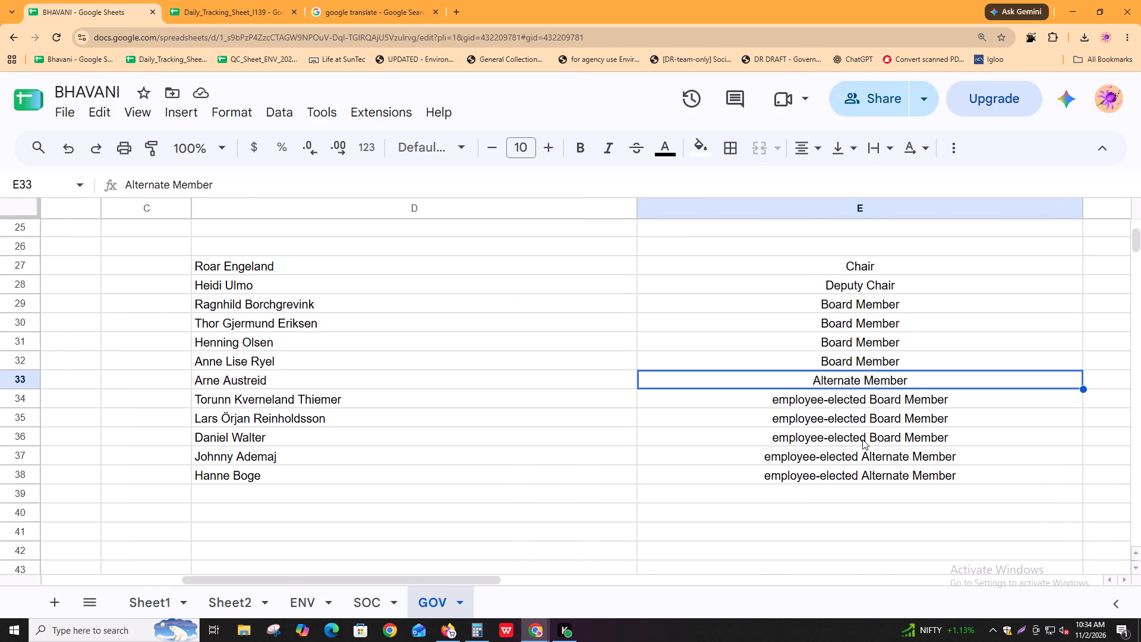
# Reread the report's end-of-2025 board note on page 83, focusing on the deputy member role given for the director in D33.
pyautogui.hotkey('alt', 'Tab')
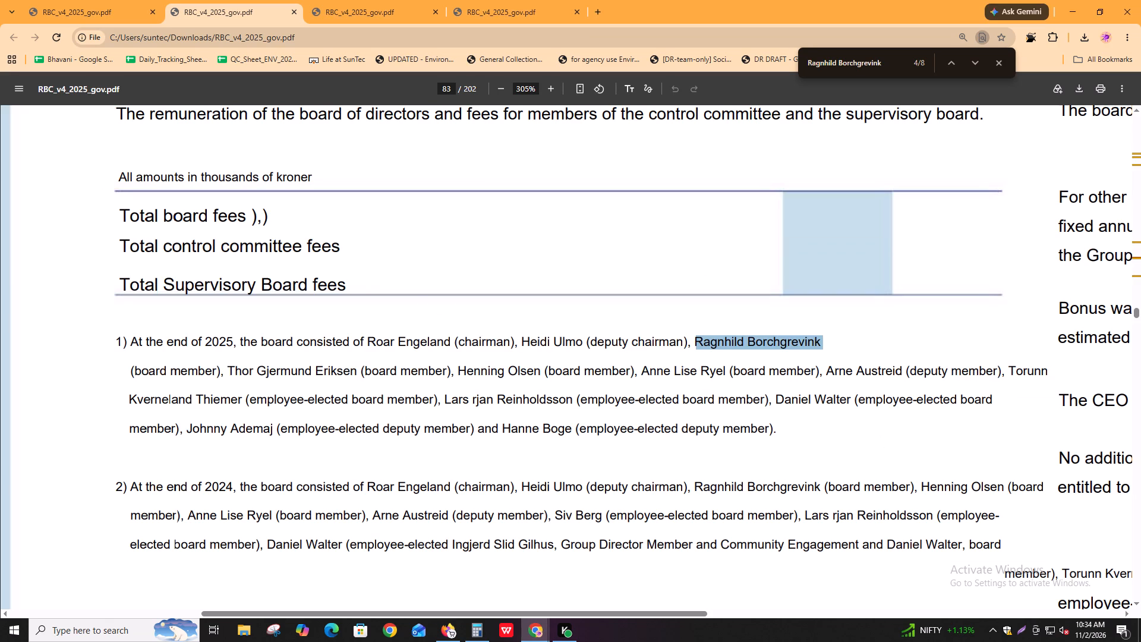
pyautogui.moveTo(910, 369); pyautogui.dragTo(997, 371)
pyautogui.click(997, 372)
pyautogui.moveTo(913, 368); pyautogui.dragTo(943, 368)
pyautogui.moveTo(943, 368); pyautogui.dragTo(960, 364)
pyautogui.click(960, 364)
pyautogui.moveTo(231, 344); pyautogui.dragTo(330, 344)
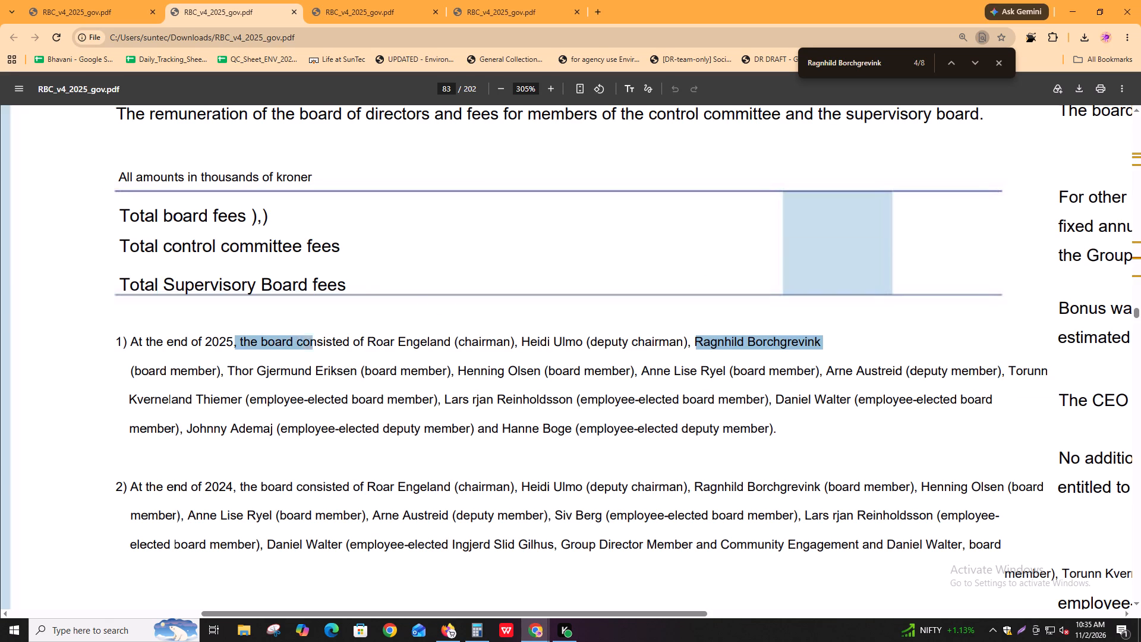
pyautogui.moveTo(330, 344); pyautogui.dragTo(431, 337)
pyautogui.moveTo(504, 339); pyautogui.dragTo(841, 444)
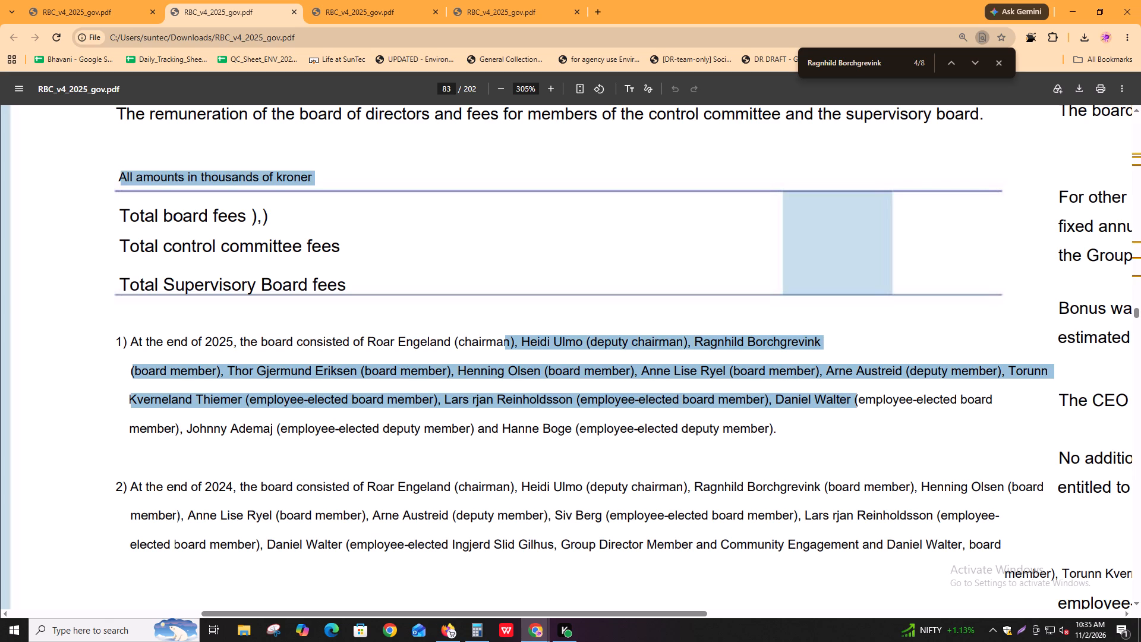
pyautogui.moveTo(841, 444); pyautogui.dragTo(793, 455)
pyautogui.click(788, 449)
pyautogui.moveTo(911, 376); pyautogui.dragTo(919, 376)
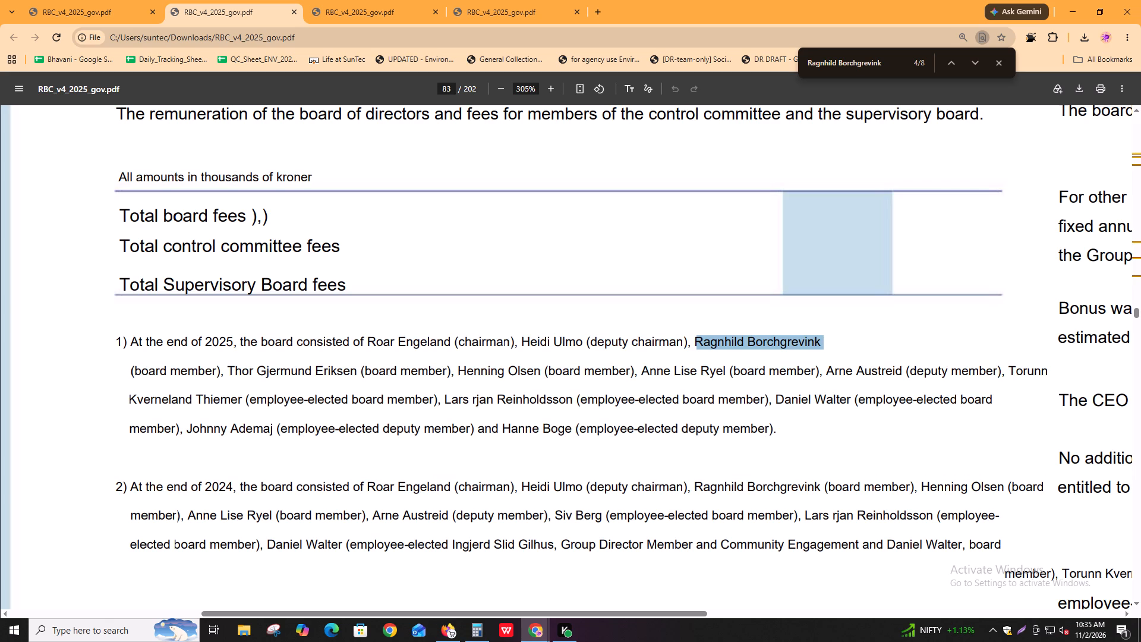
pyautogui.moveTo(919, 376); pyautogui.dragTo(954, 376)
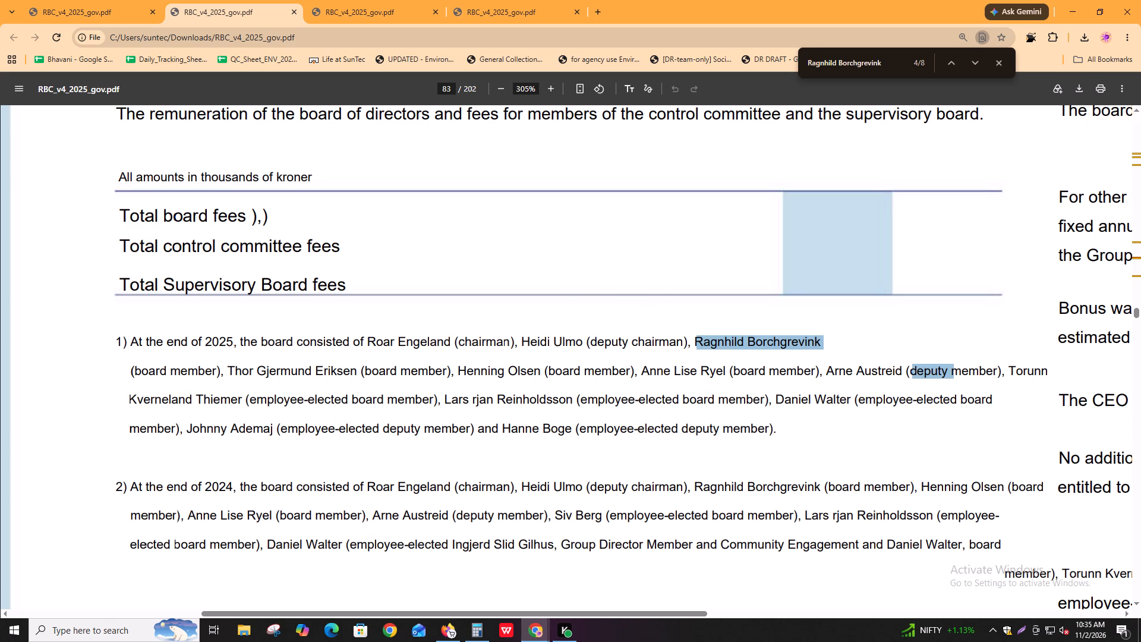
pyautogui.moveTo(925, 372); pyautogui.dragTo(981, 373)
pyautogui.click(981, 373)
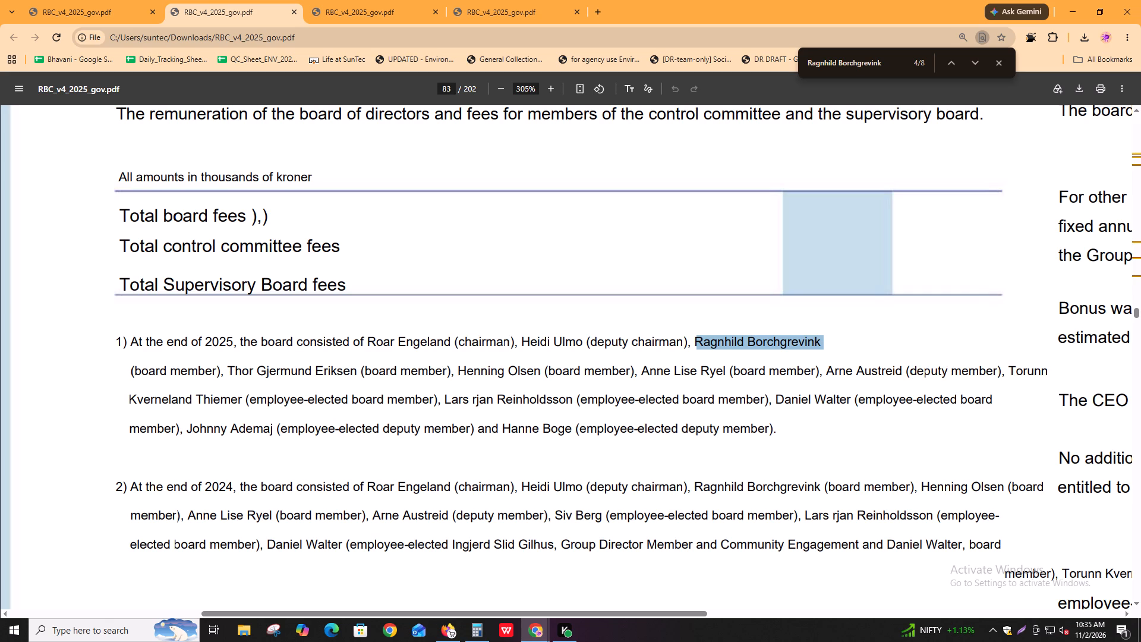
# Check the role in E34 of the GOV sheet against the report's page 25 Board section and page 83 board note.
pyautogui.hotkey('alt', 'Tab')
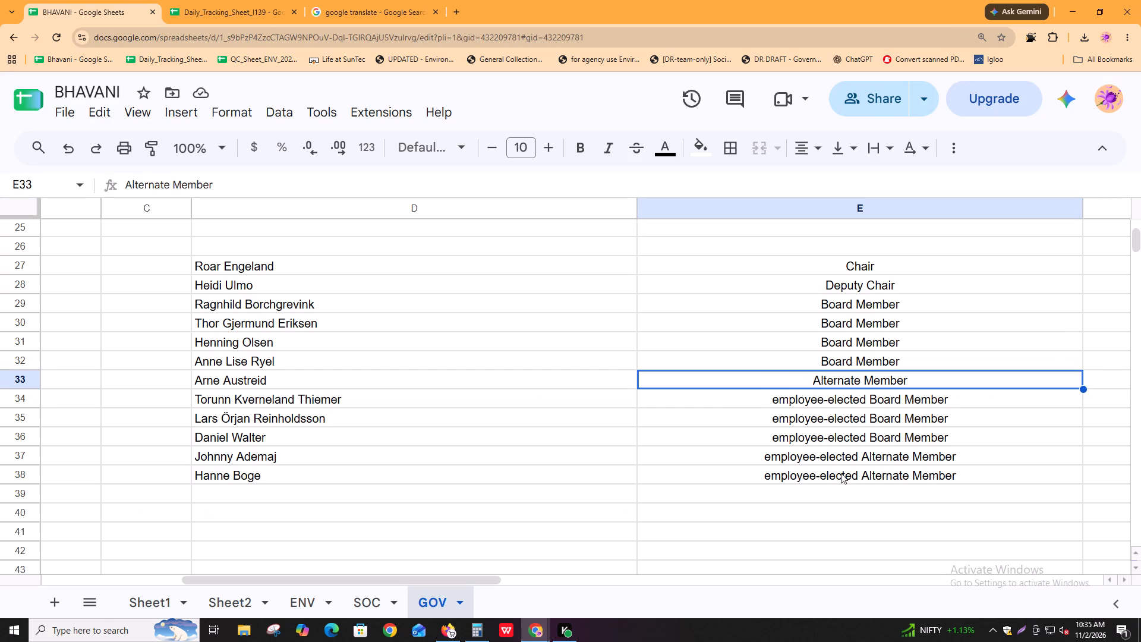
pyautogui.click(821, 403)
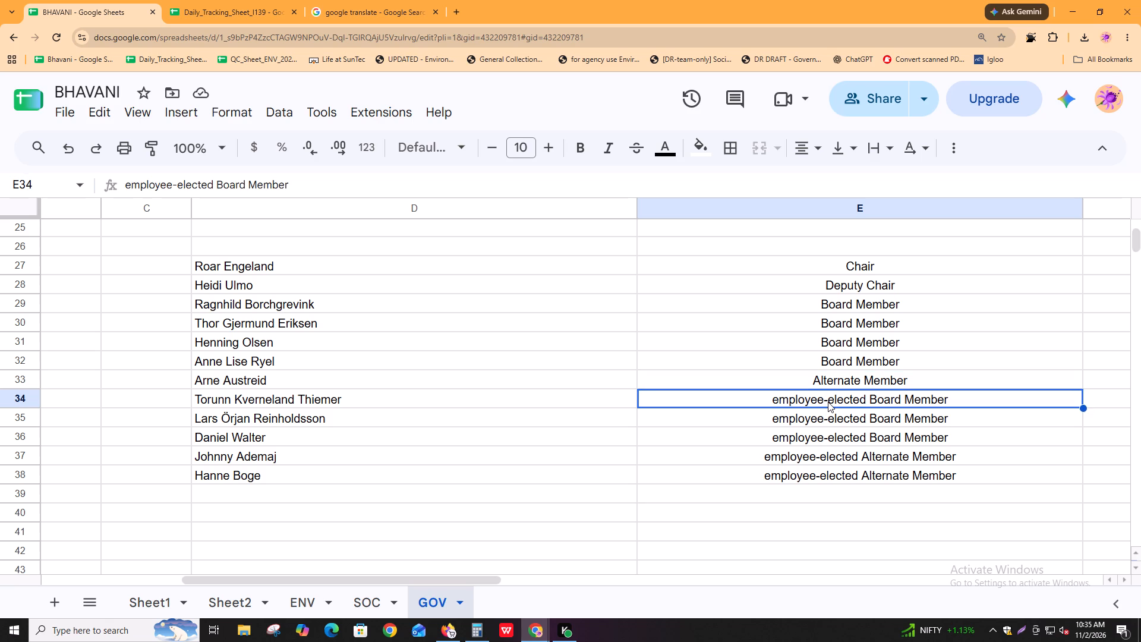
pyautogui.hotkey('alt', 'Tab')
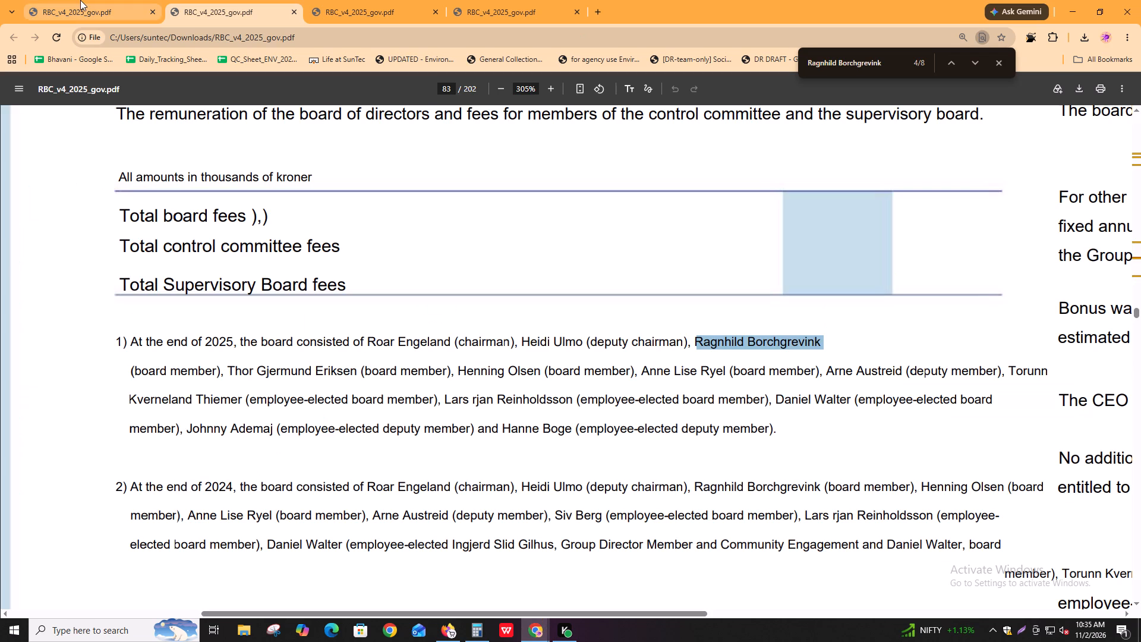
pyautogui.click(80, 0)
pyautogui.hotkey('ctrl', 'f')
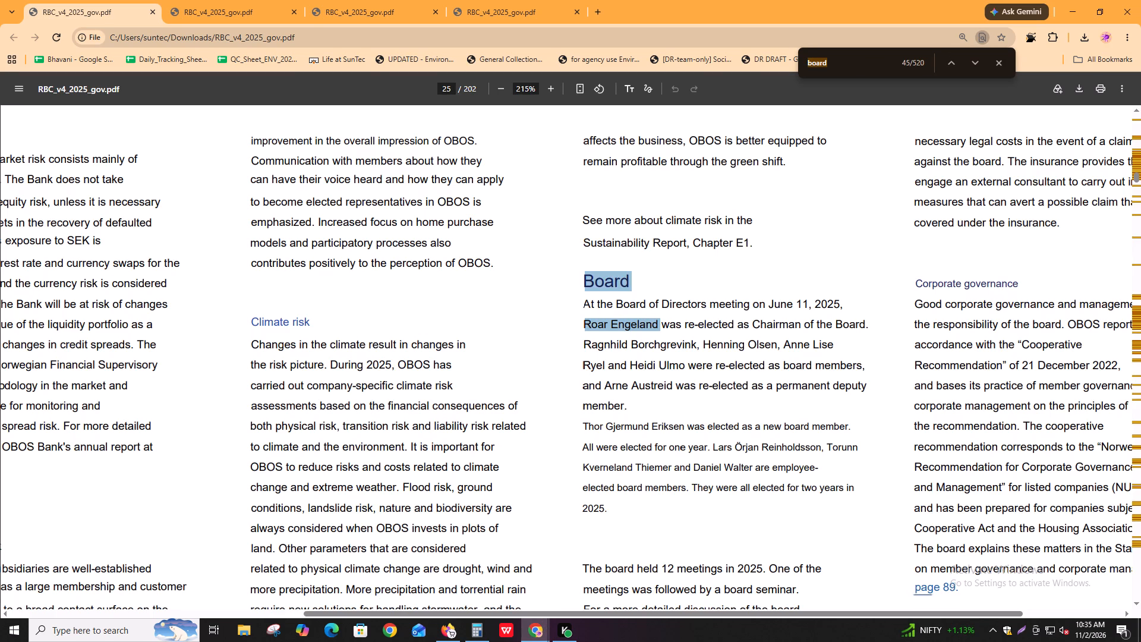
pyautogui.click(219, 0)
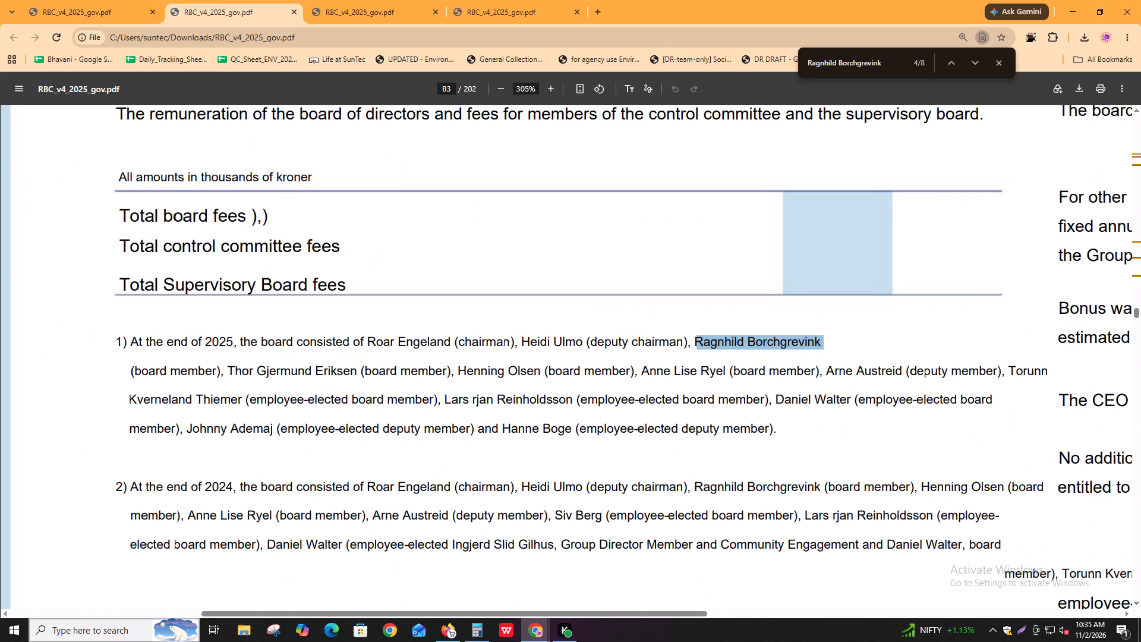
# Search the Governance Quantitative Metrics Methodology PDF for "alternate" and read which member titles to exclude from or include in board composition counts.
pyautogui.hotkey('alt', 'Tab')
pyautogui.keyDown('alt'); pyautogui.click(518, 350); pyautogui.keyUp('alt')
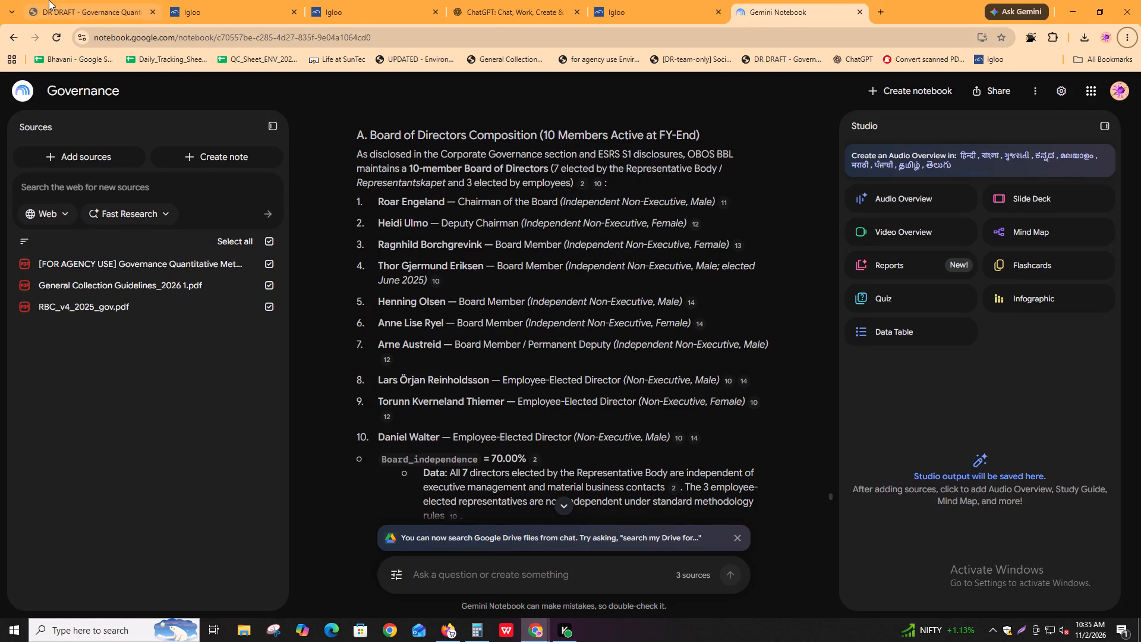
pyautogui.click(64, 0)
pyautogui.hotkey('ctrl', 'f')
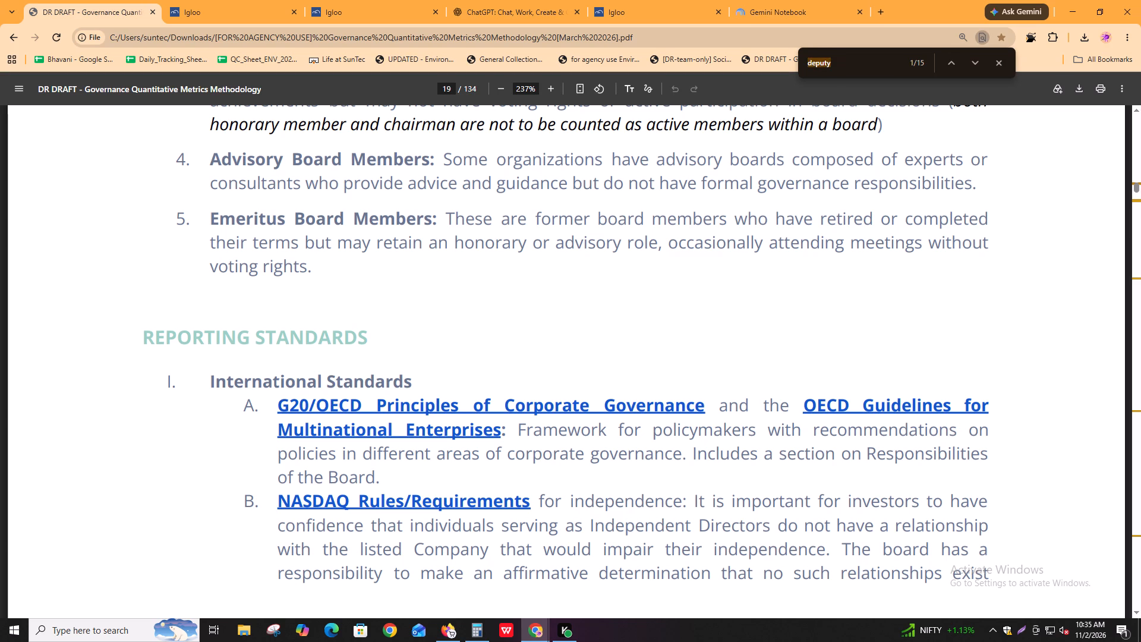
pyautogui.write('alternate')
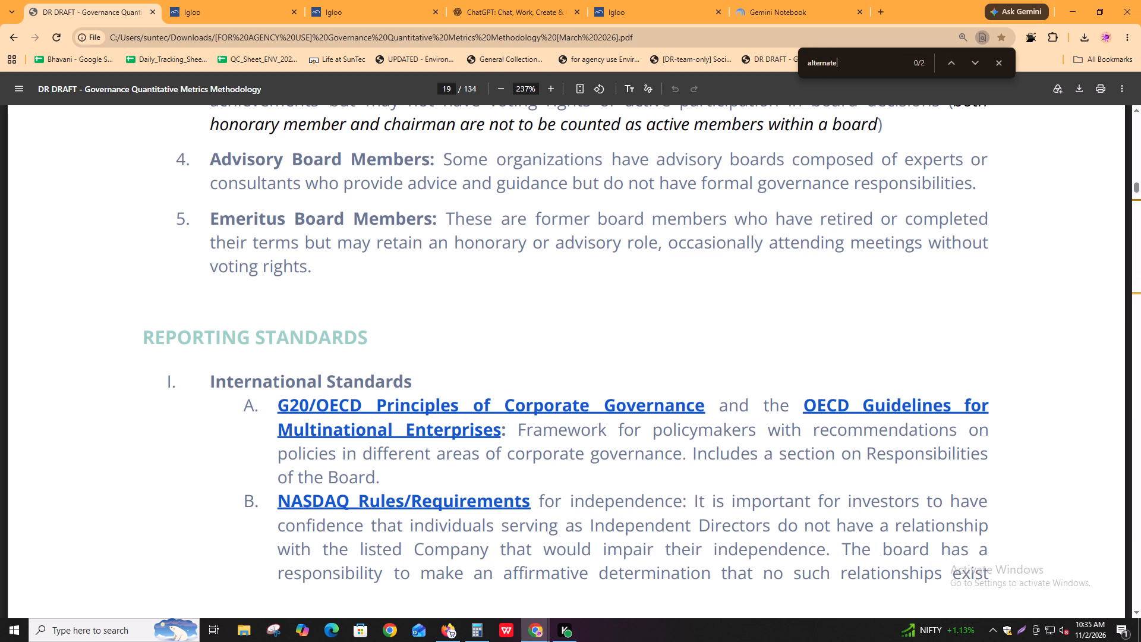
pyautogui.press('Return')
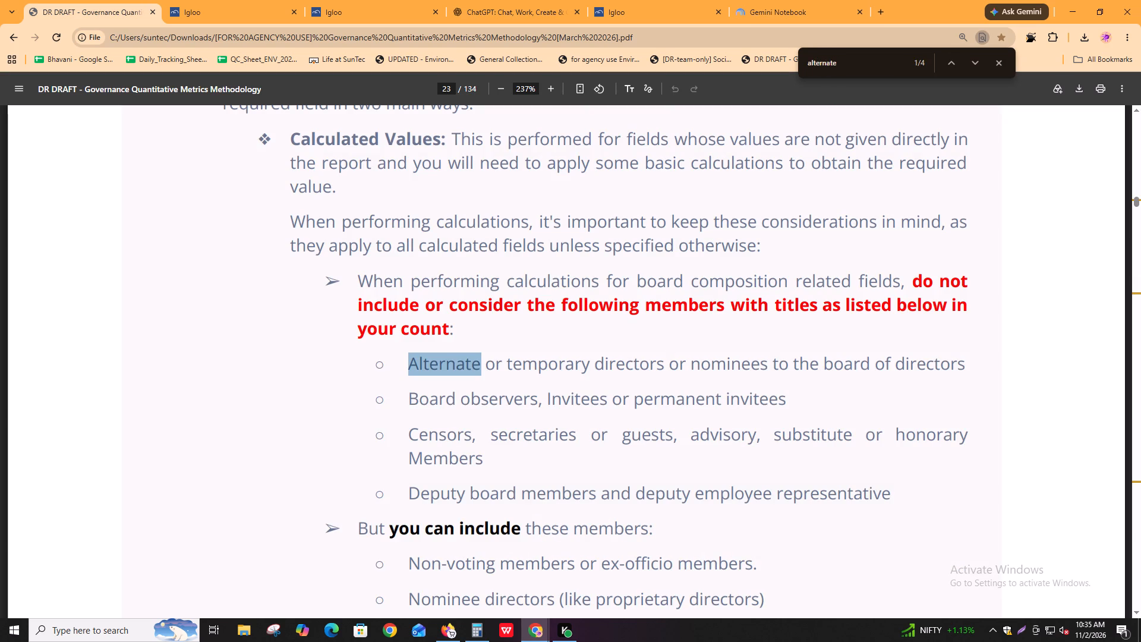
pyautogui.moveTo(679, 365); pyautogui.dragTo(792, 365)
pyautogui.click(793, 365)
pyautogui.scroll(-4, 762, 481)
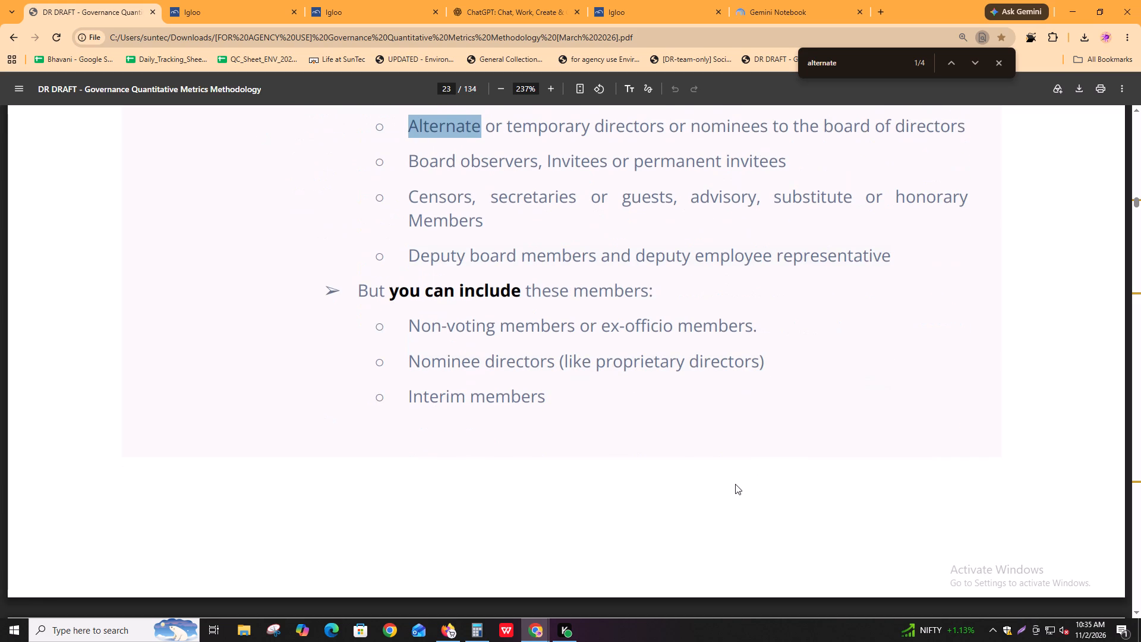
pyautogui.scroll(-1, 742, 481)
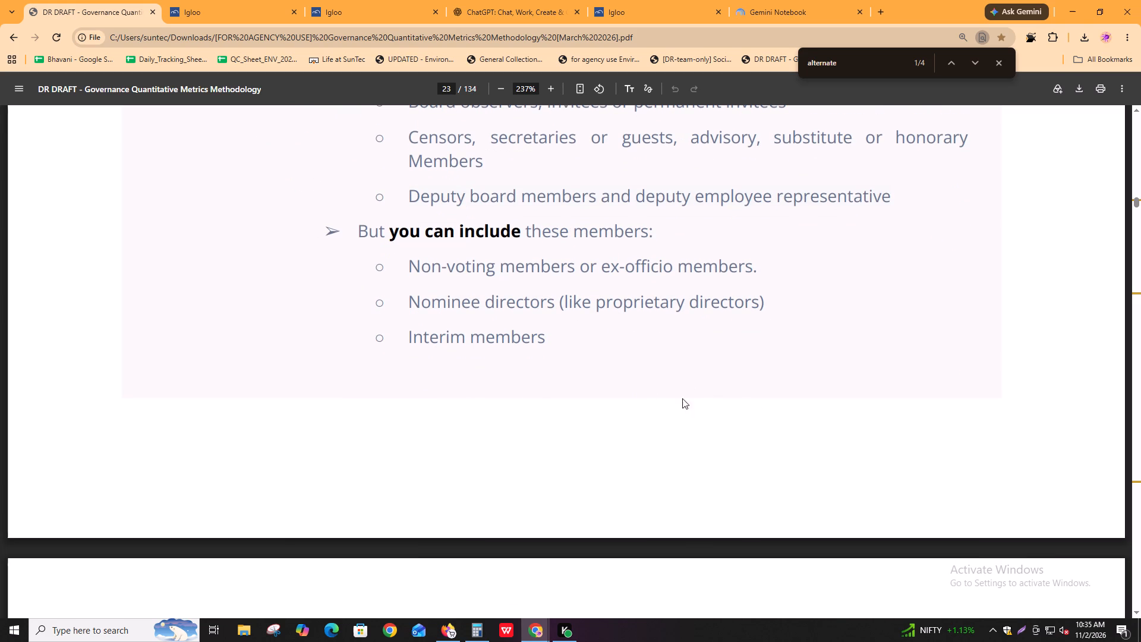
pyautogui.scroll(-7, 491, 420)
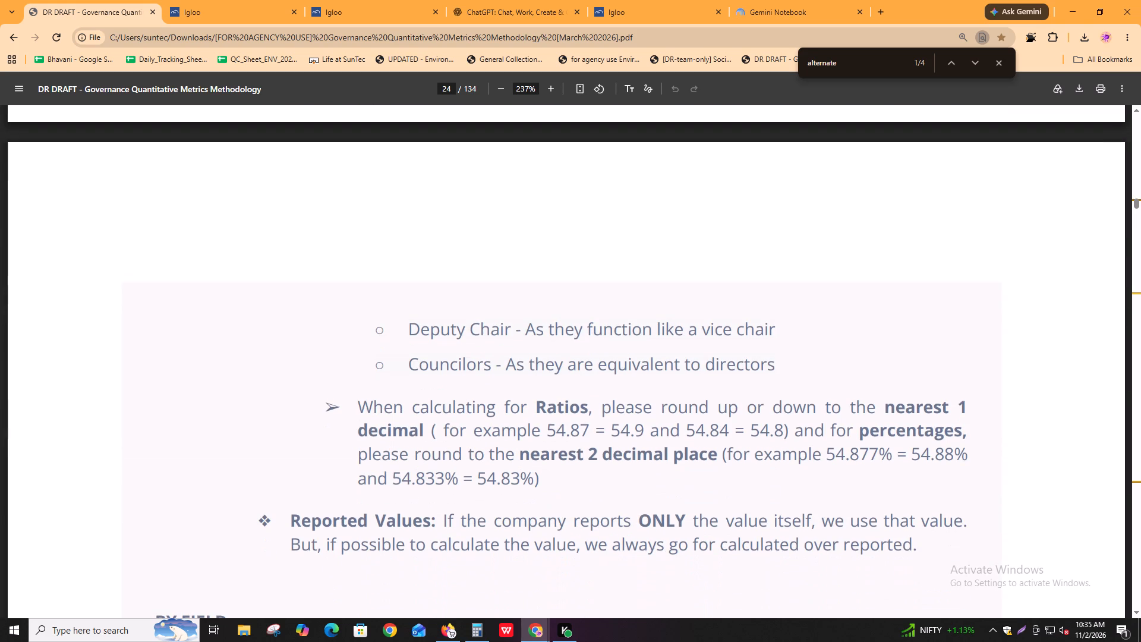
pyautogui.scroll(7, 480, 388)
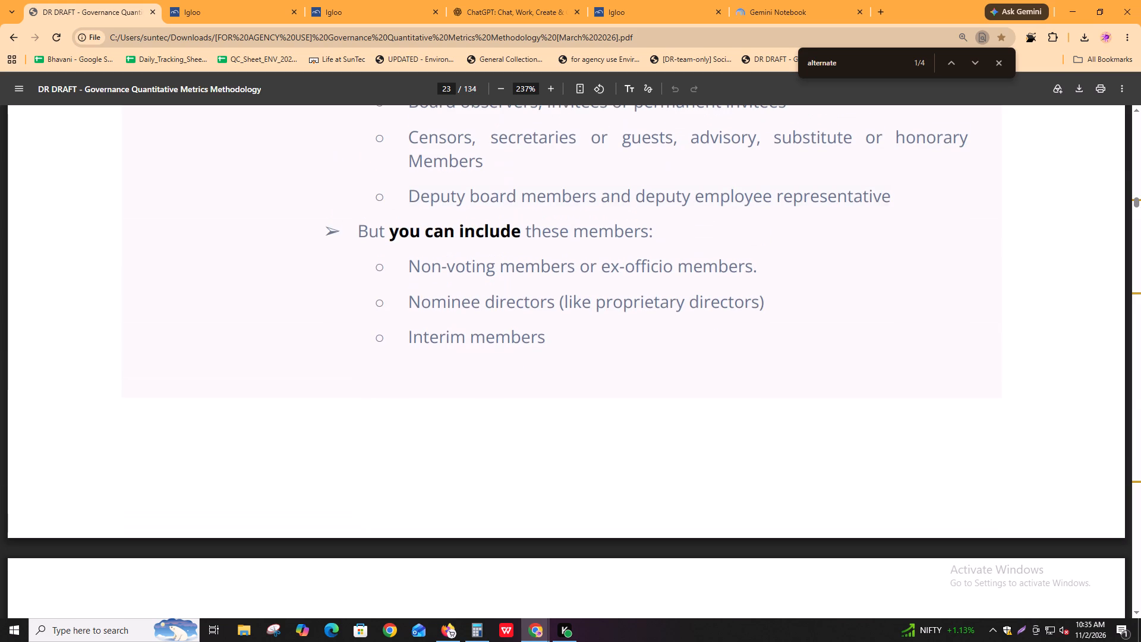
pyautogui.scroll(3, 630, 339)
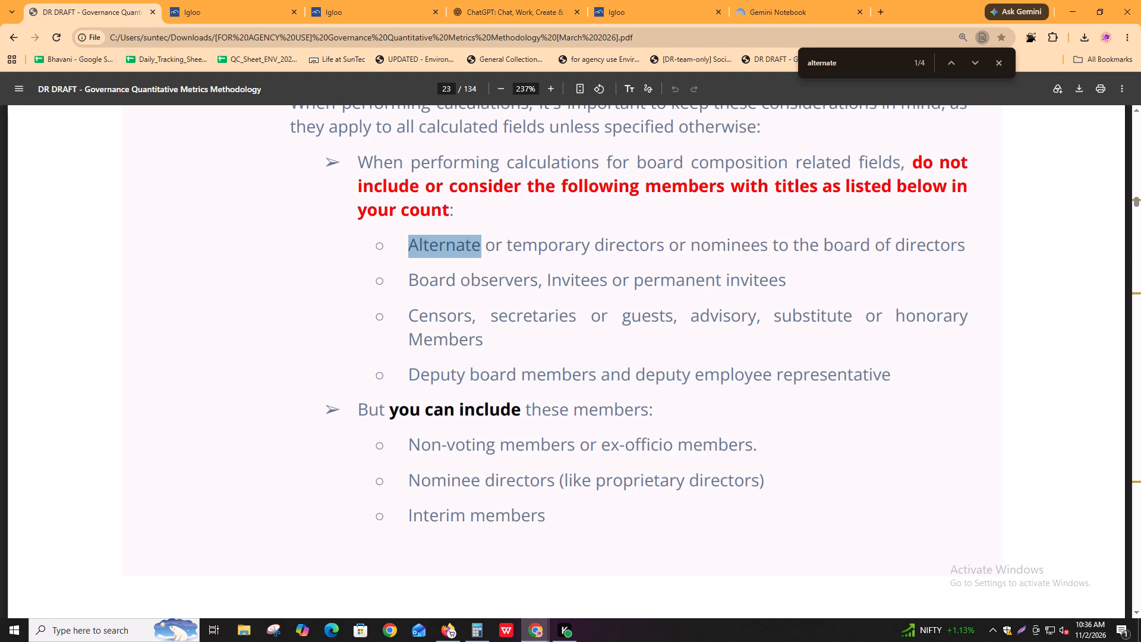
# Go to the second "alternate" match in the methodology and examine Q3 on alternate and advisory members in committee fields.
pyautogui.hotkey('ctrl', 'f')
pyautogui.press('Return')
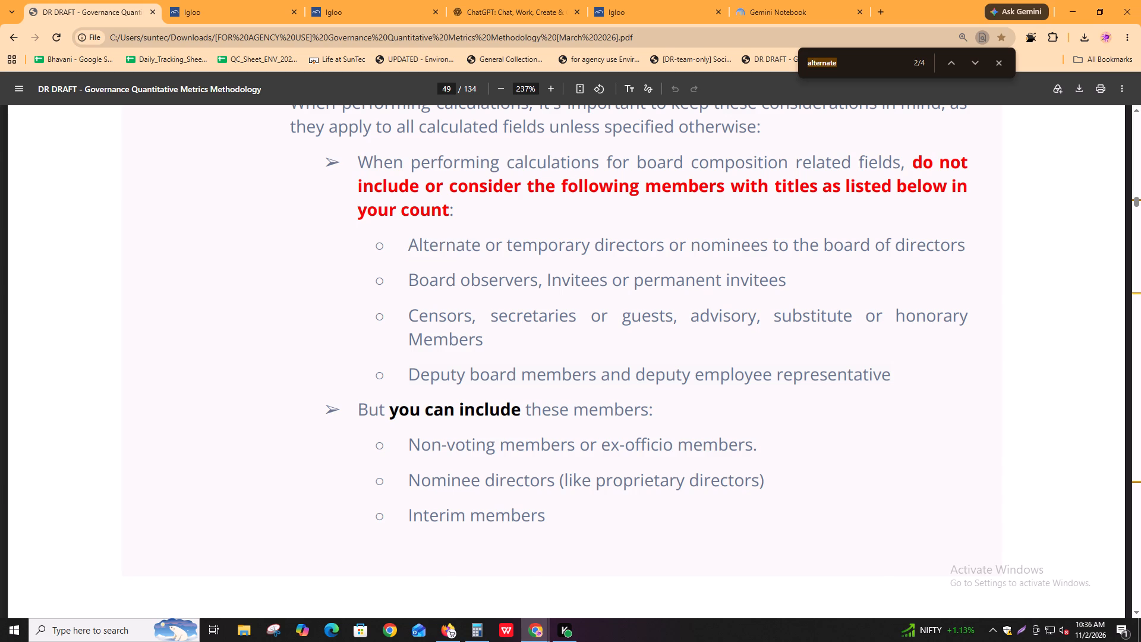
pyautogui.moveTo(472, 369); pyautogui.dragTo(715, 377)
pyautogui.click(715, 377)
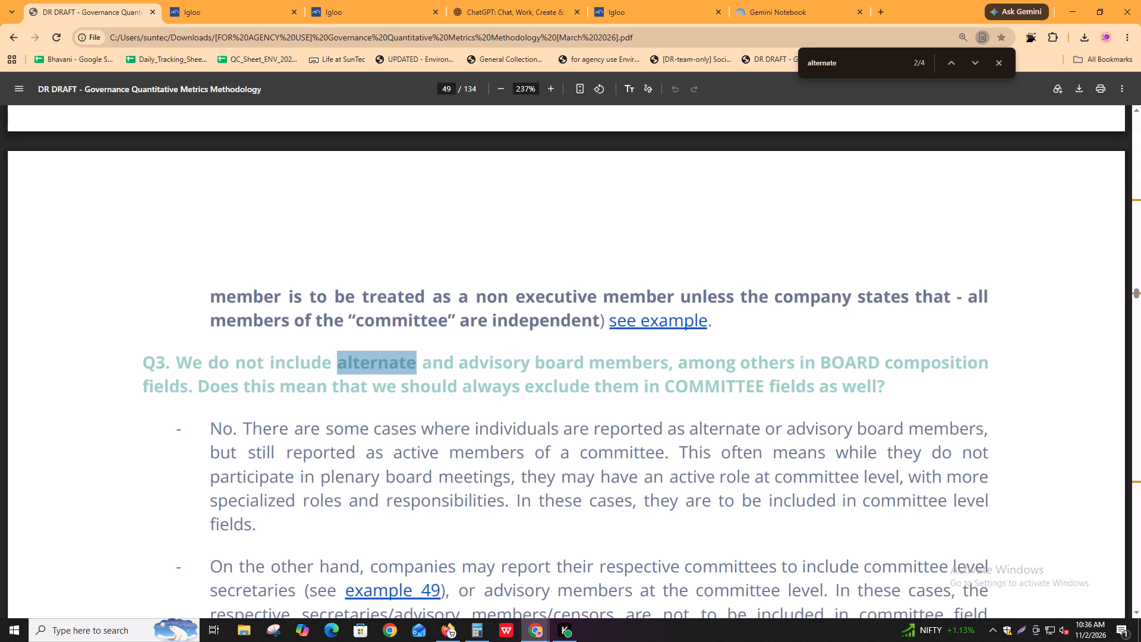
# Read the methodology's answer to Q3 on including alternate or advisory board members in committee-level fields.
pyautogui.scroll(-2, 398, 545)
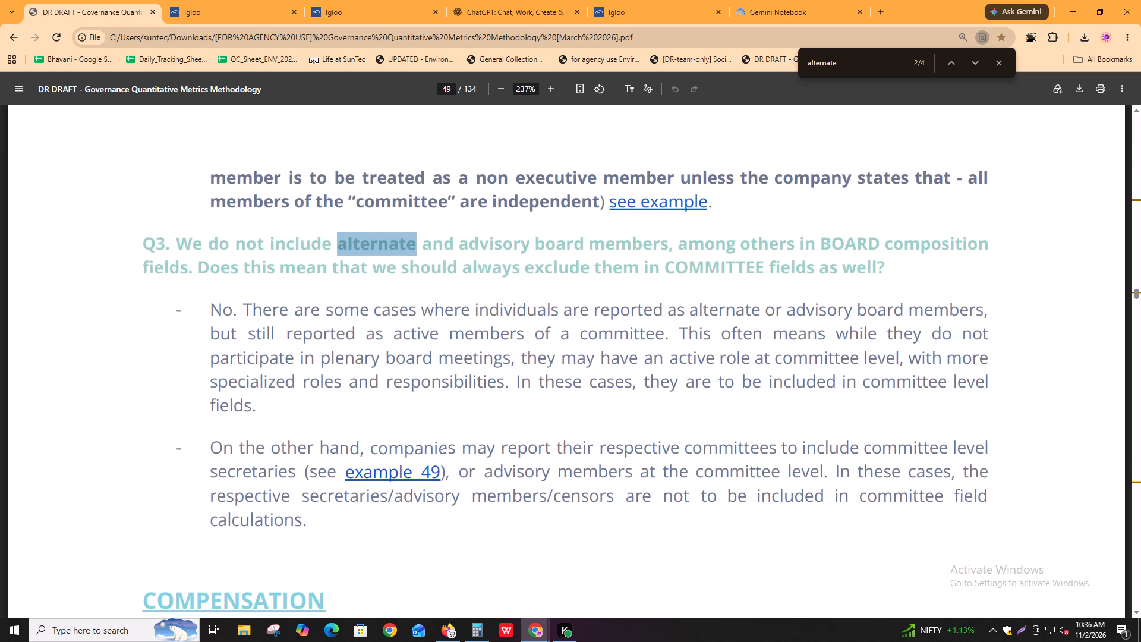
pyautogui.moveTo(413, 316); pyautogui.dragTo(982, 318)
pyautogui.click(982, 318)
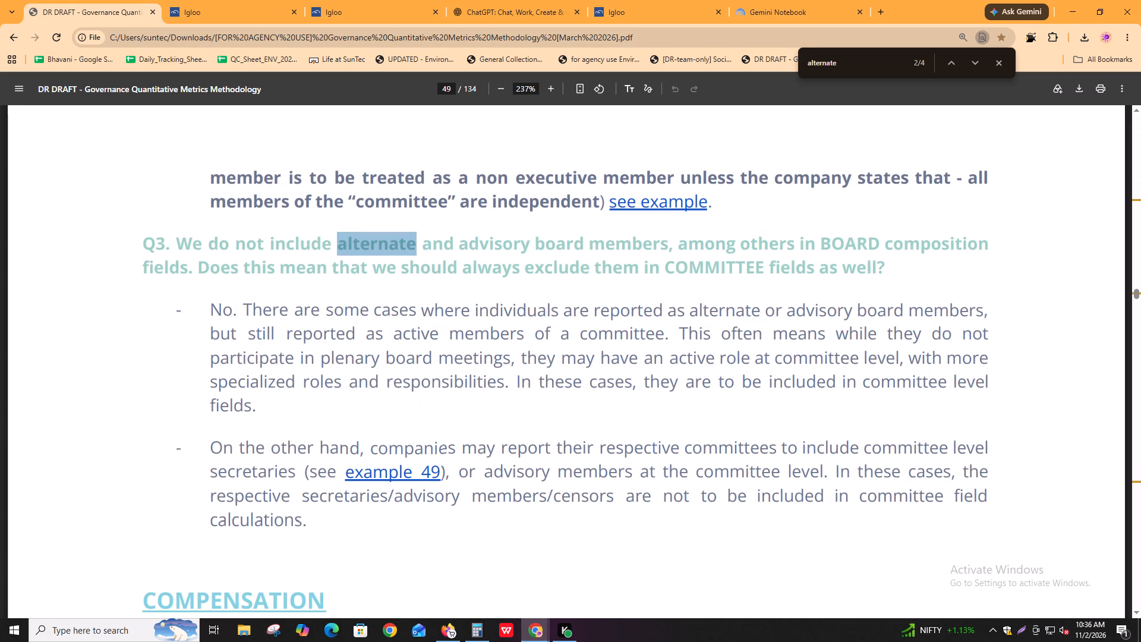
pyautogui.moveTo(334, 328); pyautogui.dragTo(990, 331)
pyautogui.click(991, 331)
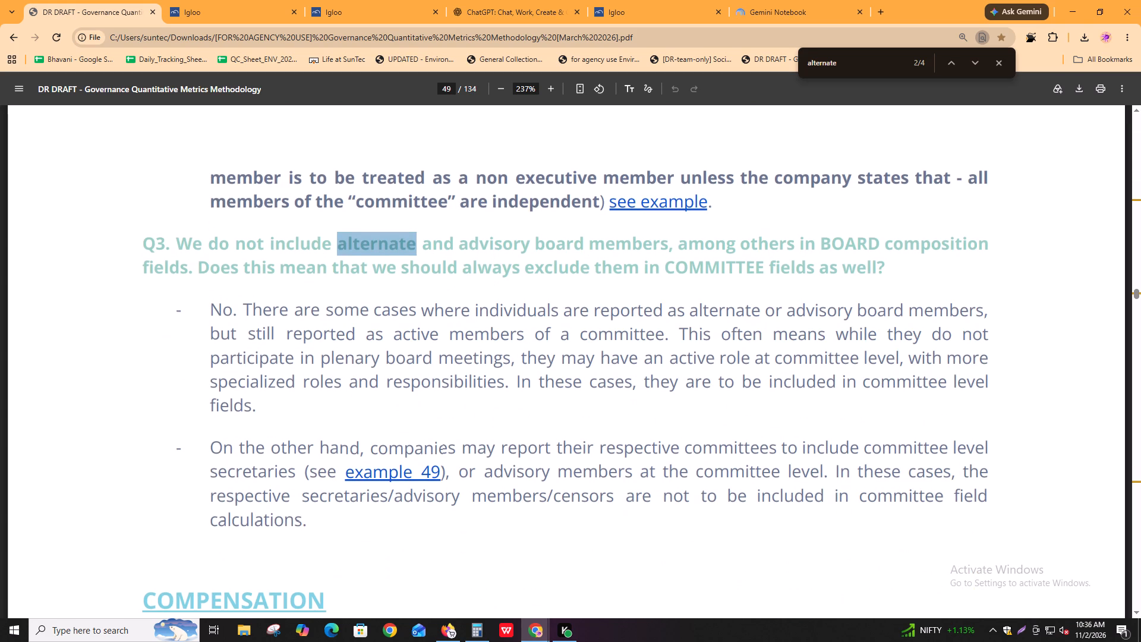
# Go through the remaining "alternate" matches in the methodology and read the board size guidelines for Indian companies.
pyautogui.hotkey('ctrl', 'f')
pyautogui.press('Return')
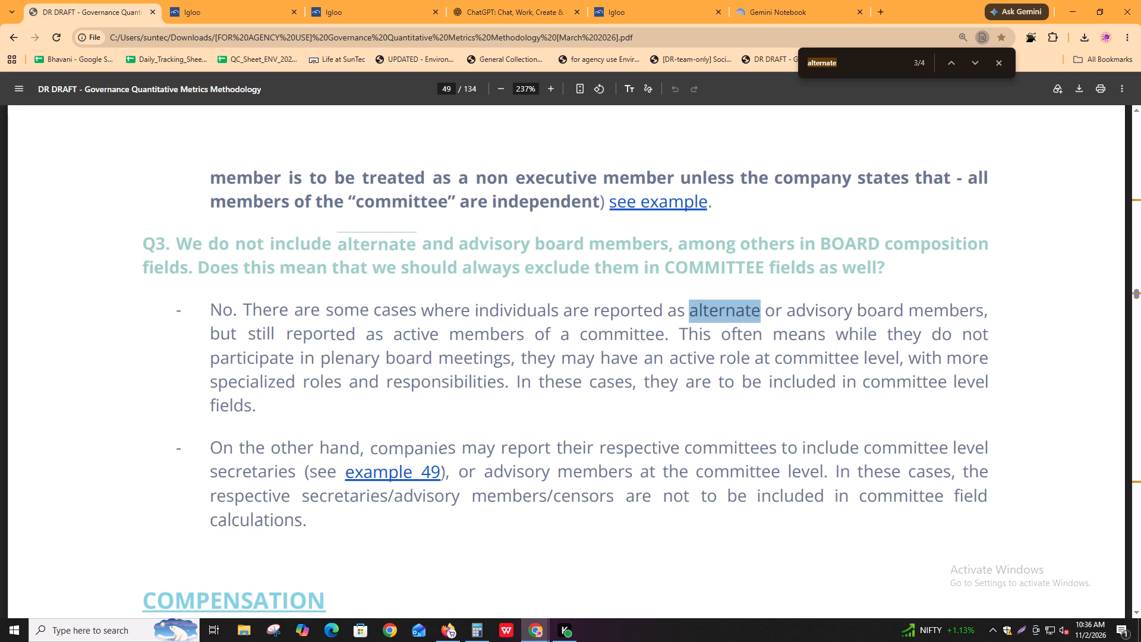
pyautogui.press('Return')
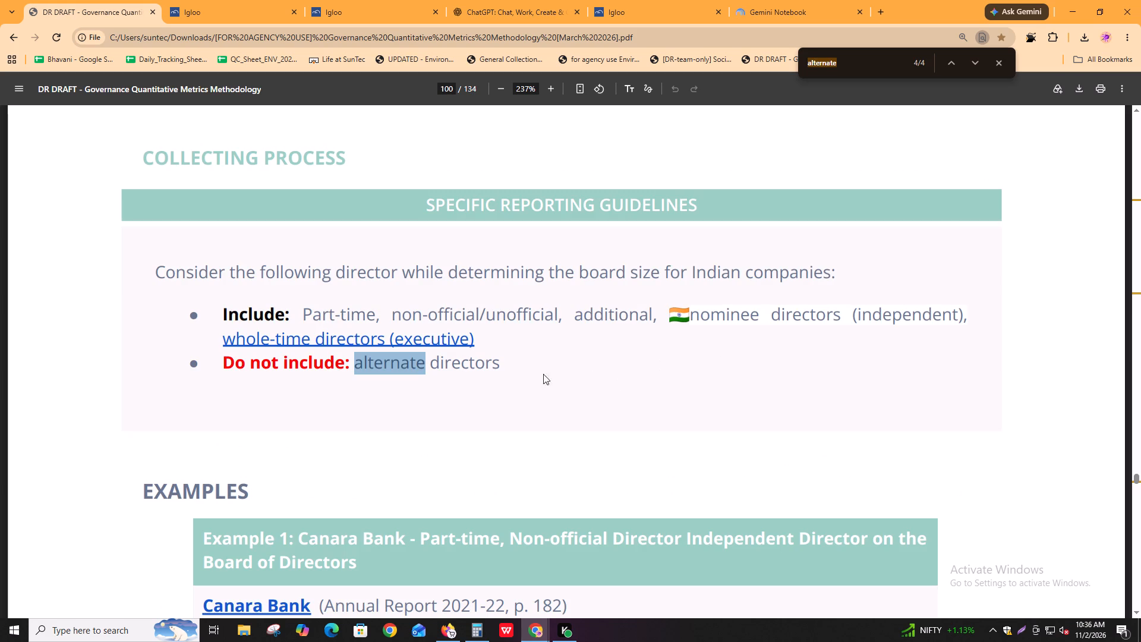
pyautogui.moveTo(380, 364); pyautogui.dragTo(540, 364)
pyautogui.click(540, 364)
pyautogui.scroll(-2, 588, 391)
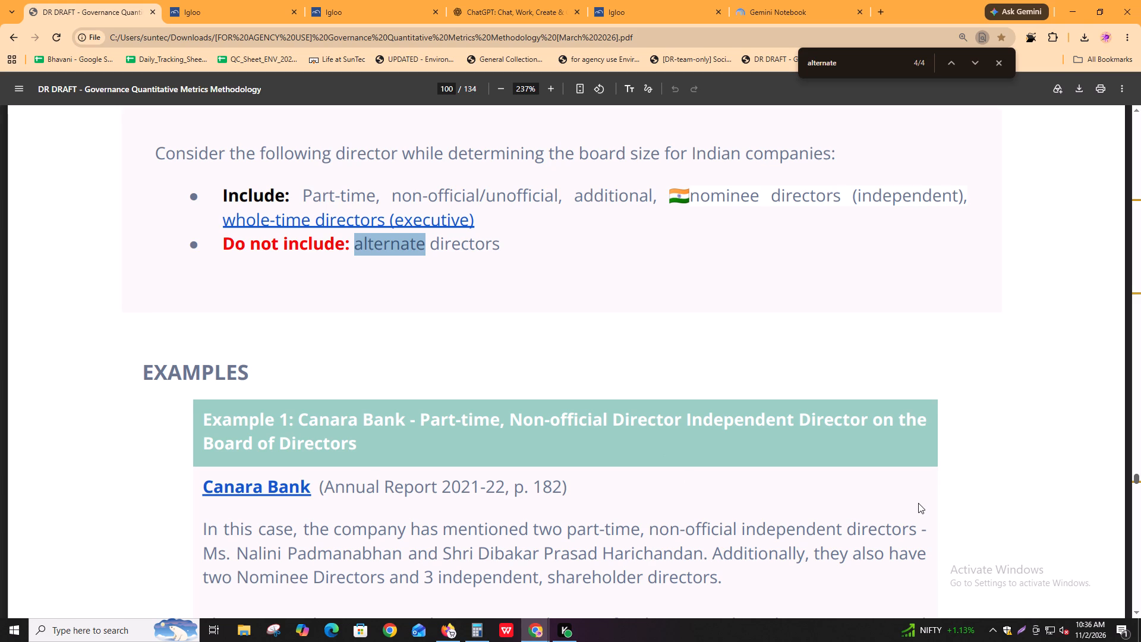
# Restore "deputy" as the methodology search term and reread the page 19 note on when deputy directors count in board composition.
pyautogui.hotkey('ctrl', 'z')
pyautogui.hotkey('ctrl', 'z')
pyautogui.click(858, 65)
pyautogui.hotkey('ctrl', 'z')
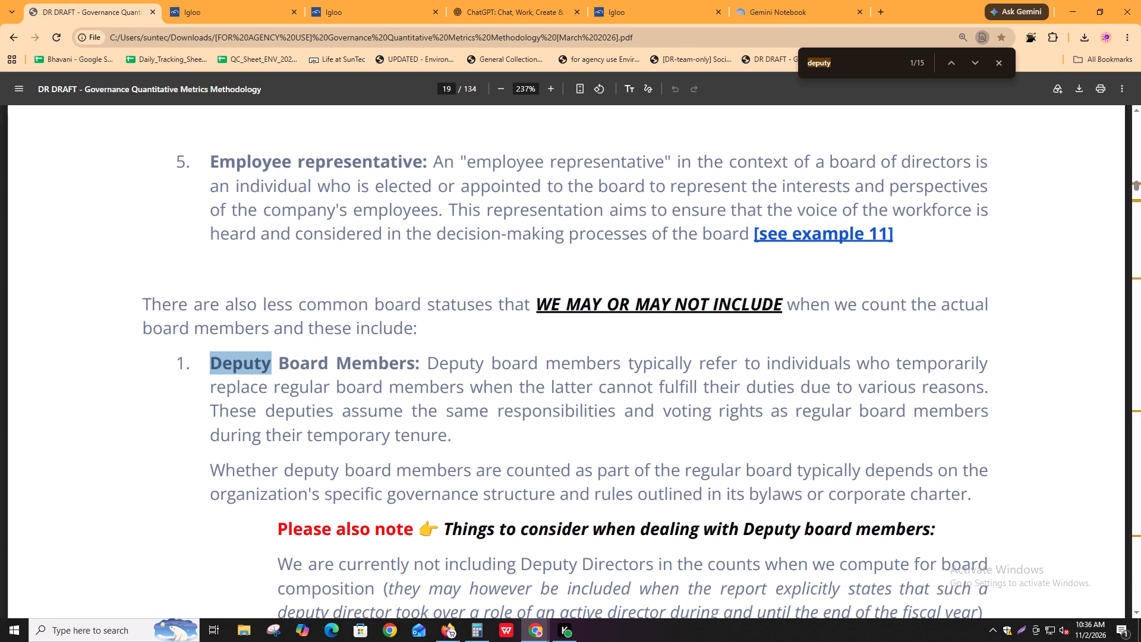
pyautogui.scroll(-4, 676, 530)
pyautogui.keyDown('ctrl'); pyautogui.scroll(1, 492, 413); pyautogui.keyUp('ctrl')
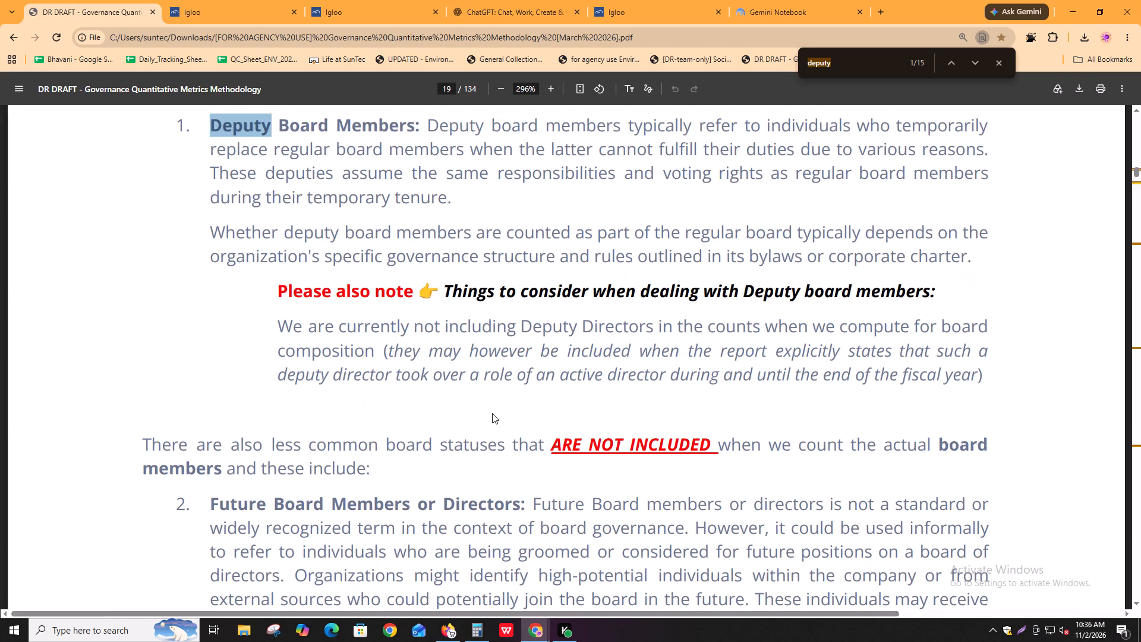
pyautogui.keyDown('shift'); pyautogui.scroll(-1, 796, 397); pyautogui.keyUp('shift')
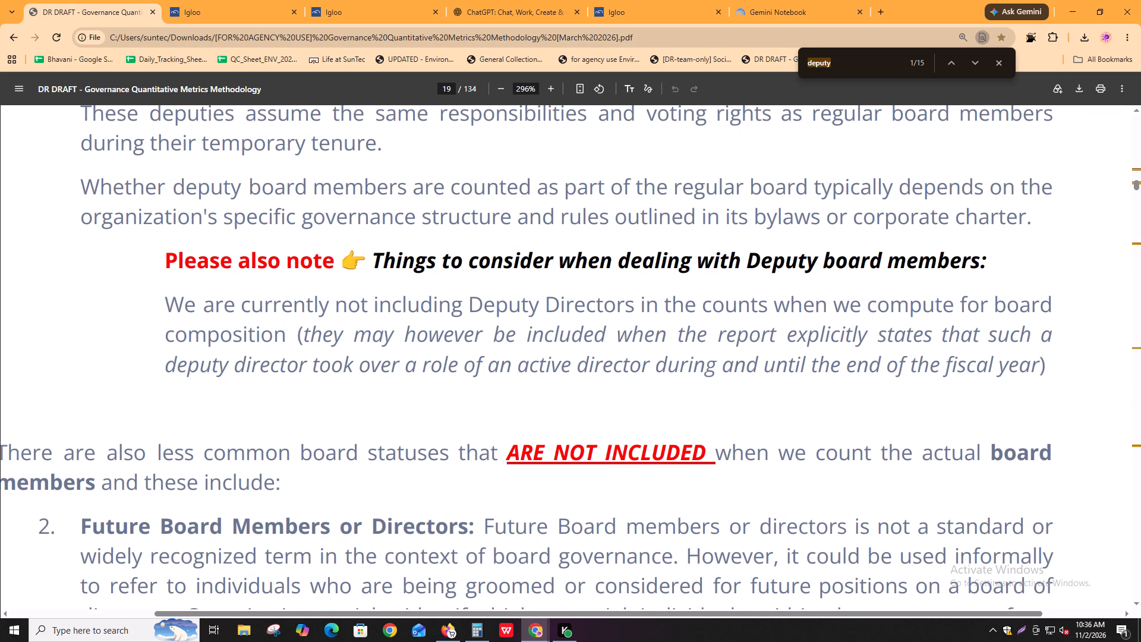
pyautogui.click(821, 339)
pyautogui.moveTo(228, 374); pyautogui.dragTo(300, 378)
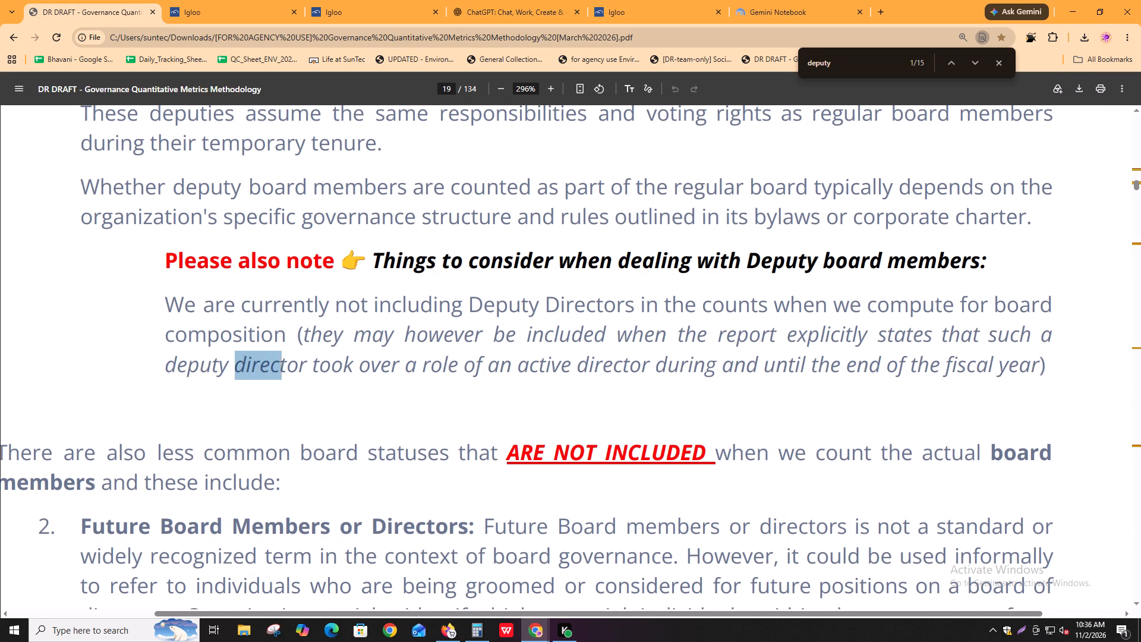
pyautogui.moveTo(300, 378); pyautogui.dragTo(685, 372)
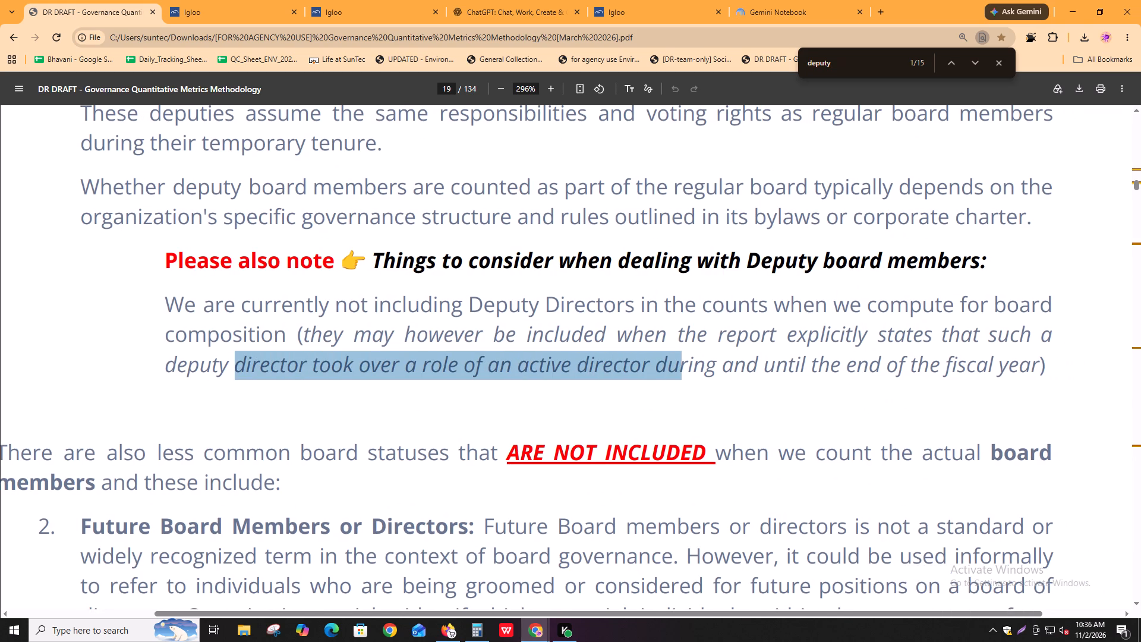
pyautogui.click(685, 372)
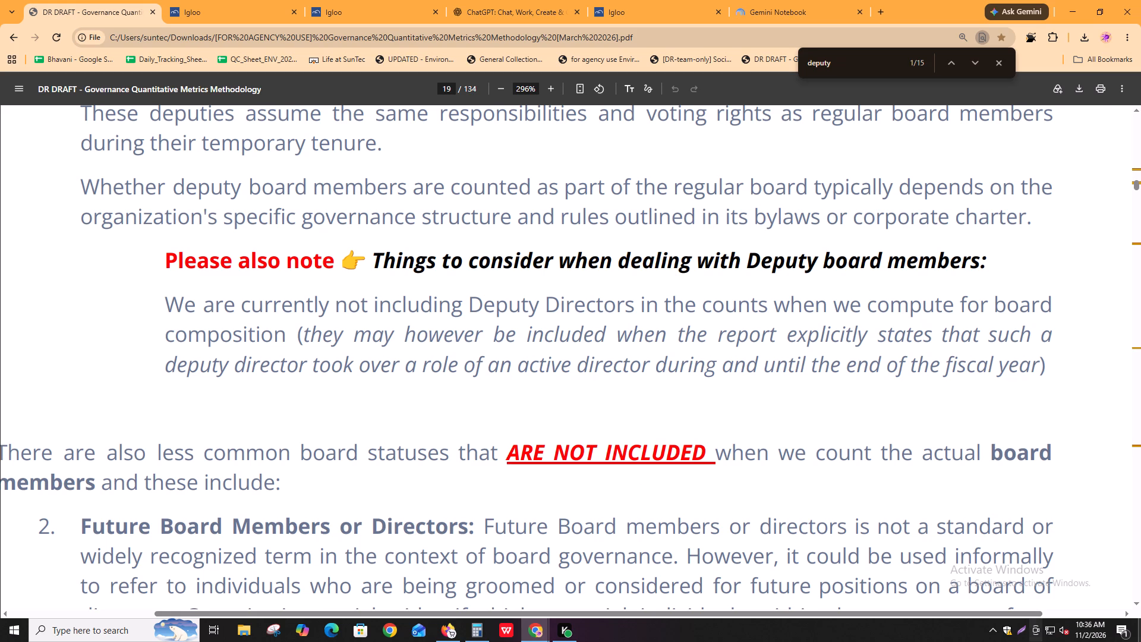
# Review the employee-elected member roles in column E of the GOV sheet, especially the alternate members in E37 and E38.
pyautogui.hotkey('alt', 'Tab')
pyautogui.hotkey('alt', 'Tab')
pyautogui.click(185, 0)
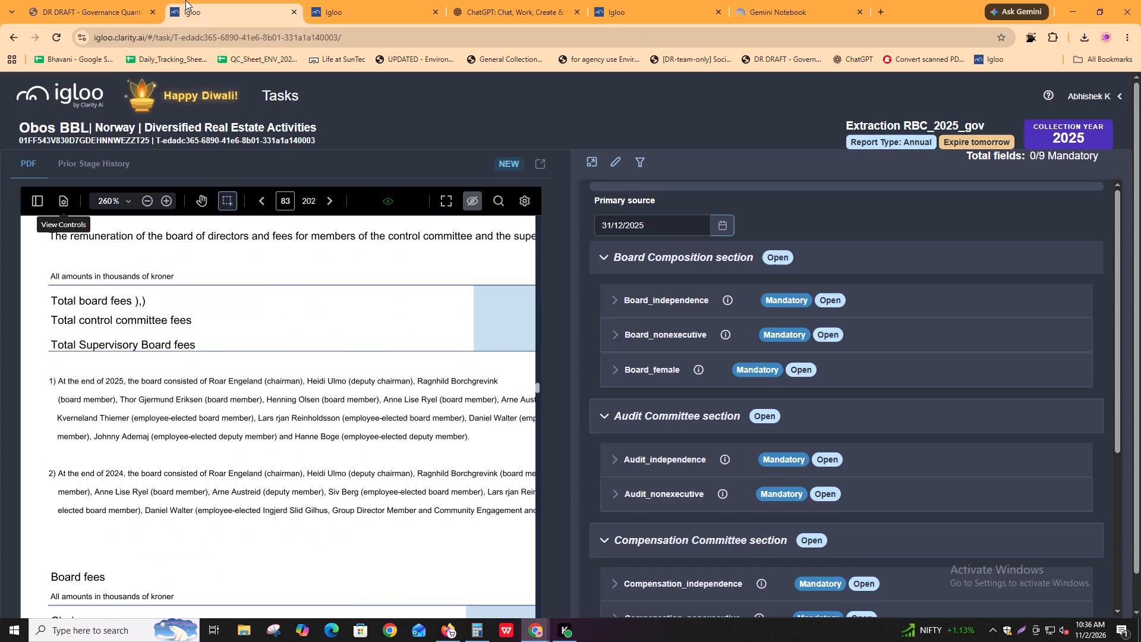
pyautogui.click(111, 0)
pyautogui.hotkey('alt', 'Tab')
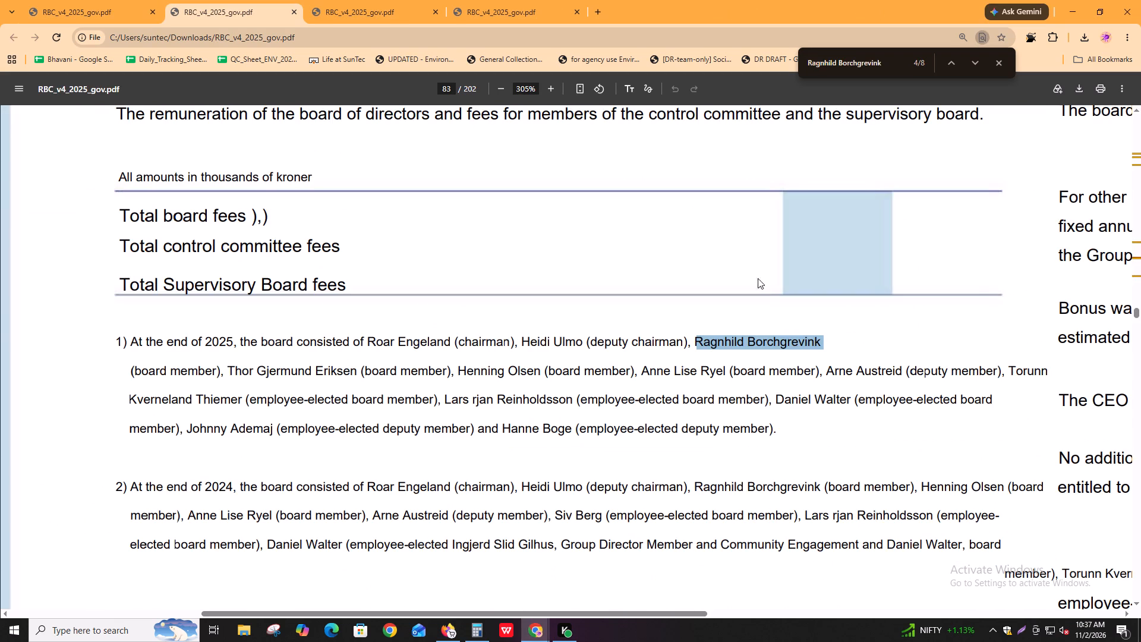
pyautogui.hotkey('alt', 'Tab')
pyautogui.hotkey('alt', 'Tab')
pyautogui.hotkey('alt', 'Tab')
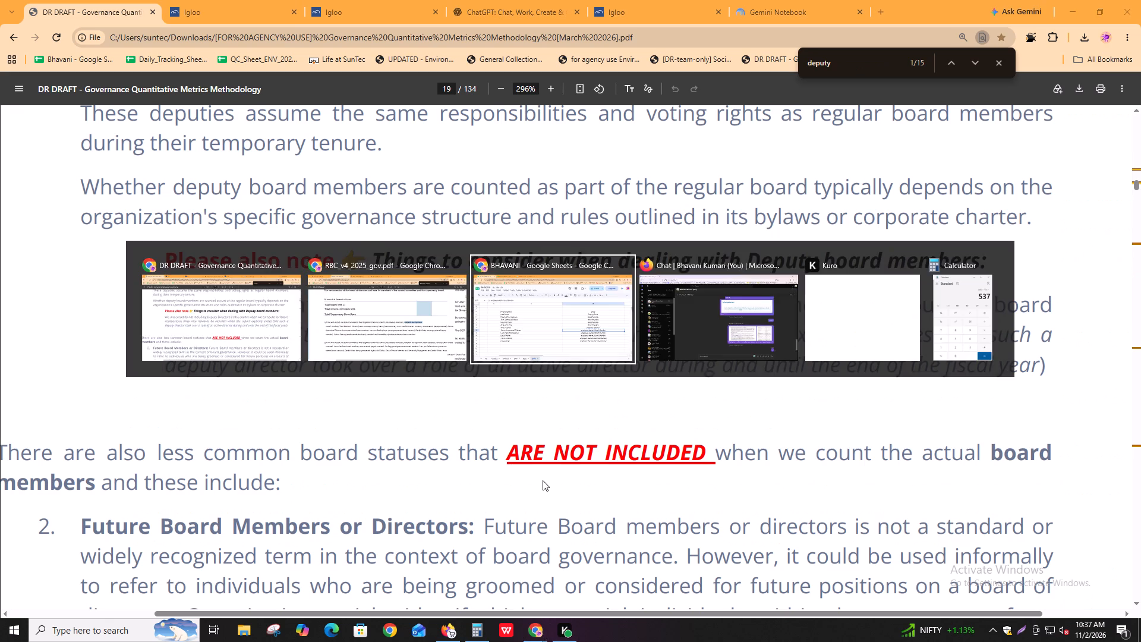
pyautogui.click(893, 418)
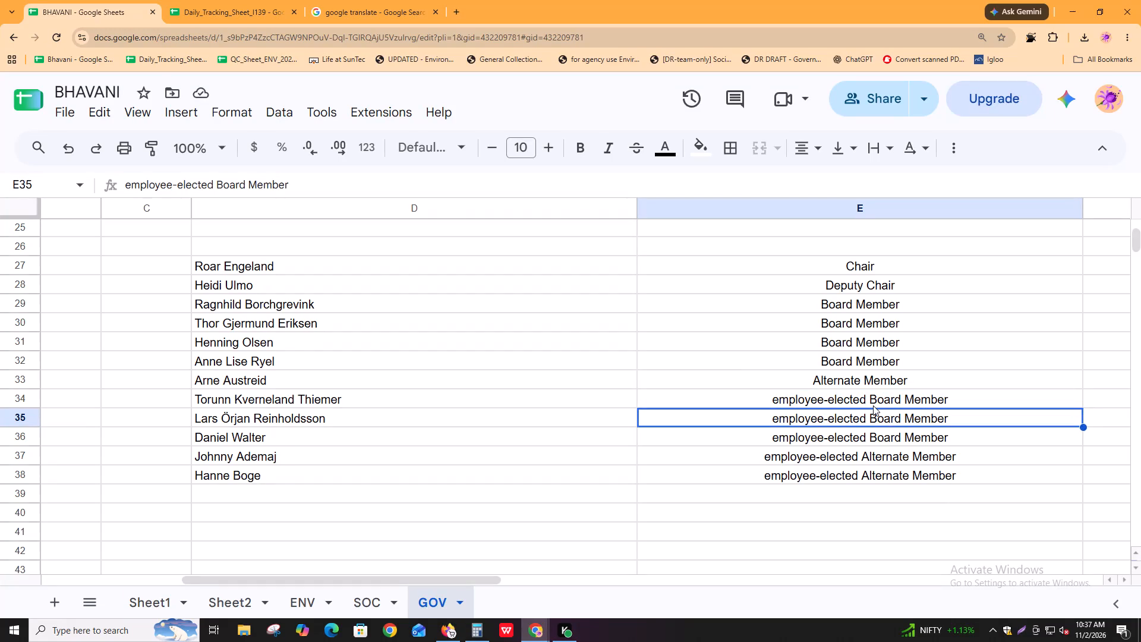
pyautogui.click(873, 399)
pyautogui.click(863, 408)
pyautogui.click(863, 412)
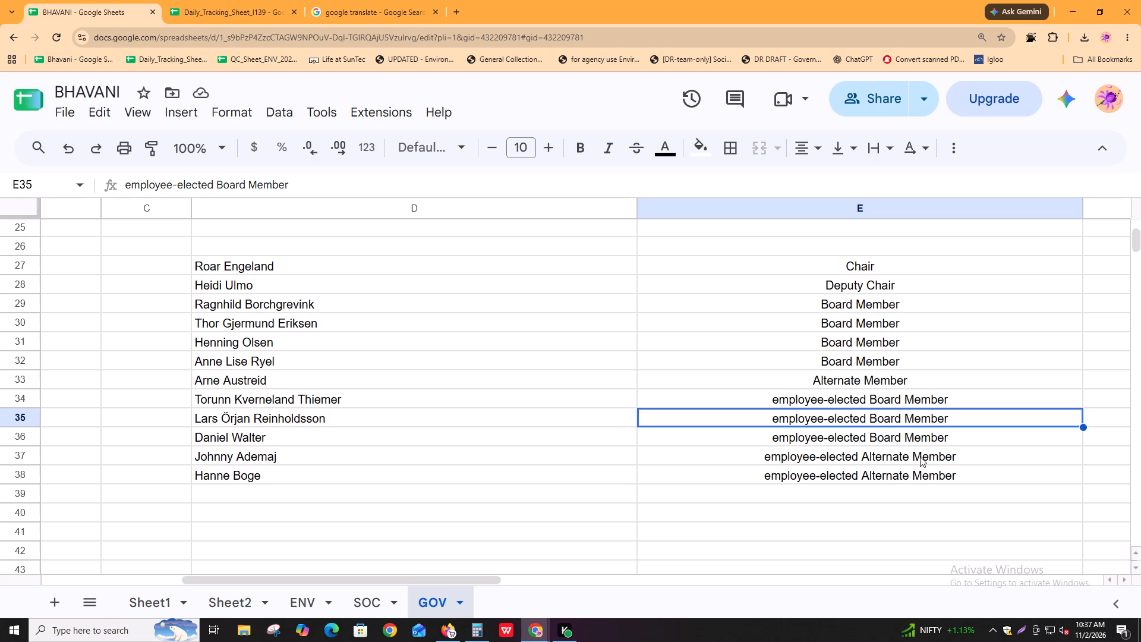
pyautogui.moveTo(860, 458); pyautogui.dragTo(869, 458)
pyautogui.click(888, 470)
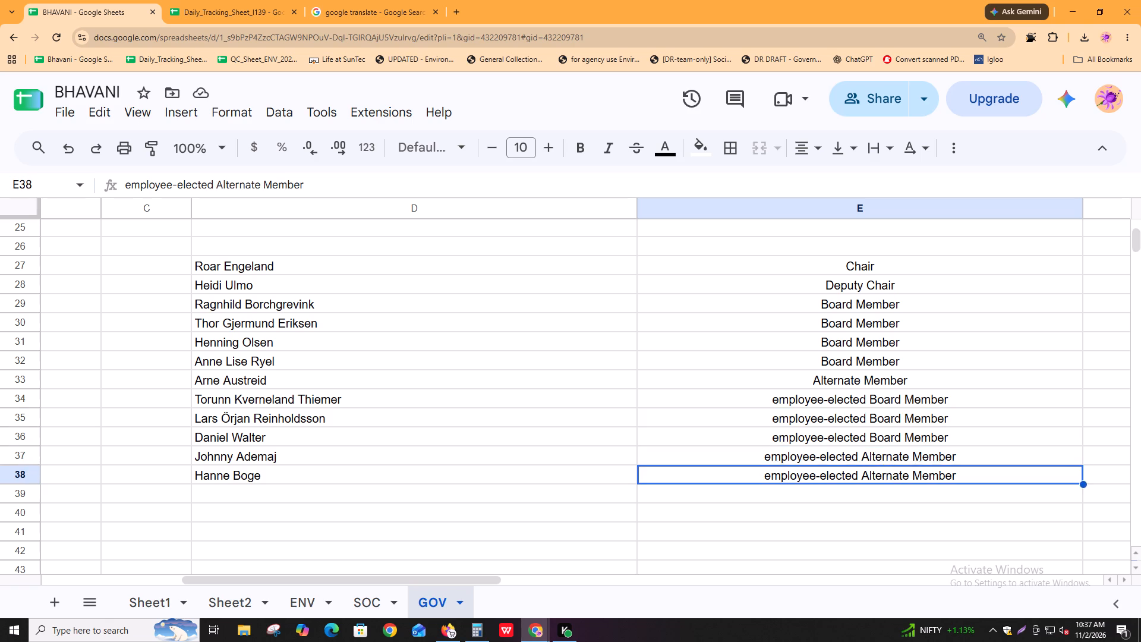
pyautogui.click(887, 454)
pyautogui.click(882, 468)
pyautogui.click(871, 455)
pyautogui.click(868, 475)
# Check the role in E38 of the GOV sheet against the end-of-2025 board note on the report's page 83.
pyautogui.hotkey('alt', 'Tab')
pyautogui.keyDown('alt'); pyautogui.click(544, 319); pyautogui.keyUp('alt')
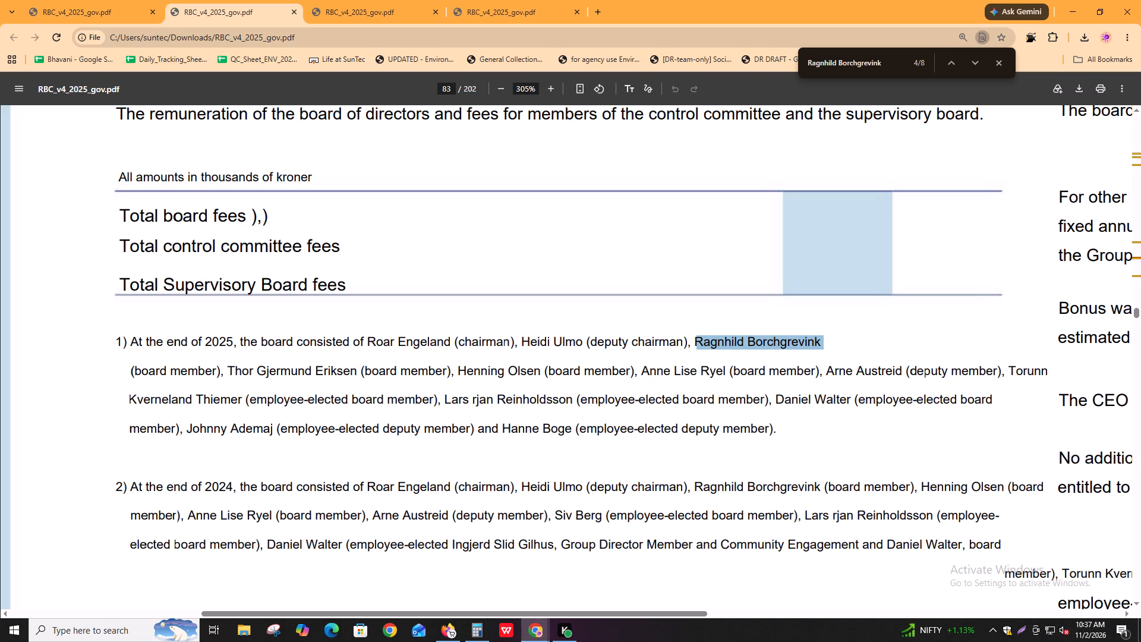
pyautogui.click(638, 429)
pyautogui.moveTo(638, 429); pyautogui.dragTo(680, 426)
pyautogui.doubleClick(680, 426)
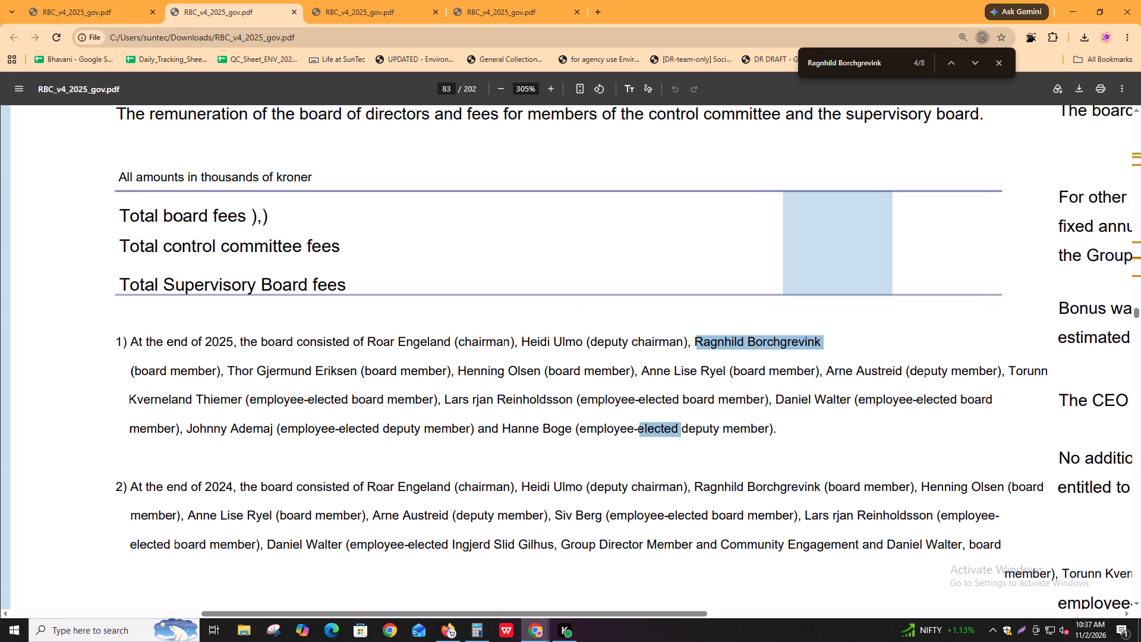
pyautogui.click(690, 429)
pyautogui.doubleClick(695, 428)
pyautogui.doubleClick(711, 428)
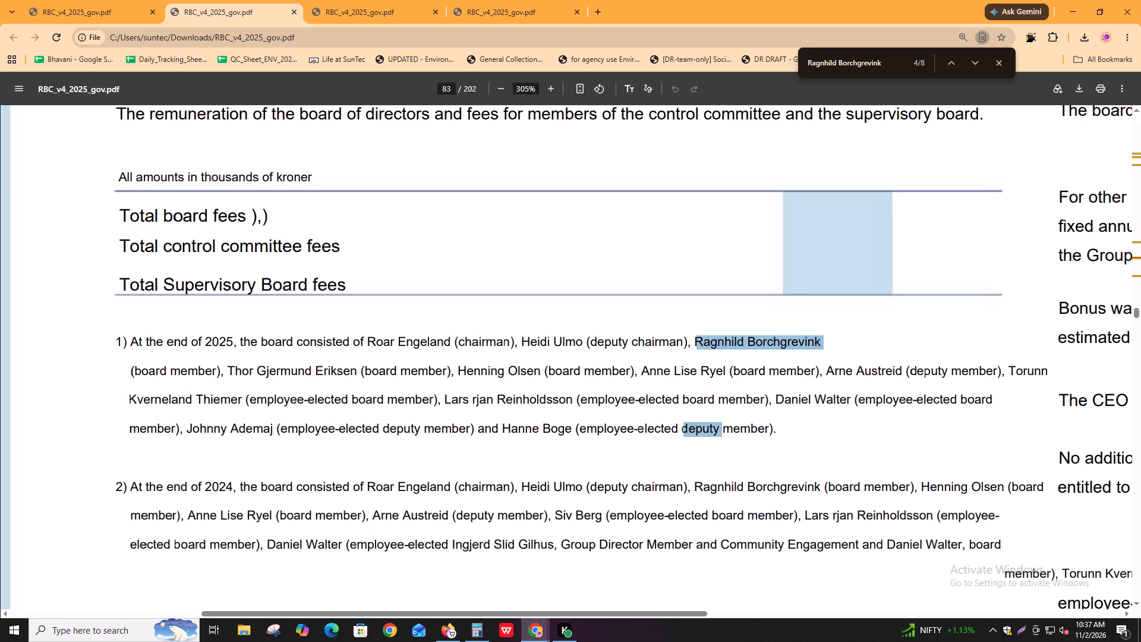
pyautogui.doubleClick(718, 428)
pyautogui.click(767, 436)
pyautogui.hotkey('alt', 'Tab')
pyautogui.hotkey('alt', 'Tab')
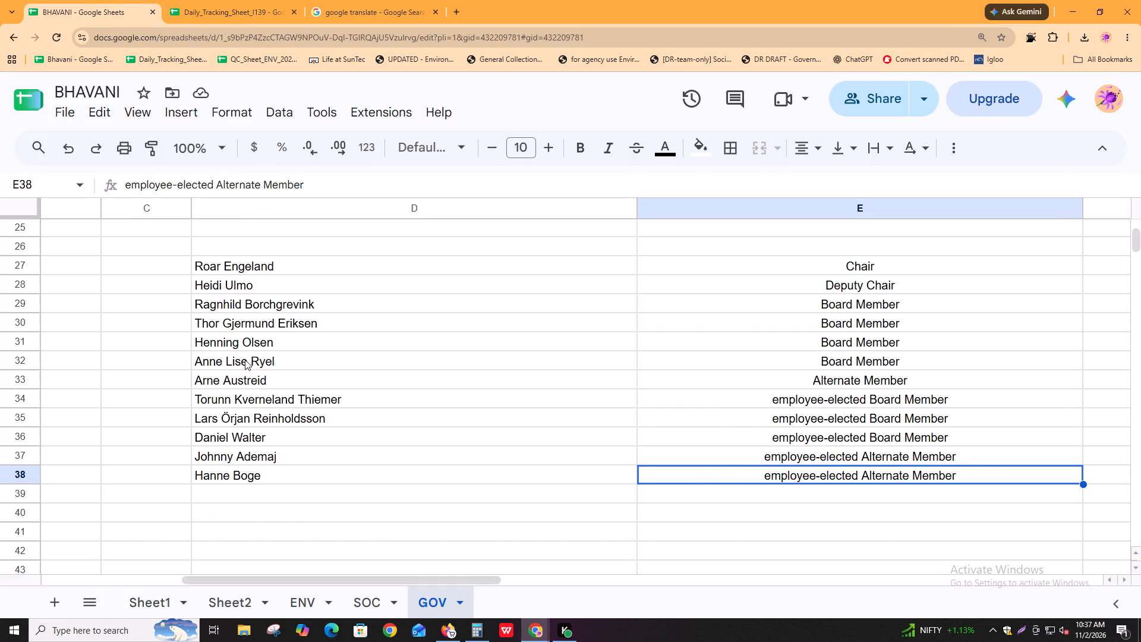
pyautogui.hotkey('alt', 'Tab')
pyautogui.keyDown('alt'); pyautogui.click(527, 328); pyautogui.keyUp('alt')
pyautogui.click(219, 0)
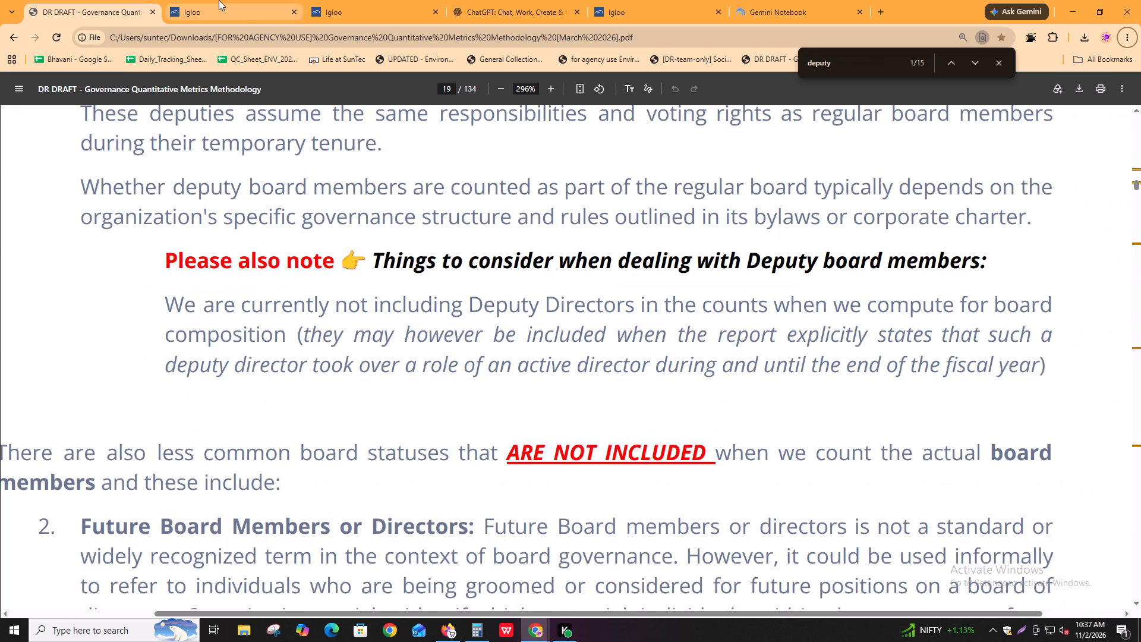
pyautogui.click(82, 156)
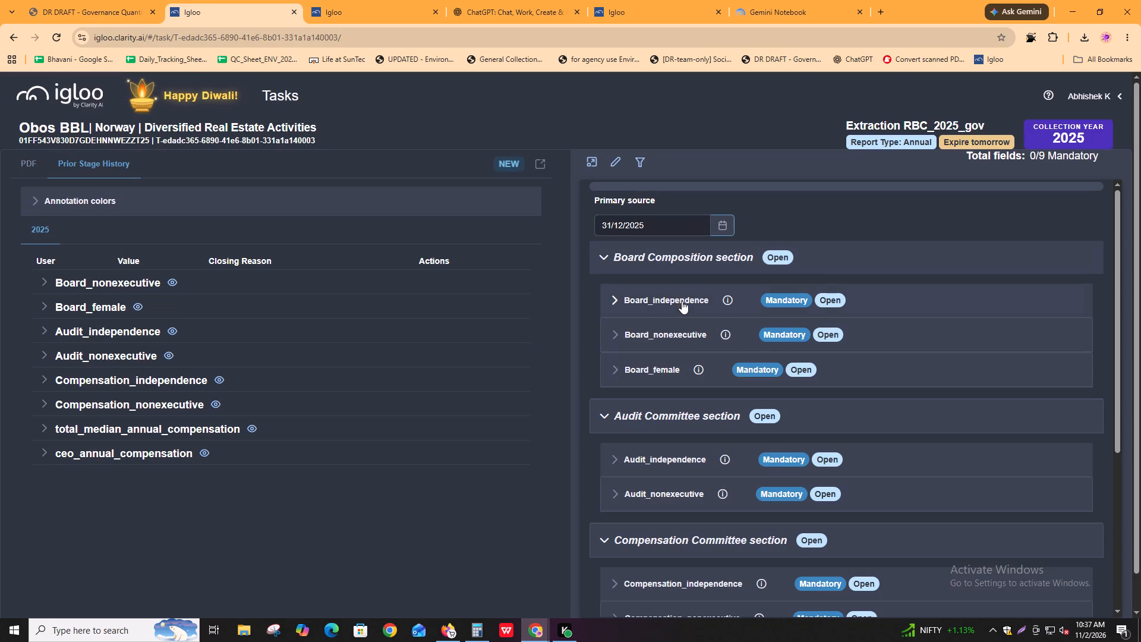
pyautogui.click(41, 280)
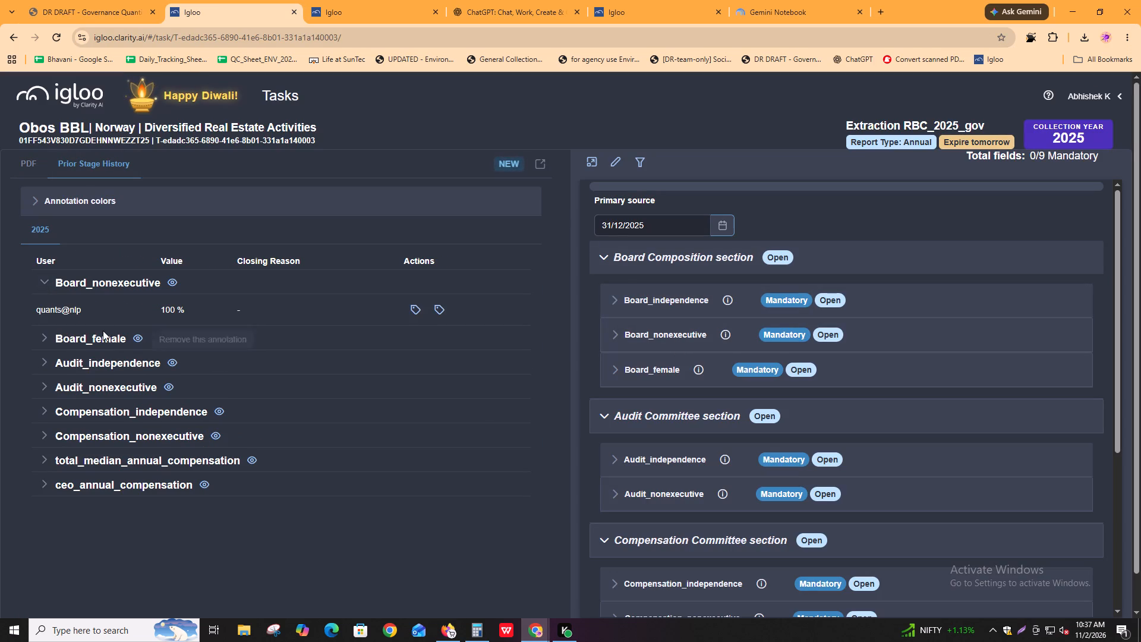
pyautogui.click(44, 279)
pyautogui.click(38, 309)
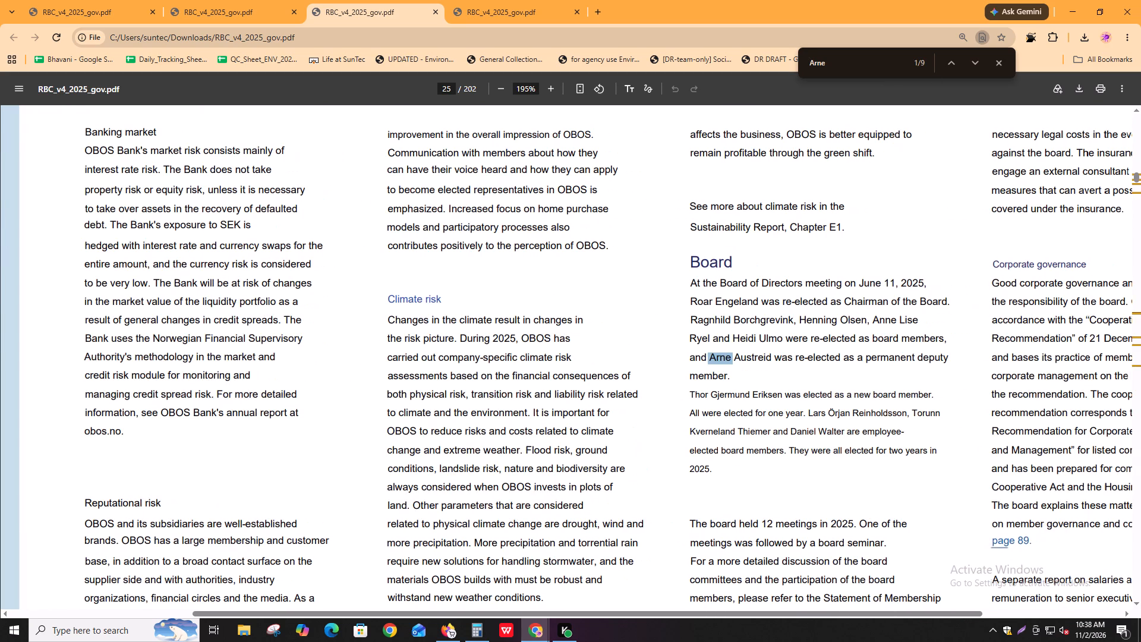
pyautogui.moveTo(880, 356); pyautogui.dragTo(912, 355)
pyautogui.click(906, 355)
pyautogui.moveTo(777, 362); pyautogui.dragTo(805, 362)
pyautogui.moveTo(805, 362); pyautogui.dragTo(896, 356)
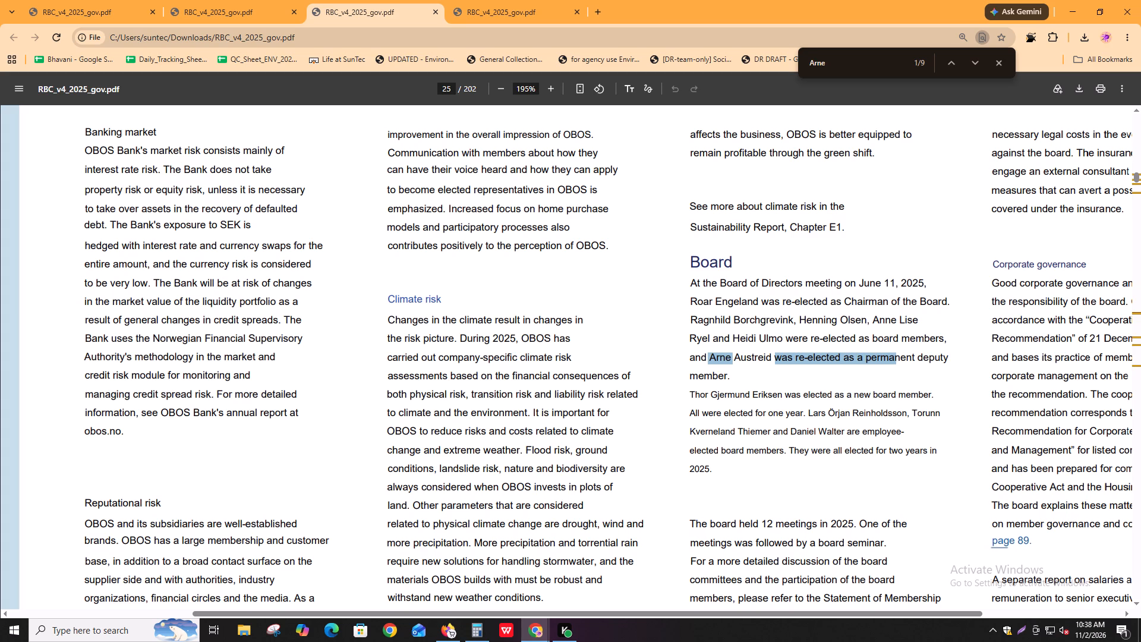
pyautogui.moveTo(896, 356); pyautogui.dragTo(912, 357)
pyautogui.click(884, 357)
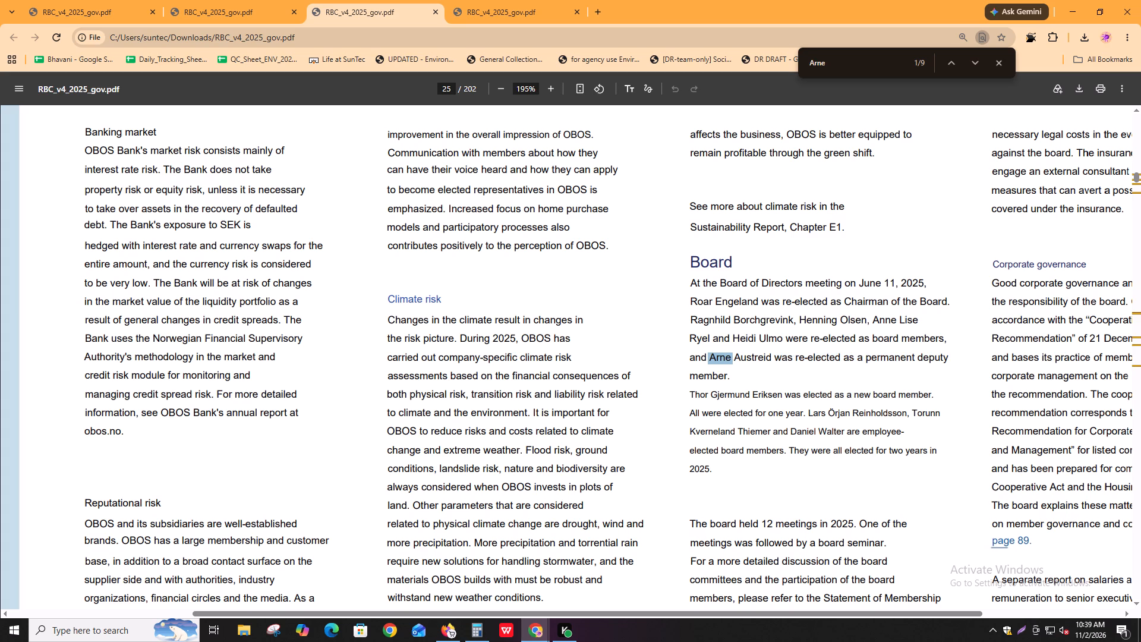
# Check the deputy member's role in the page 27 signature block and the page 29 board profile.
pyautogui.hotkey('ctrl', 'f')
pyautogui.press('Return')
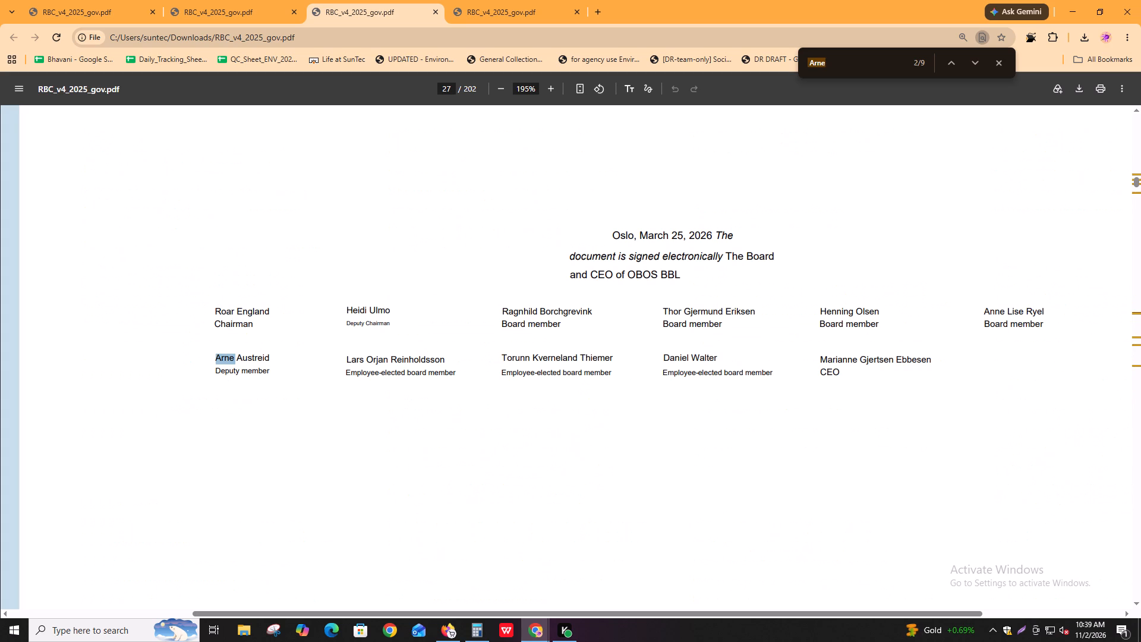
pyautogui.press('Return')
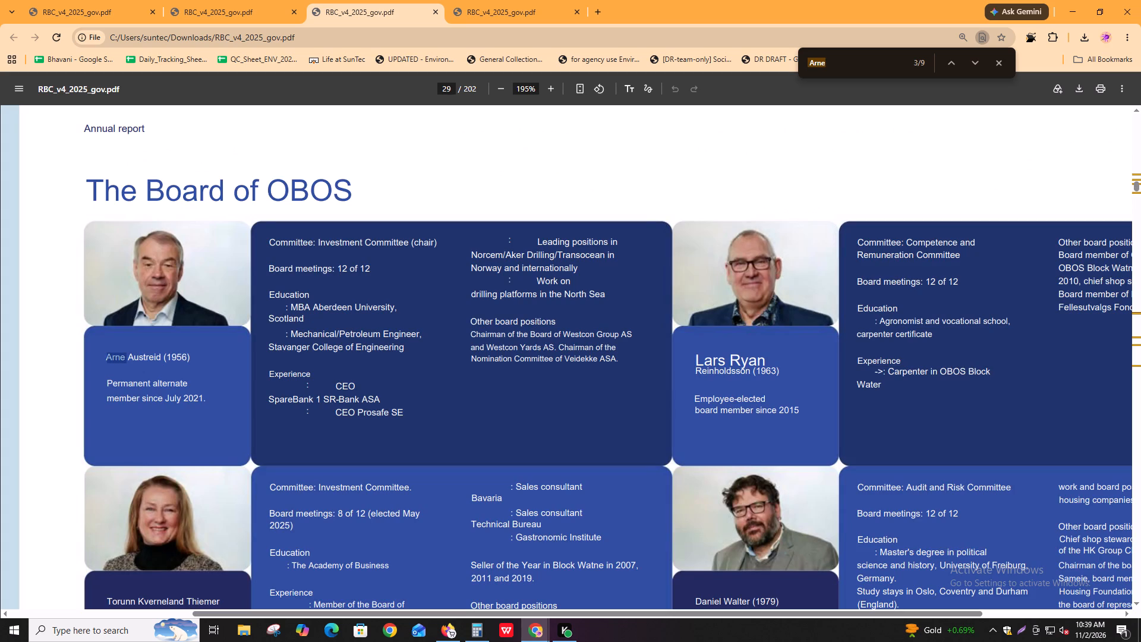
pyautogui.keyDown('ctrl'); pyautogui.scroll(2, 128, 410); pyautogui.keyUp('ctrl')
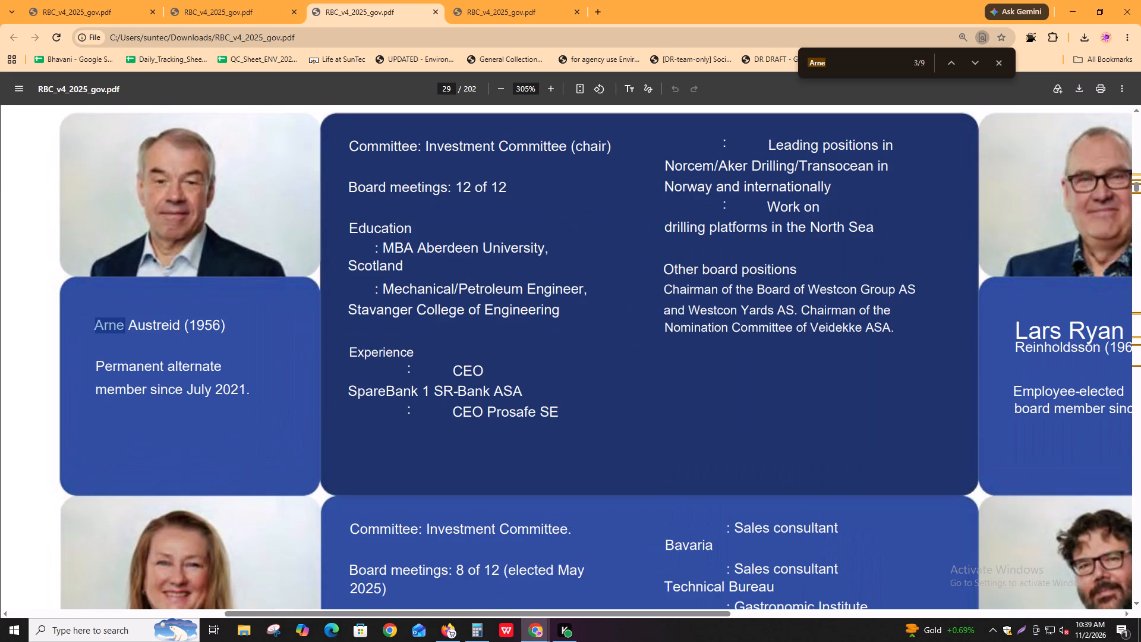
pyautogui.moveTo(129, 367); pyautogui.dragTo(204, 367)
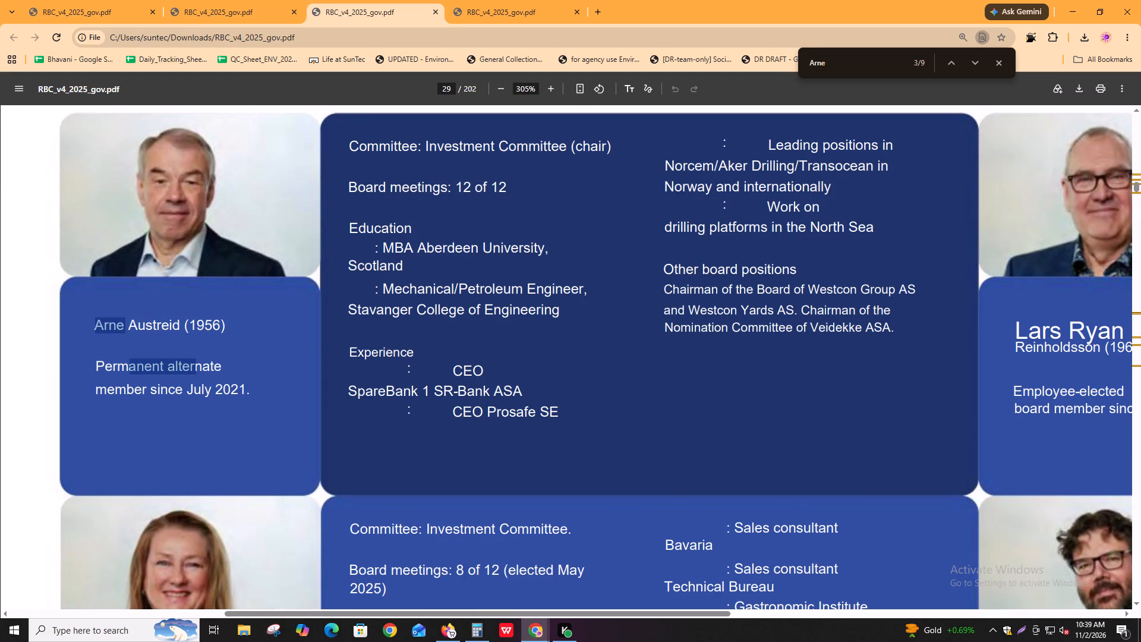
pyautogui.moveTo(98, 391); pyautogui.dragTo(188, 392)
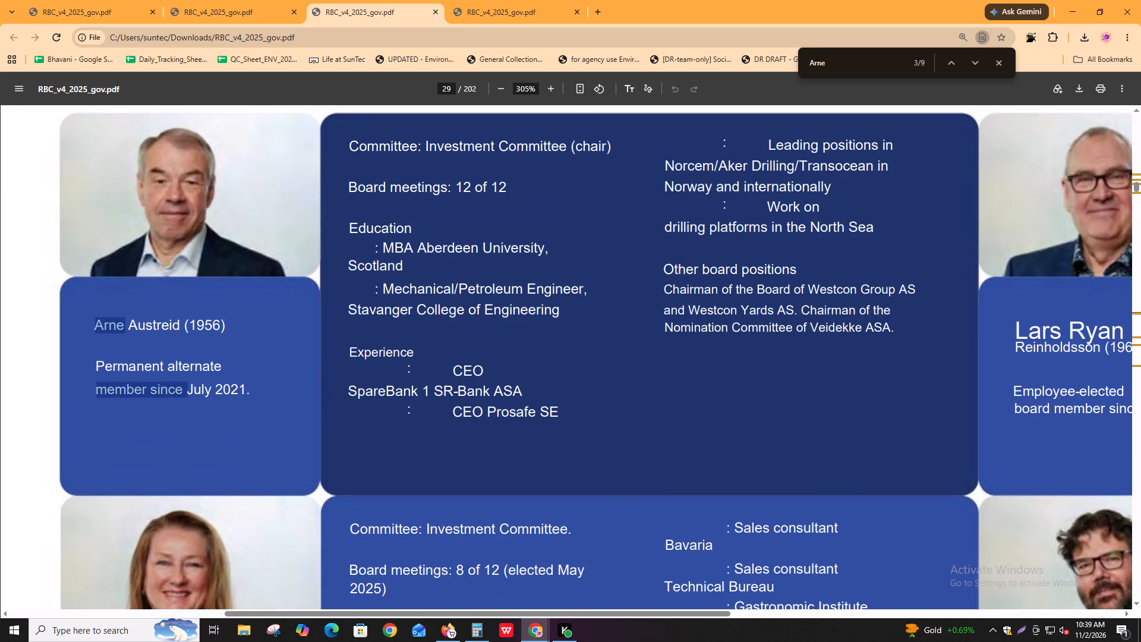
# Examine the education, experience and other board positions in the deputy member's profile on page 29.
pyautogui.scroll(2, 482, 280)
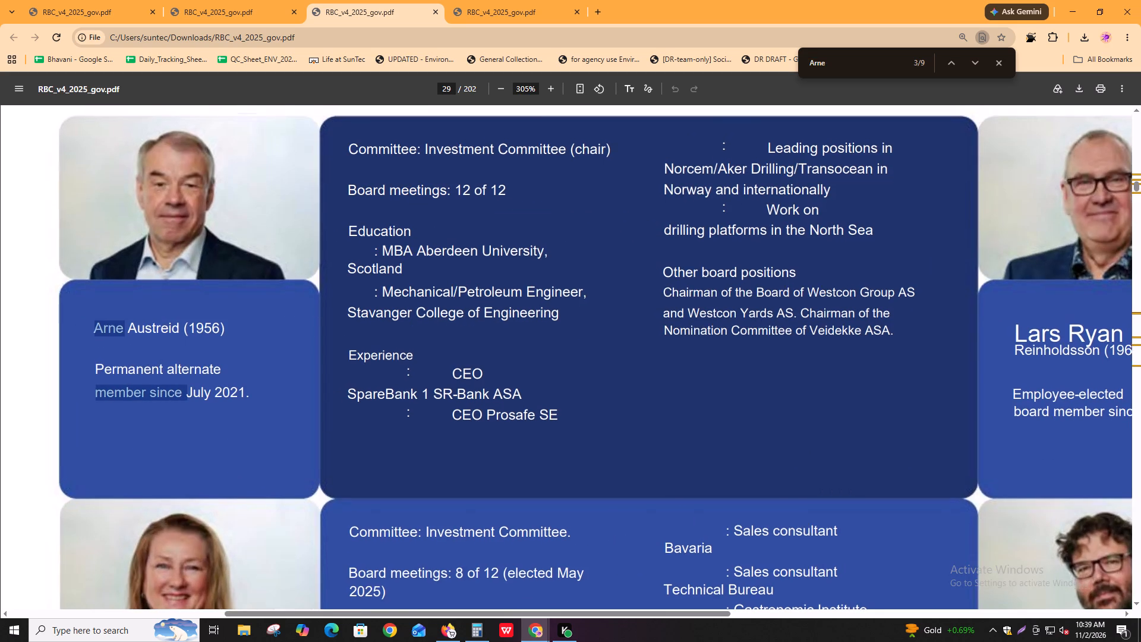
pyautogui.keyDown('shift'); pyautogui.scroll(-2, 622, 394); pyautogui.keyUp('shift')
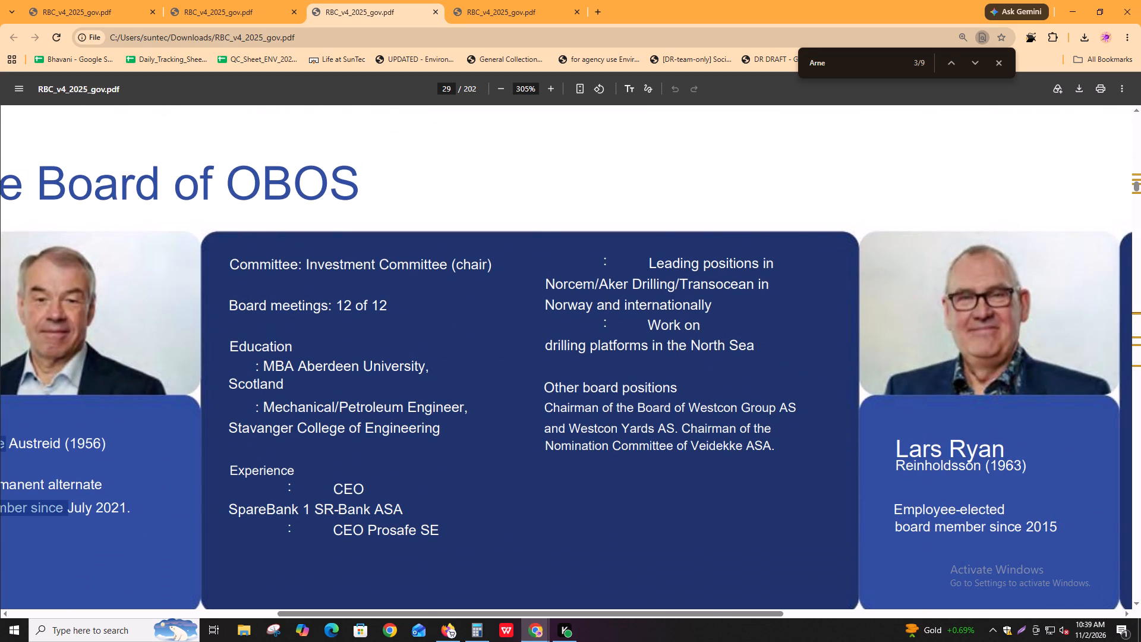
pyautogui.moveTo(319, 369); pyautogui.dragTo(374, 372)
pyautogui.moveTo(312, 400); pyautogui.dragTo(367, 412)
pyautogui.moveTo(340, 431); pyautogui.dragTo(401, 462)
pyautogui.moveTo(345, 487); pyautogui.dragTo(368, 489)
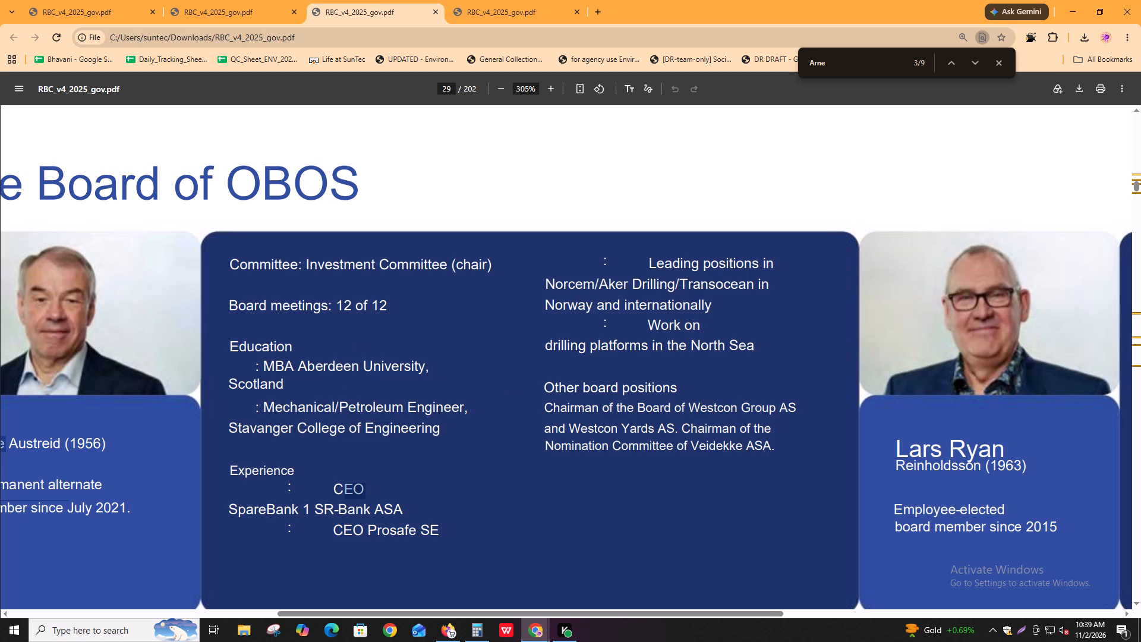
pyautogui.moveTo(339, 514); pyautogui.dragTo(371, 509)
pyautogui.moveTo(590, 405); pyautogui.dragTo(759, 403)
pyautogui.click(759, 403)
pyautogui.moveTo(558, 430); pyautogui.dragTo(669, 430)
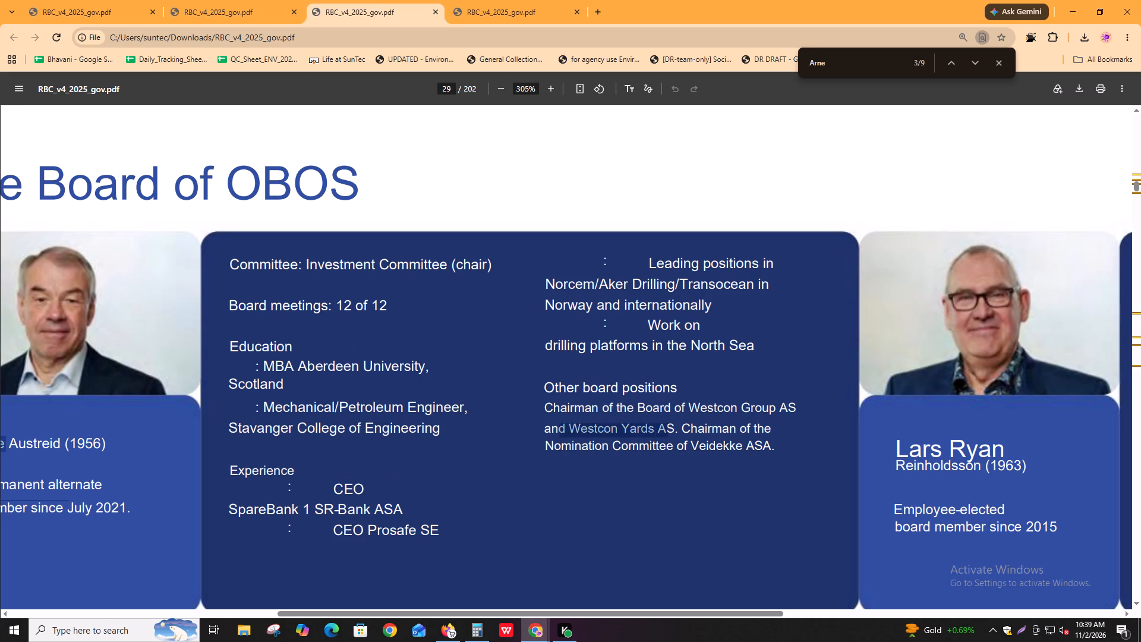
pyautogui.moveTo(669, 430); pyautogui.dragTo(672, 431)
pyautogui.click(673, 431)
# Check the deputy member's role at the following "Arne" matches, in the page 32 signatures and the page 83 board note.
pyautogui.hotkey('ctrl', 'f')
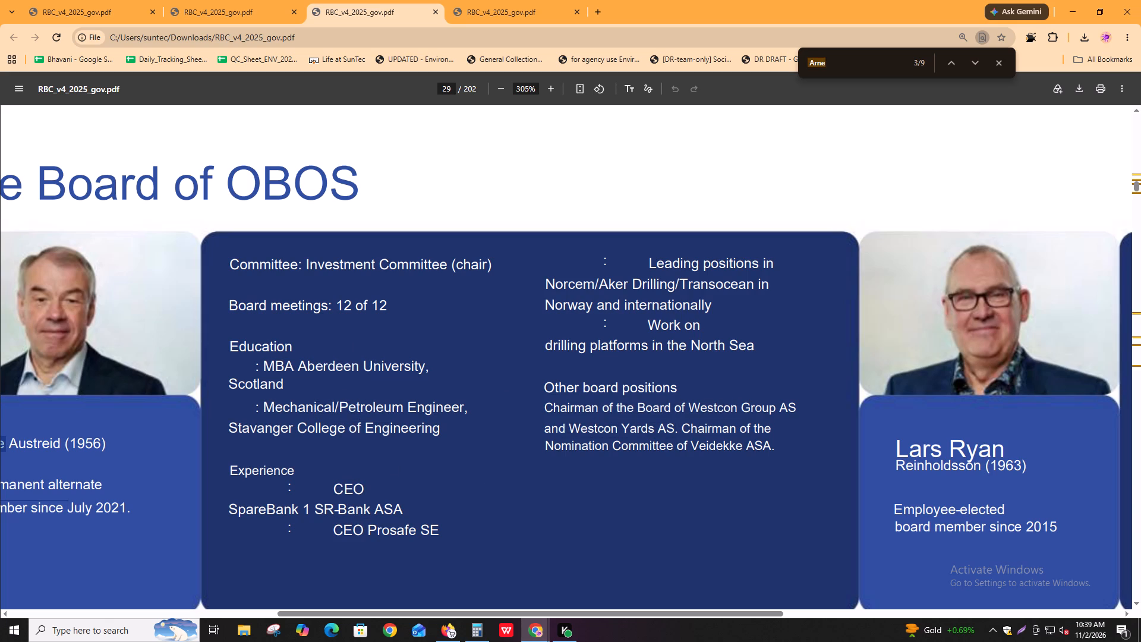
pyautogui.press('Return')
pyautogui.keyDown('shift'); pyautogui.scroll(-9, 877, 385); pyautogui.keyUp('shift')
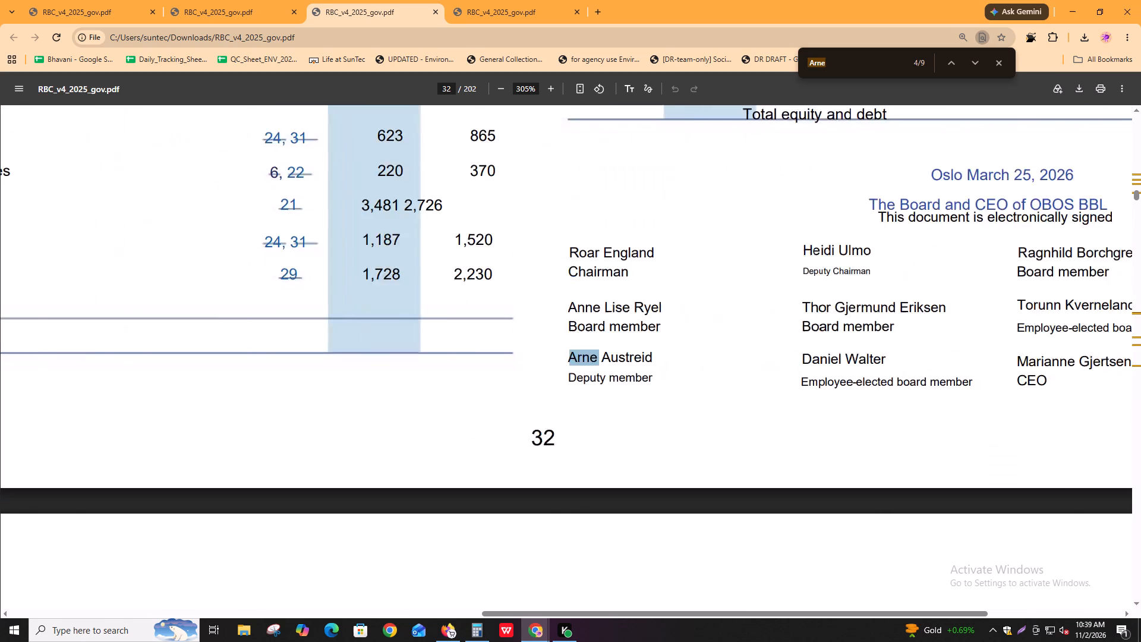
pyautogui.keyDown('shift'); pyautogui.scroll(-2, 893, 387); pyautogui.keyUp('shift')
pyautogui.hotkey('ctrl', 'f')
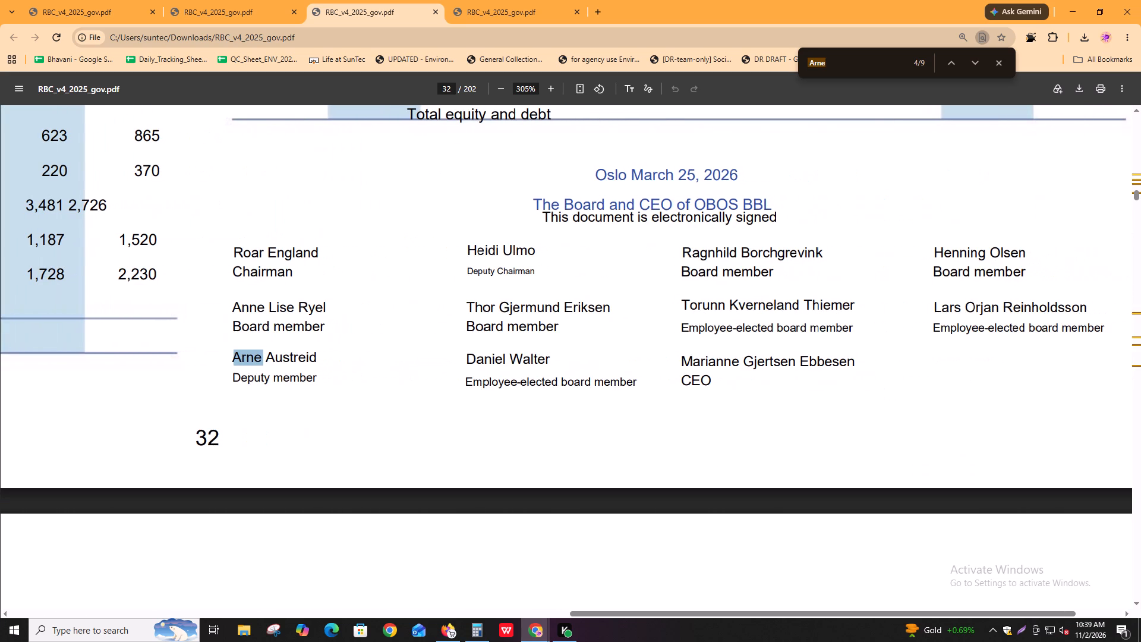
pyautogui.press('Return')
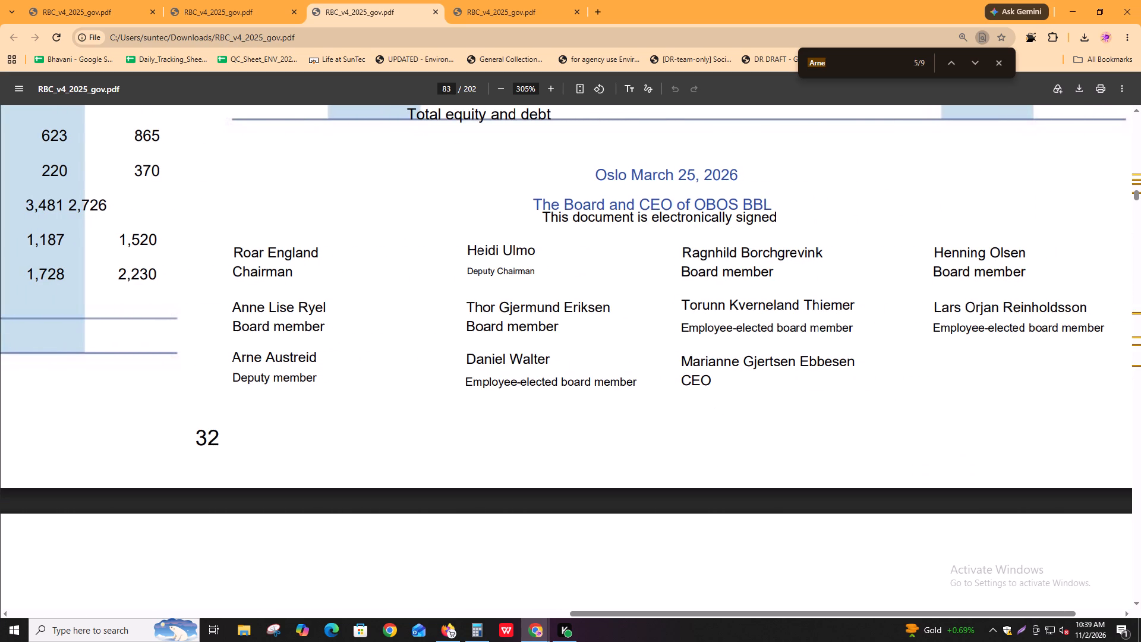
pyautogui.keyDown('shift'); pyautogui.scroll(12, 80, 411); pyautogui.keyUp('shift')
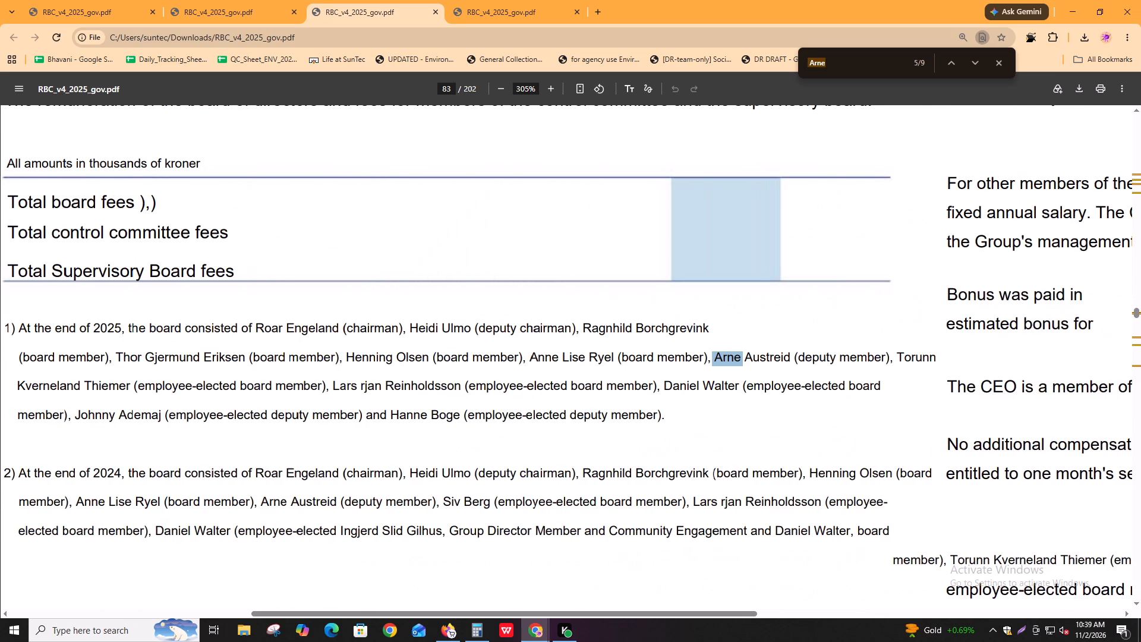
pyautogui.keyDown('shift'); pyautogui.scroll(1, 85, 407); pyautogui.keyUp('shift')
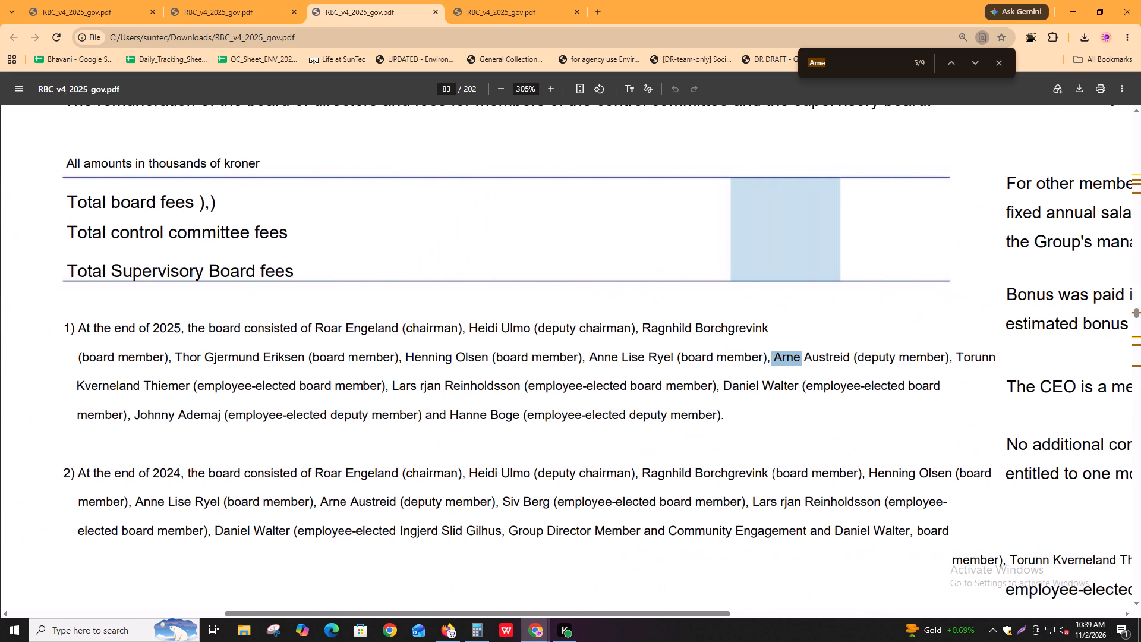
# Advance through the "Arne" matches to the investment committee passage on page 93.
pyautogui.hotkey('ctrl', 'f')
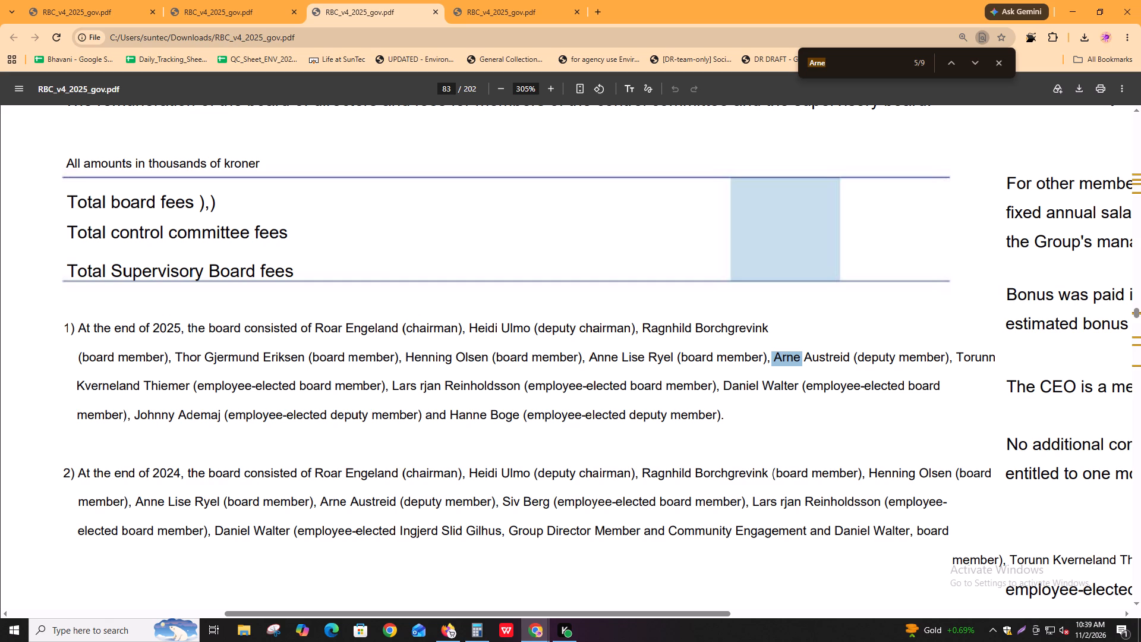
pyautogui.hotkey('ctrl', 'f')
pyautogui.press('Return')
pyautogui.press('Return')
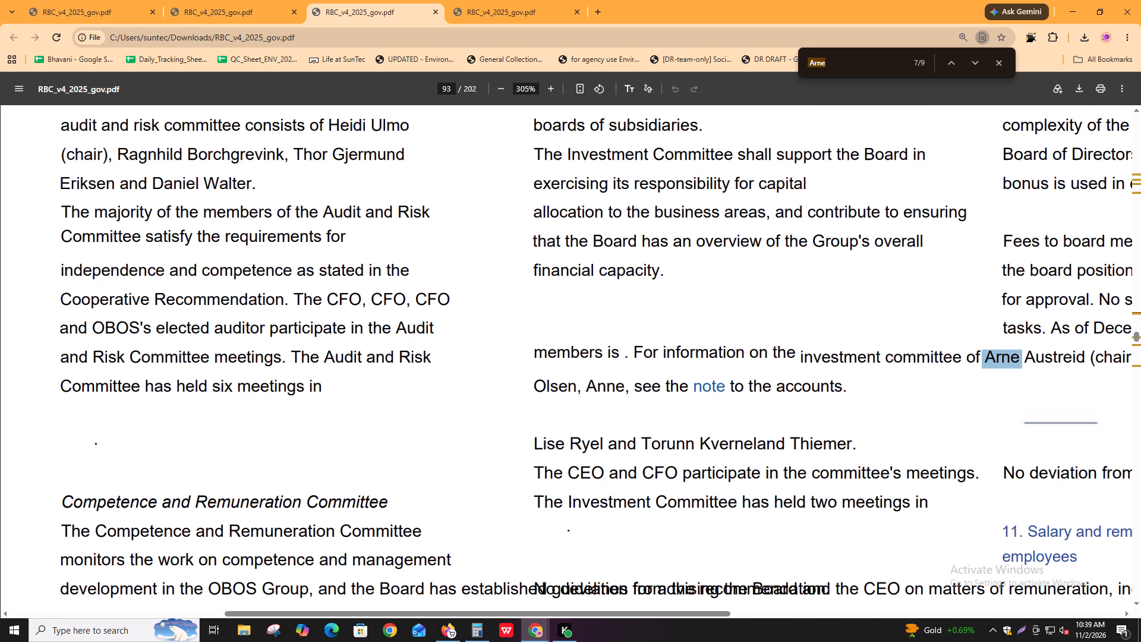
# Review the GOV sheet's board roles from Chair to Board Member in E27:E32, and the employee-elected board members in E34:E36.
pyautogui.hotkey('alt', 'Tab')
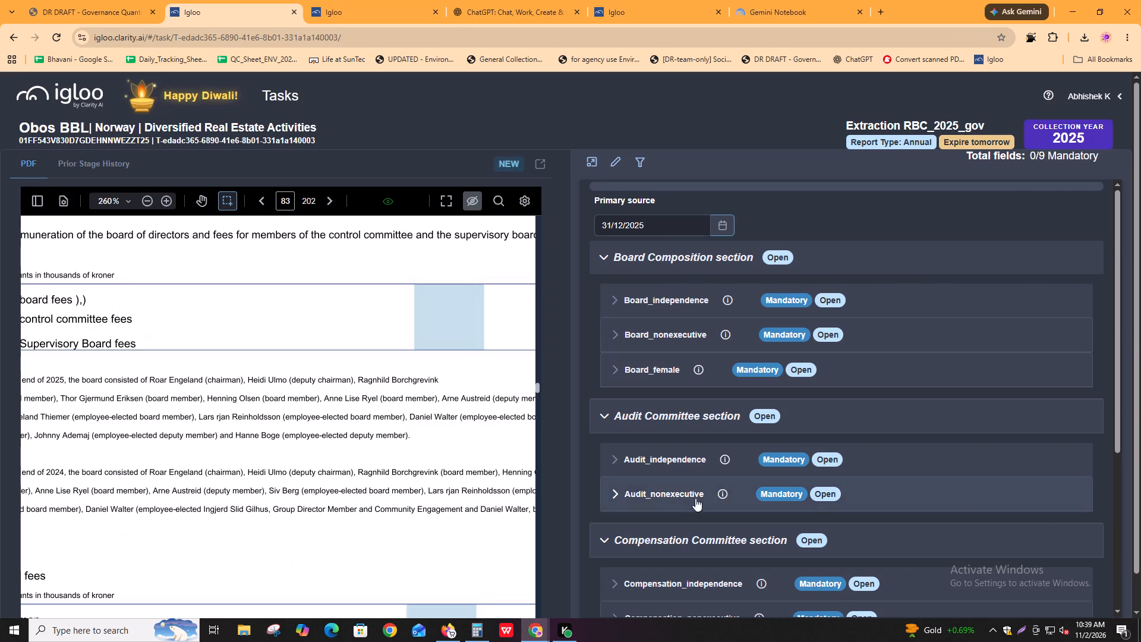
pyautogui.hotkey('alt', 'Tab')
pyautogui.hotkey('alt', 'Tab')
pyautogui.keyDown('alt'); pyautogui.click(551, 313); pyautogui.keyUp('alt')
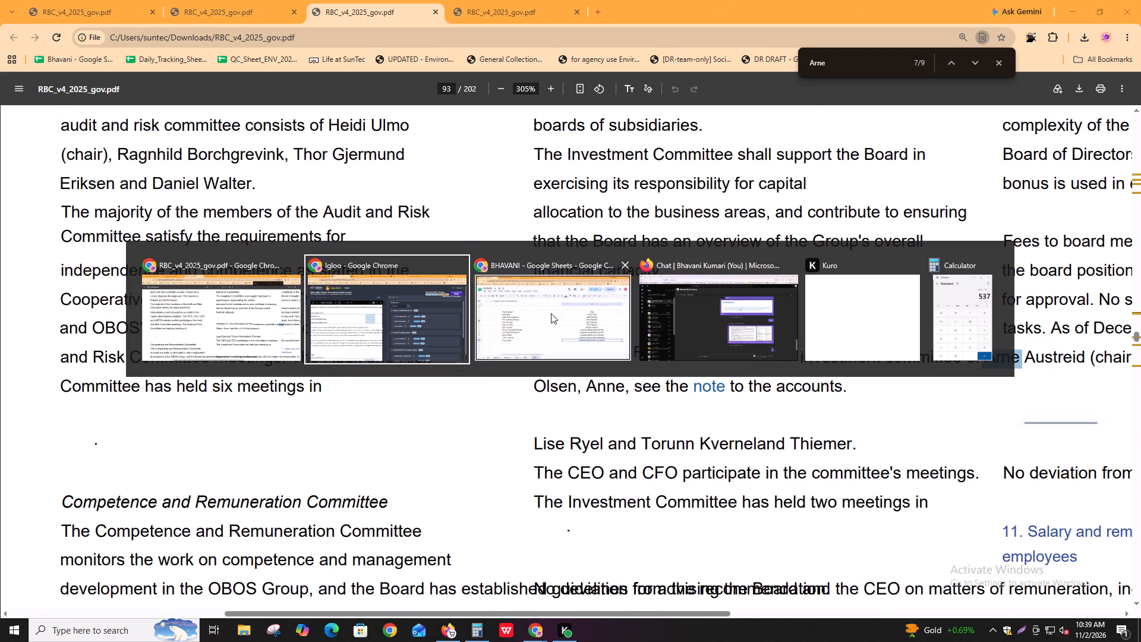
pyautogui.moveTo(885, 263); pyautogui.dragTo(885, 310)
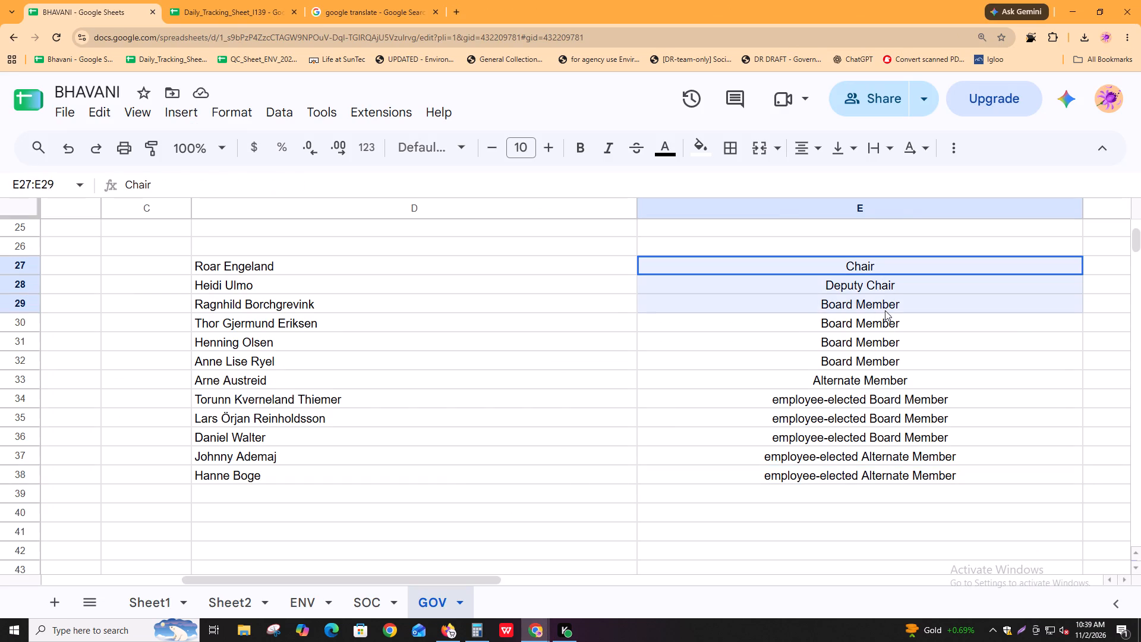
pyautogui.moveTo(885, 310); pyautogui.dragTo(885, 351)
pyautogui.click(878, 339)
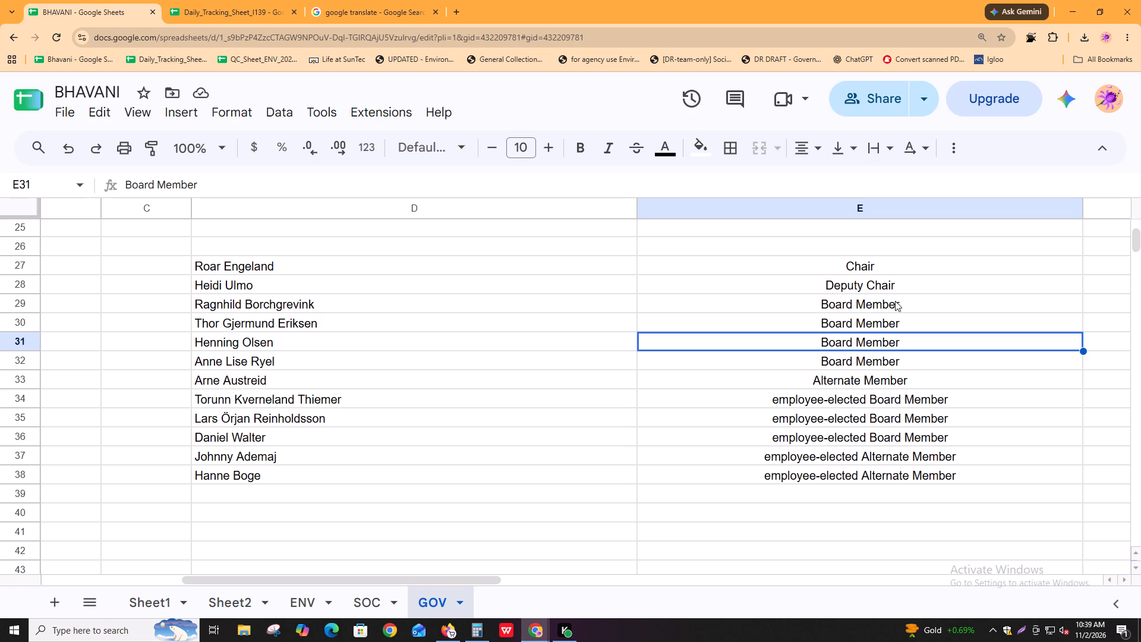
pyautogui.click(858, 287)
pyautogui.click(856, 269)
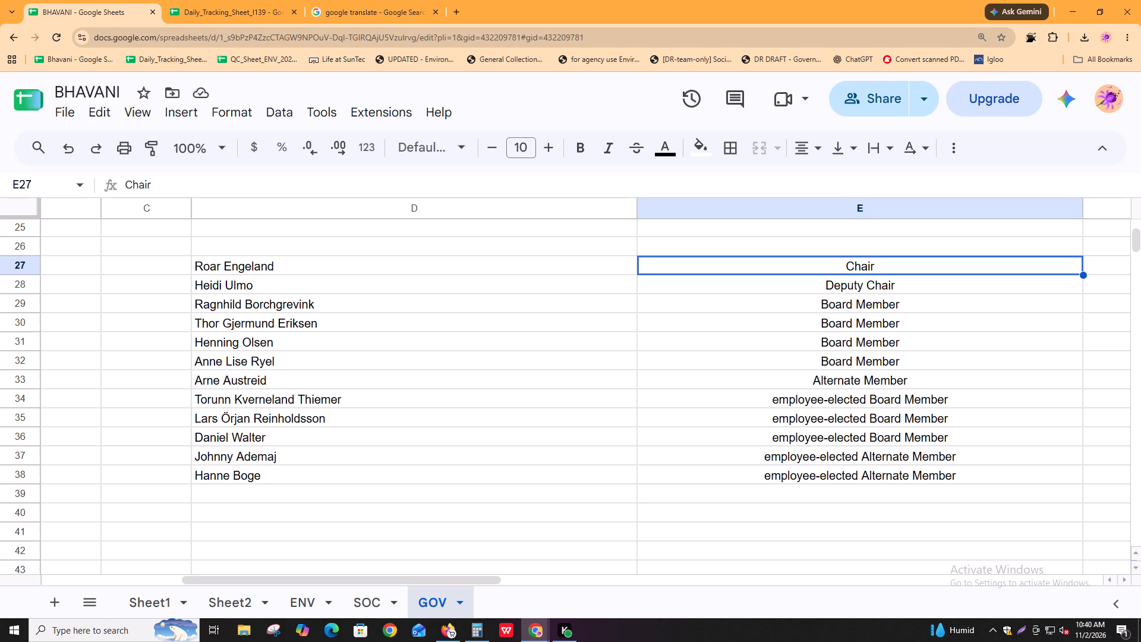
pyautogui.moveTo(879, 264); pyautogui.dragTo(875, 358)
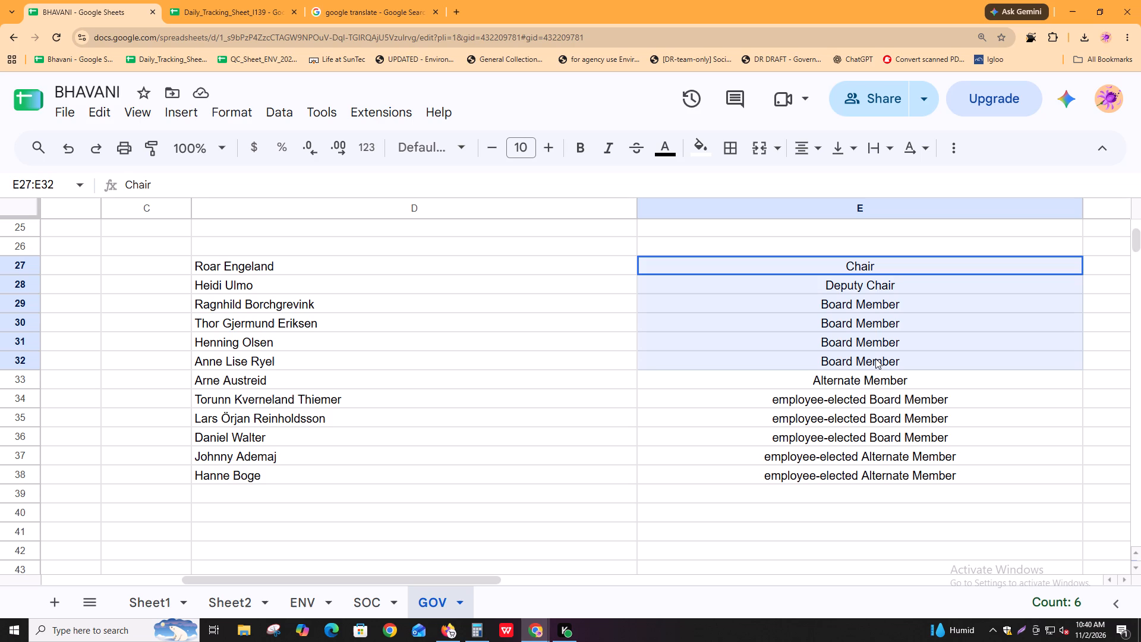
pyautogui.moveTo(875, 358); pyautogui.dragTo(877, 355)
pyautogui.moveTo(877, 355); pyautogui.dragTo(876, 355)
pyautogui.moveTo(876, 355); pyautogui.dragTo(875, 355)
pyautogui.moveTo(874, 398); pyautogui.dragTo(874, 412)
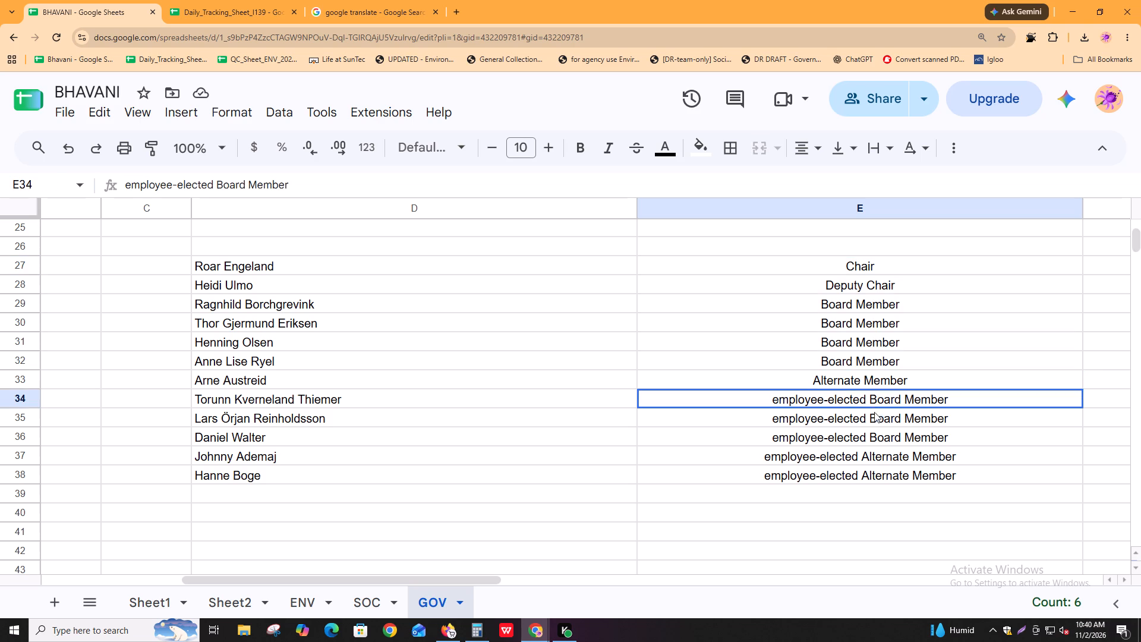
pyautogui.moveTo(874, 412); pyautogui.dragTo(874, 440)
# Compare the alternate member's role in E33 with the board members in E27:E32 and employee-elected members in E34:E36.
pyautogui.click(856, 382)
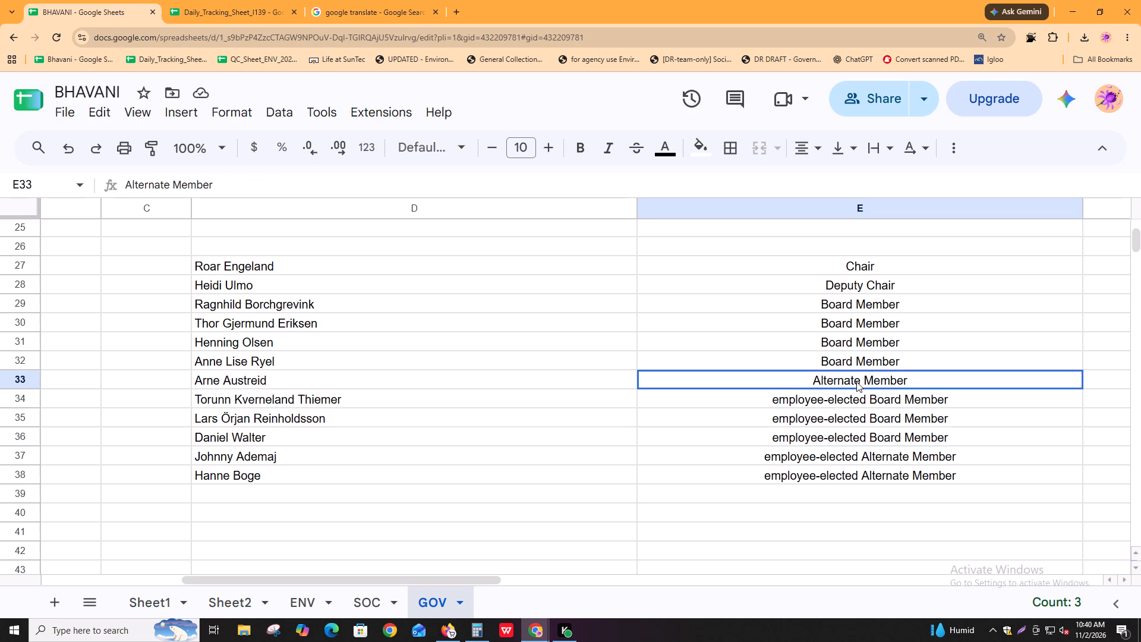
pyautogui.click(856, 382)
pyautogui.click(856, 430)
pyautogui.click(847, 395)
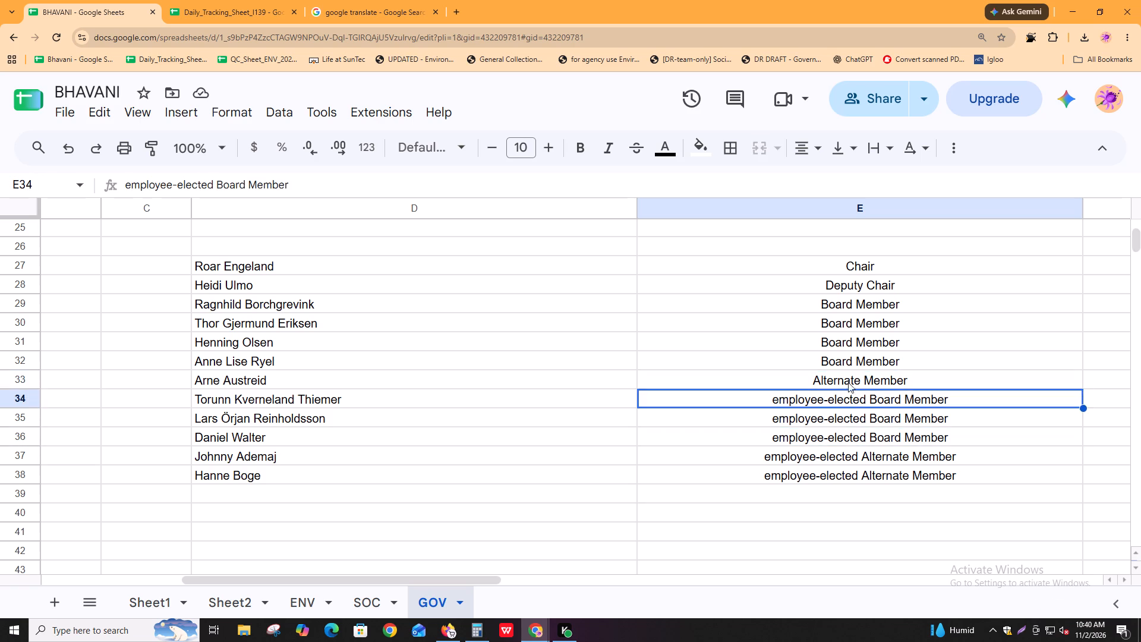
pyautogui.click(848, 364)
pyautogui.click(849, 414)
pyautogui.moveTo(888, 265); pyautogui.dragTo(888, 267)
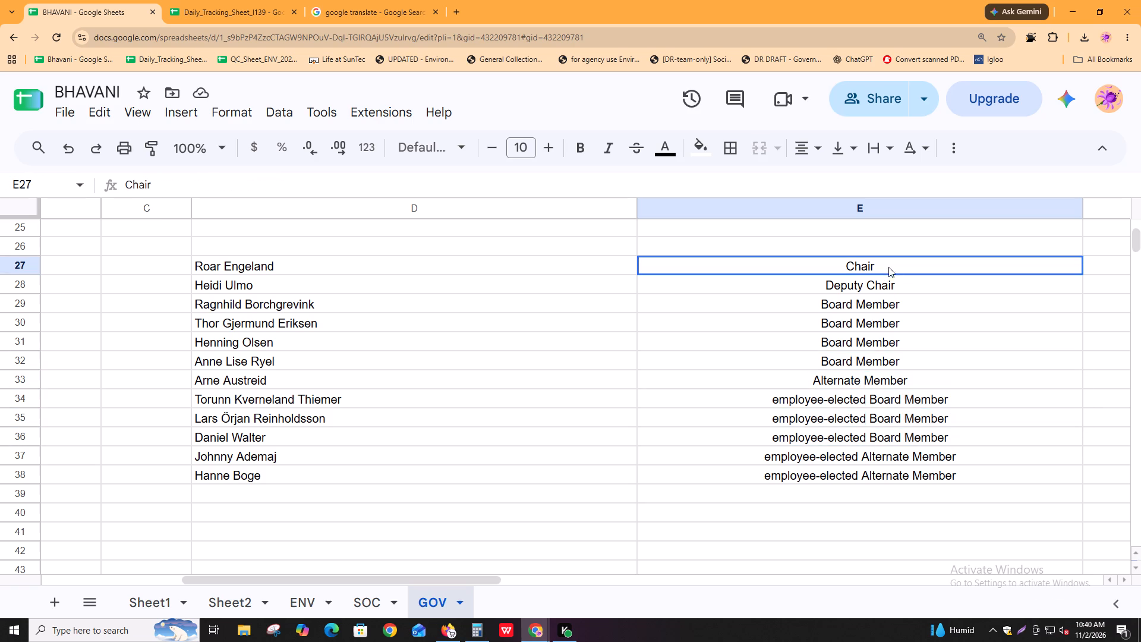
pyautogui.moveTo(888, 267); pyautogui.dragTo(890, 358)
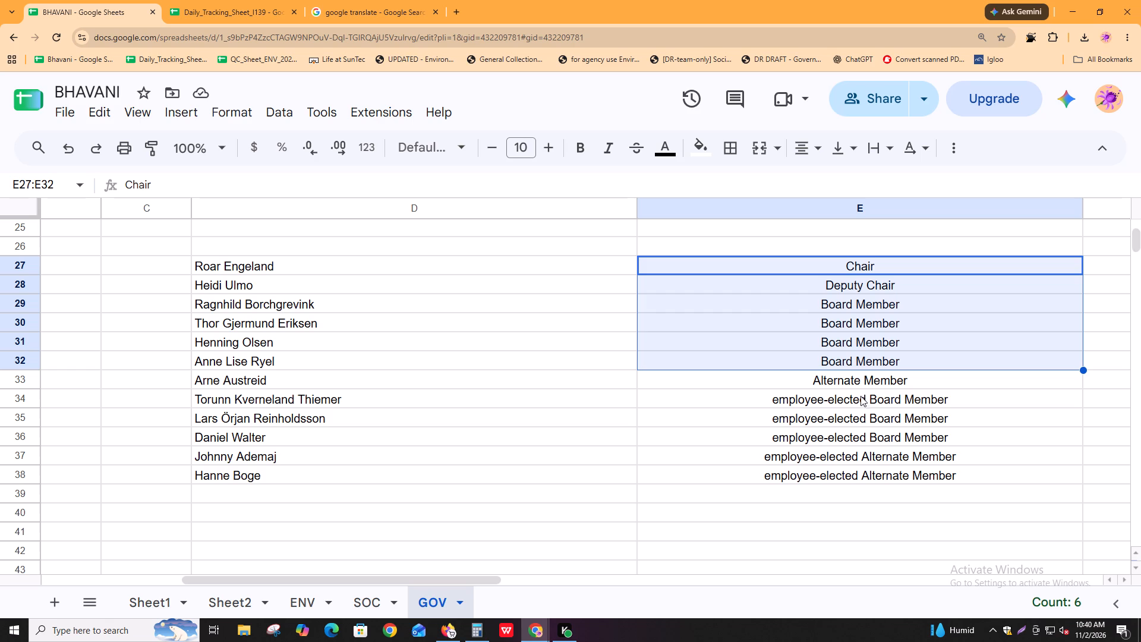
pyautogui.moveTo(859, 398); pyautogui.dragTo(858, 429)
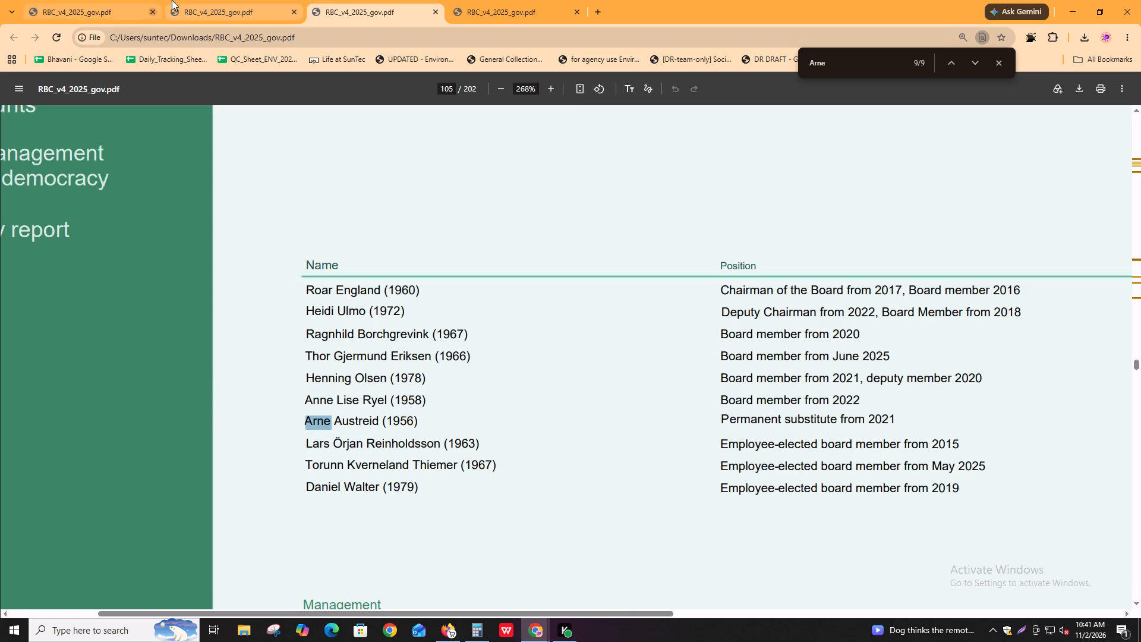
# Capture the "Styret i OBOS" table on page 105 of the original Norwegian report and copy the snip.
pyautogui.hotkey('alt', 'Tab')
pyautogui.click(336, 0)
pyautogui.click(266, 84)
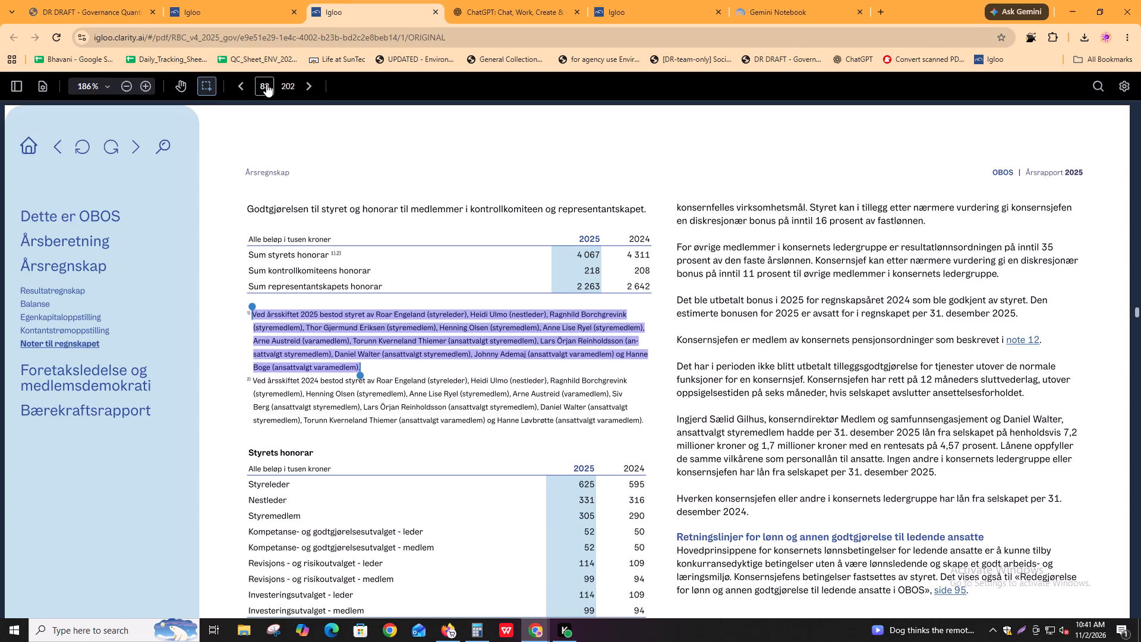
pyautogui.write('105')
pyautogui.press('Return')
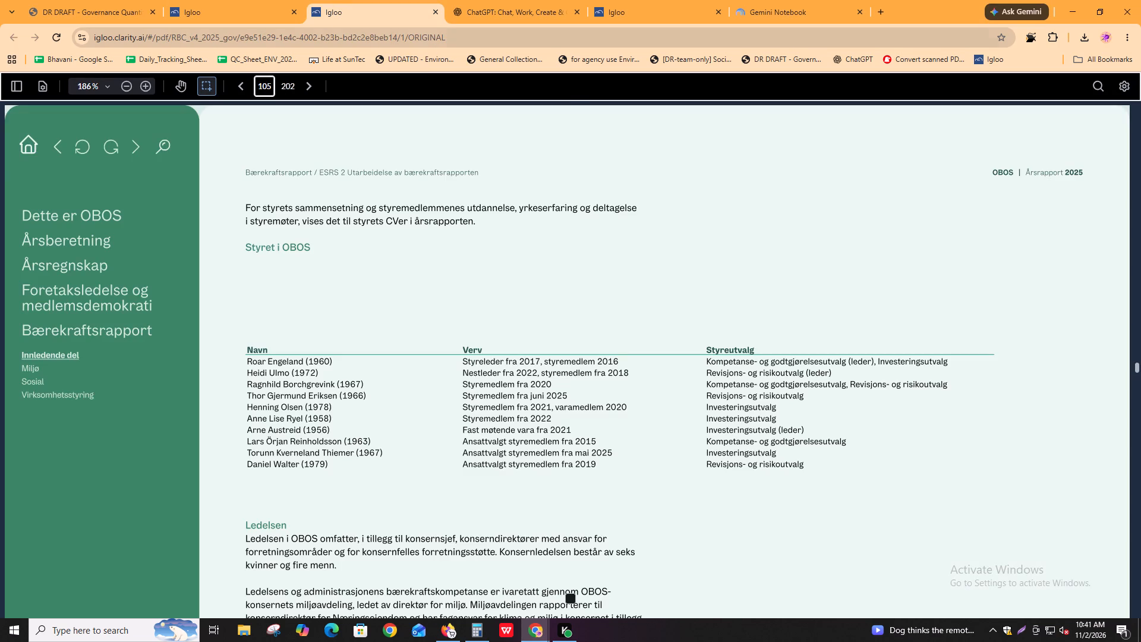
pyautogui.scroll(-1, 356, 457)
pyautogui.keyDown('ctrl'); pyautogui.scroll(1, 462, 499); pyautogui.keyUp('ctrl')
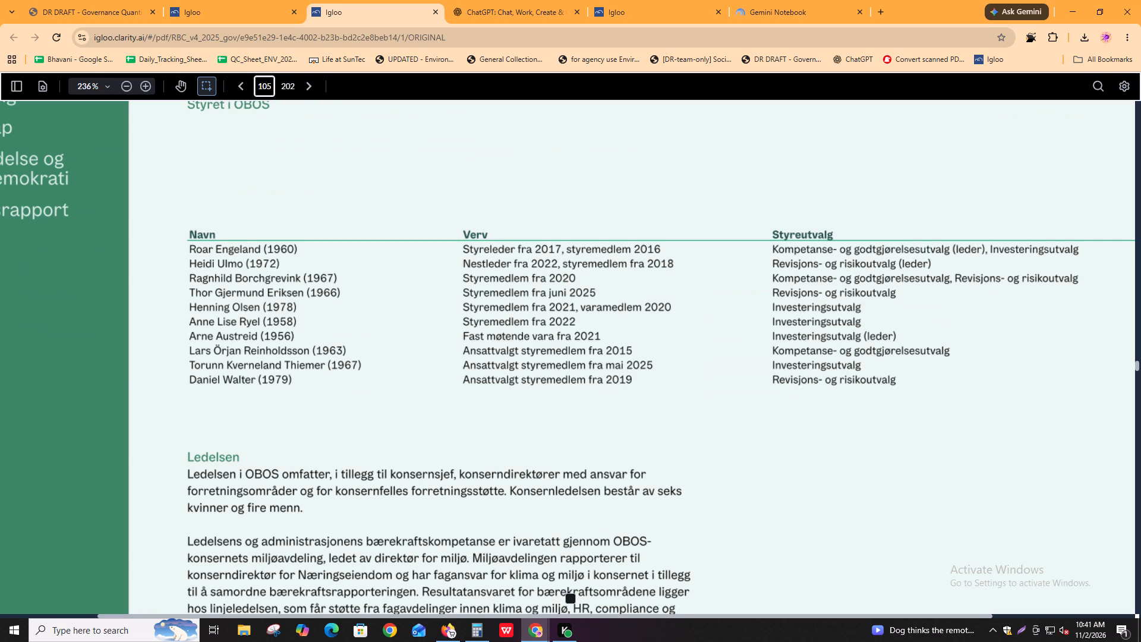
pyautogui.click(270, 641)
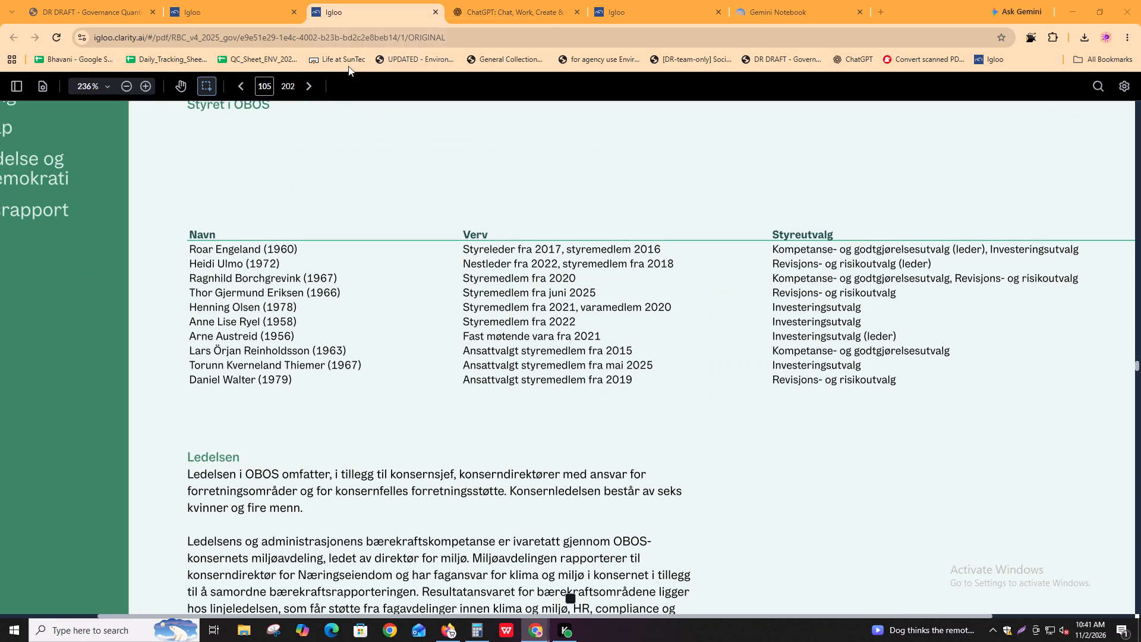
pyautogui.click(314, 45)
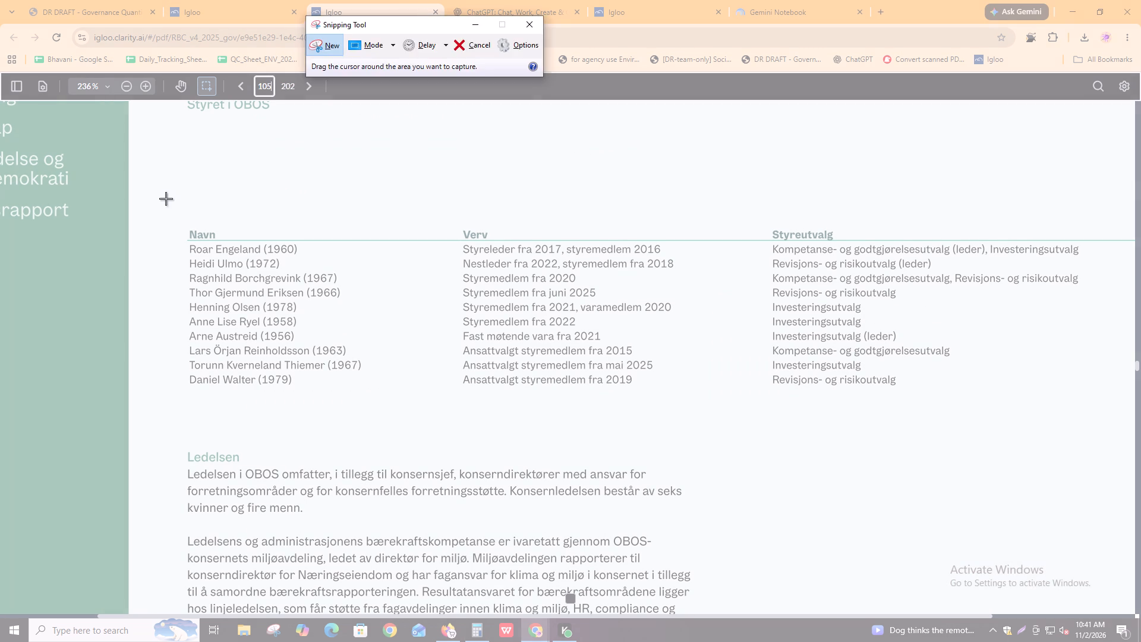
pyautogui.moveTo(166, 199); pyautogui.dragTo(1108, 422)
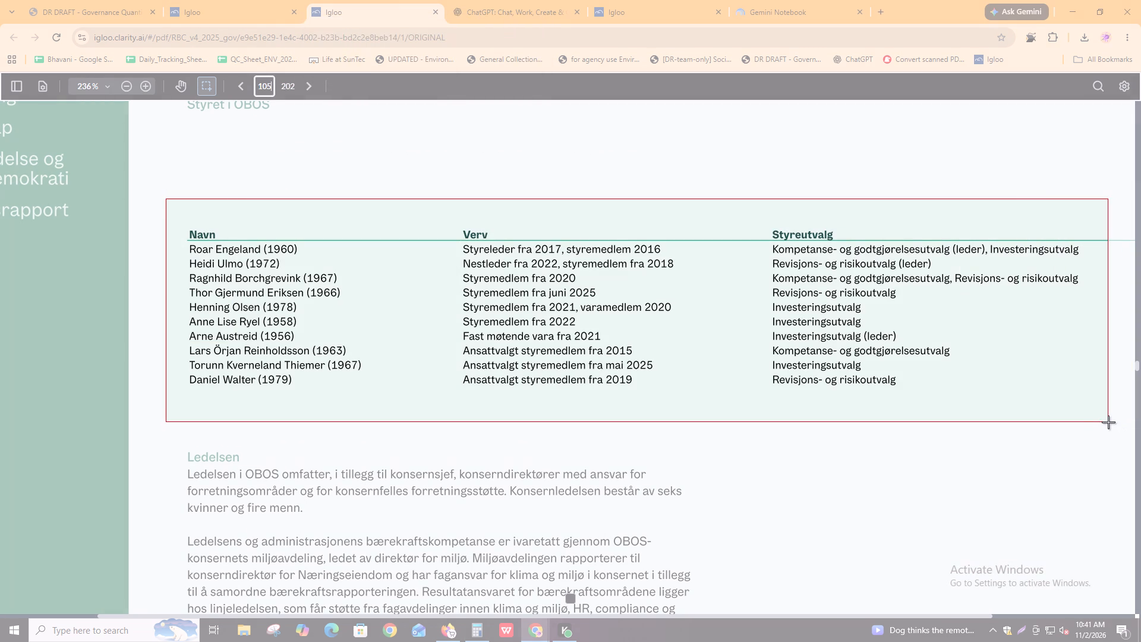
pyautogui.moveTo(1108, 422); pyautogui.dragTo(1109, 421)
pyautogui.tripleClick(250, 129)
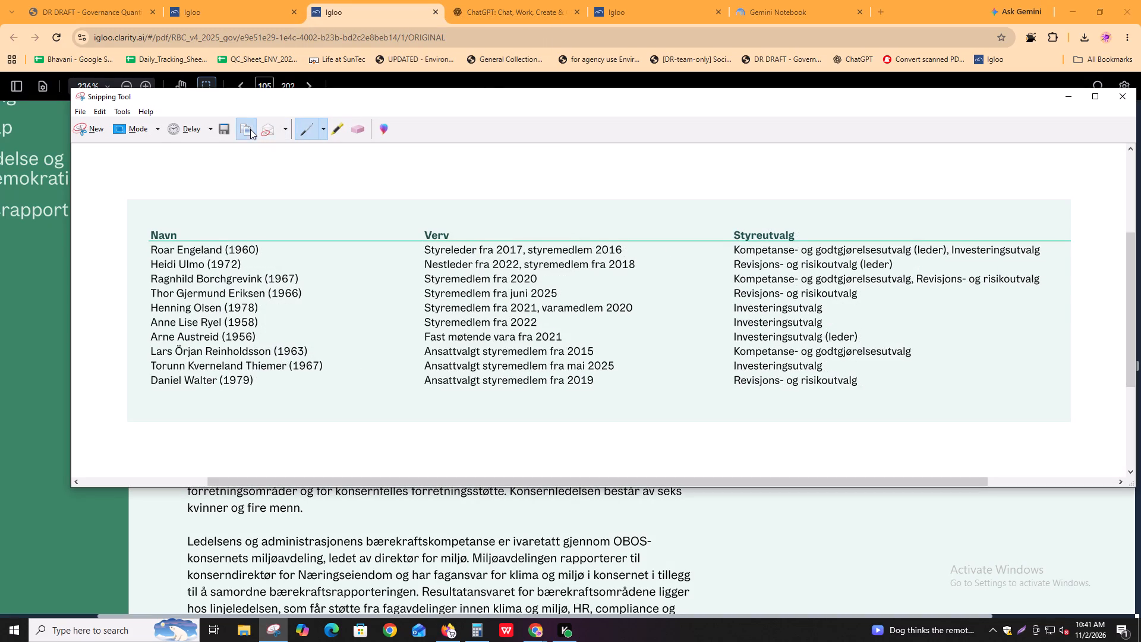
pyautogui.click(1129, 95)
# Translate the copied board table image into English in Google Translate, with the source language set to detect automatically.
pyautogui.hotkey('alt', 'Tab')
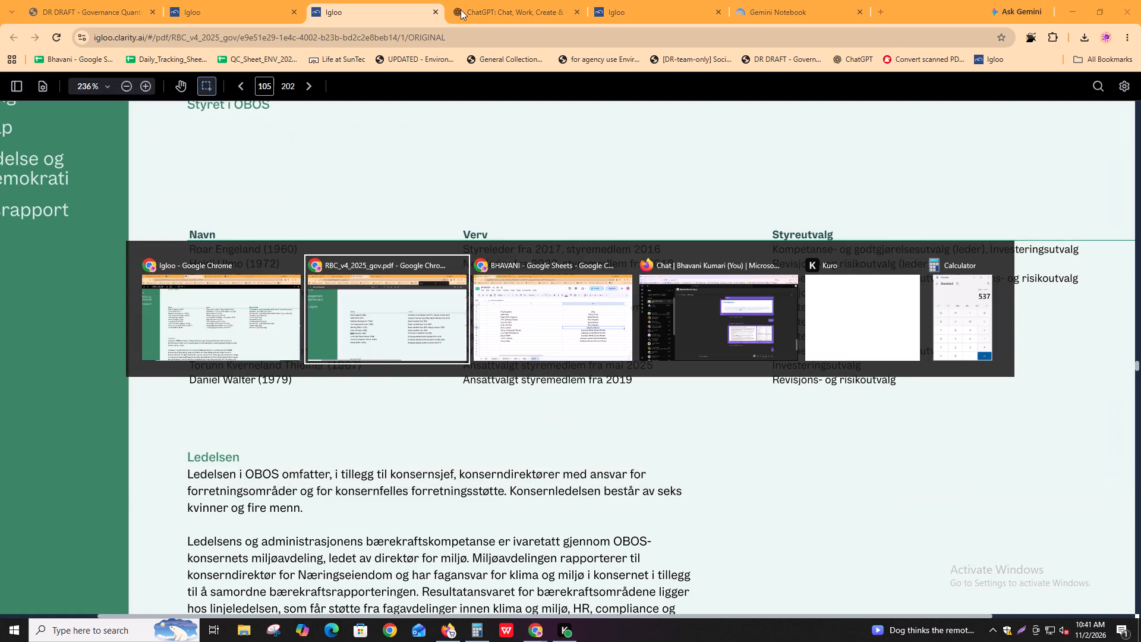
pyautogui.keyDown('alt'); pyautogui.click(239, 323); pyautogui.keyUp('alt')
pyautogui.hotkey('alt', 'Tab')
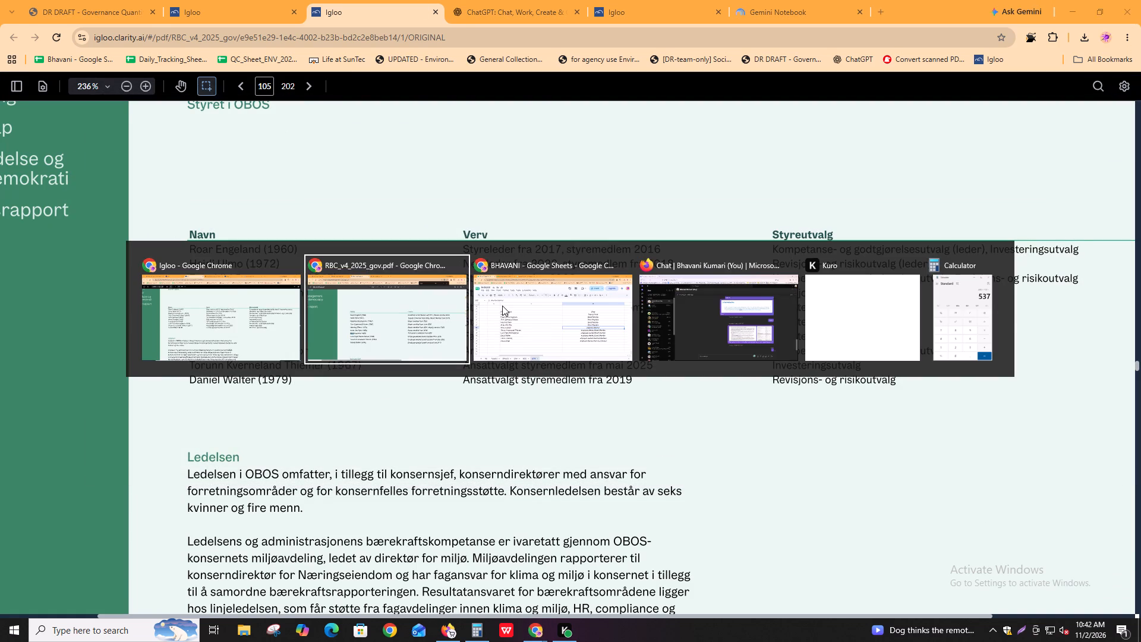
pyautogui.keyDown('alt'); pyautogui.click(502, 306); pyautogui.keyUp('alt')
pyautogui.click(458, 7)
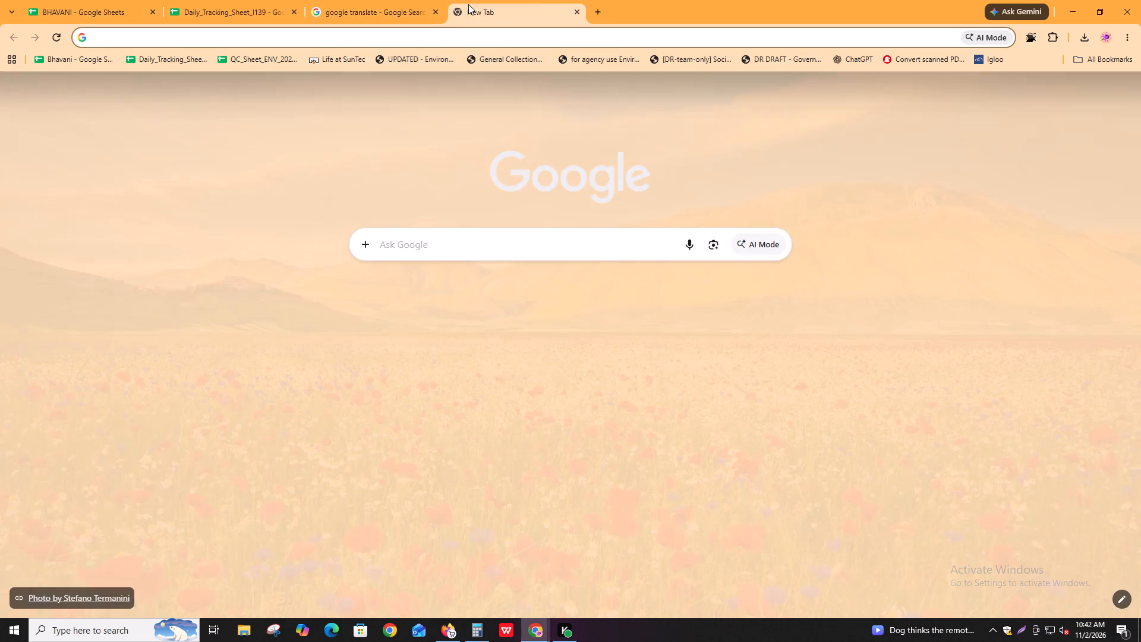
pyautogui.write('goo')
pyautogui.press('Return')
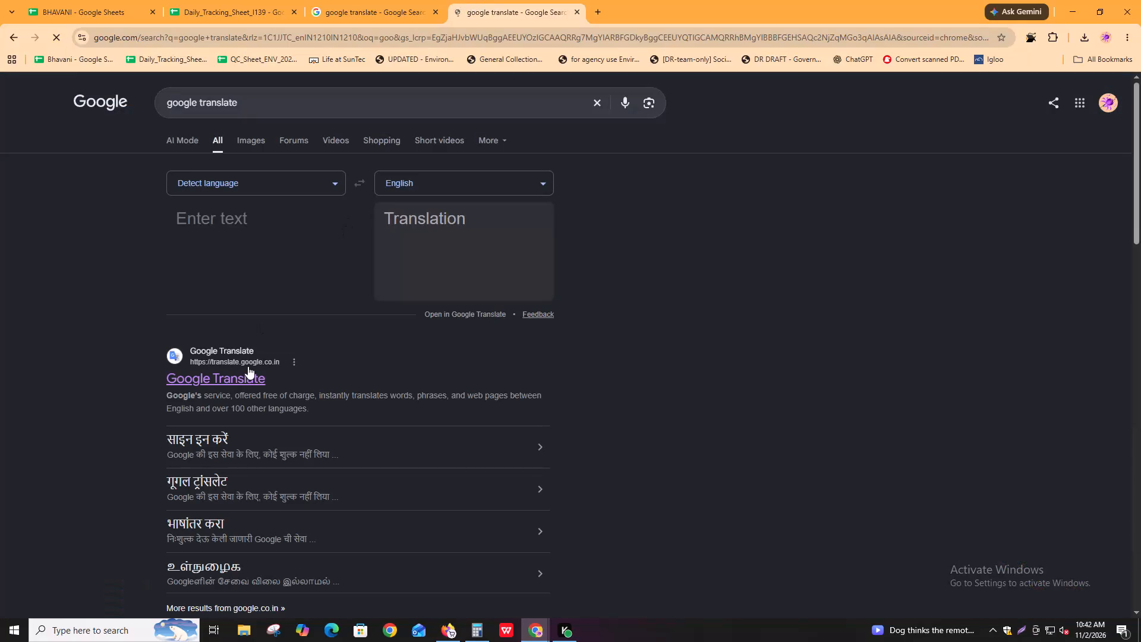
pyautogui.click(248, 366)
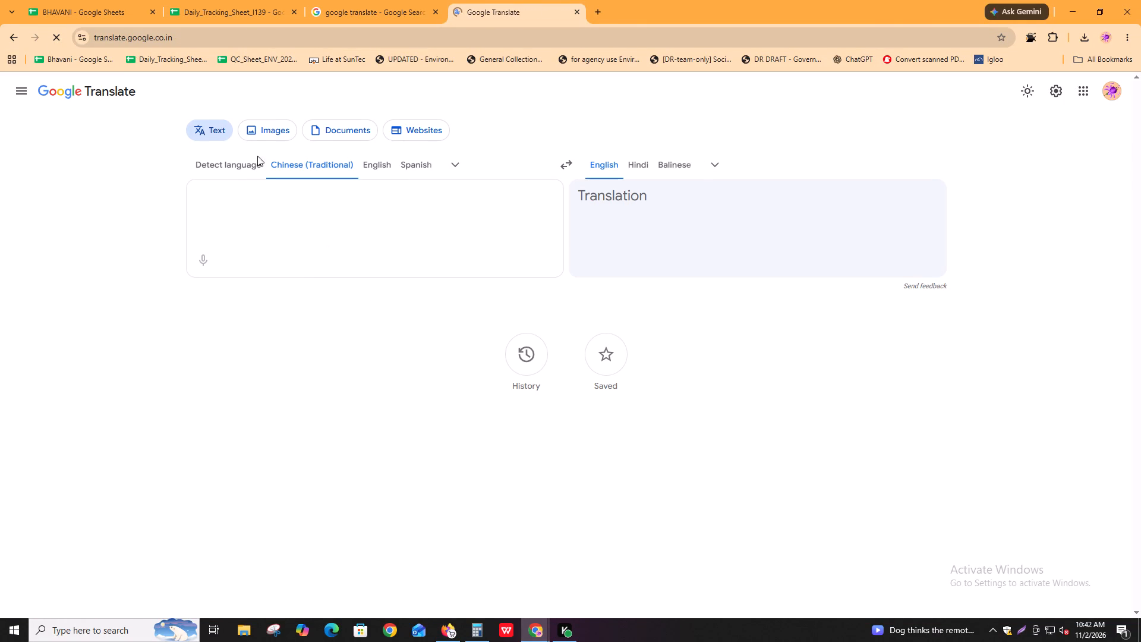
pyautogui.click(266, 130)
pyautogui.click(223, 166)
pyautogui.click(250, 281)
pyautogui.hotkey('ctrl', 'v')
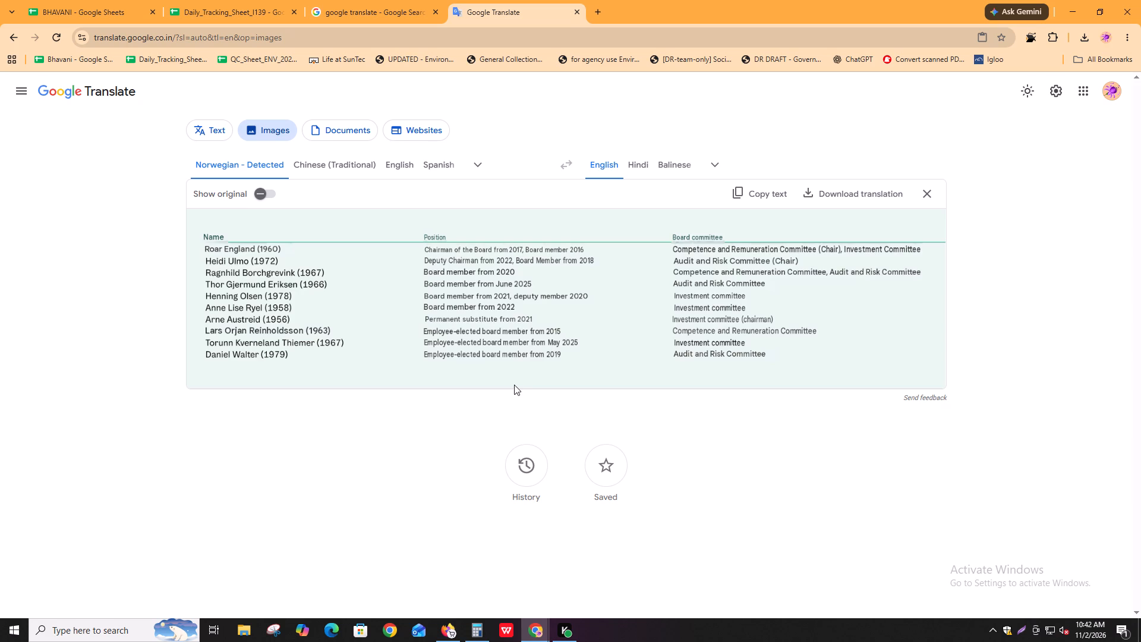
# Review the Igloo task's board note and fields again alongside the translated report's page 105 board table.
pyautogui.hotkey('alt', 'Tab')
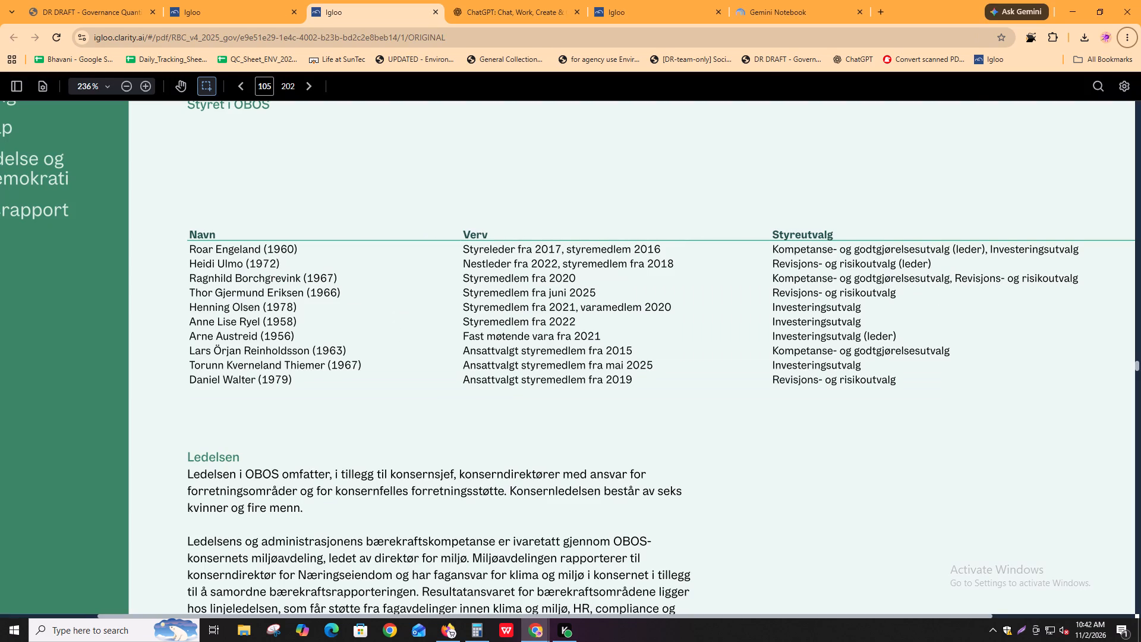
pyautogui.click(250, 4)
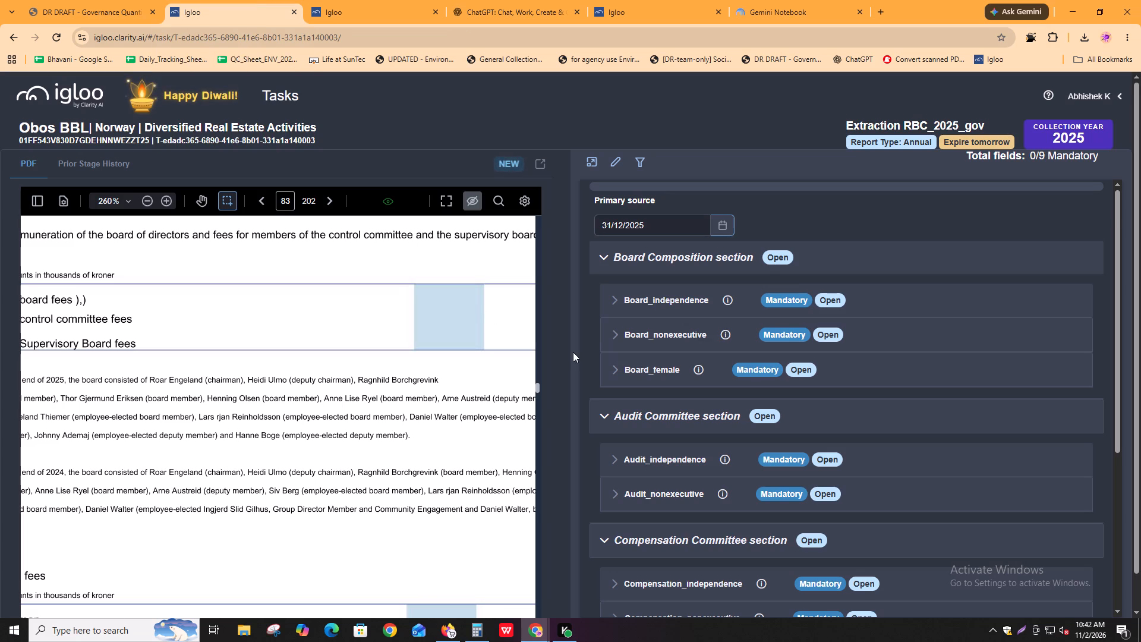
pyautogui.hotkey('alt', 'Tab')
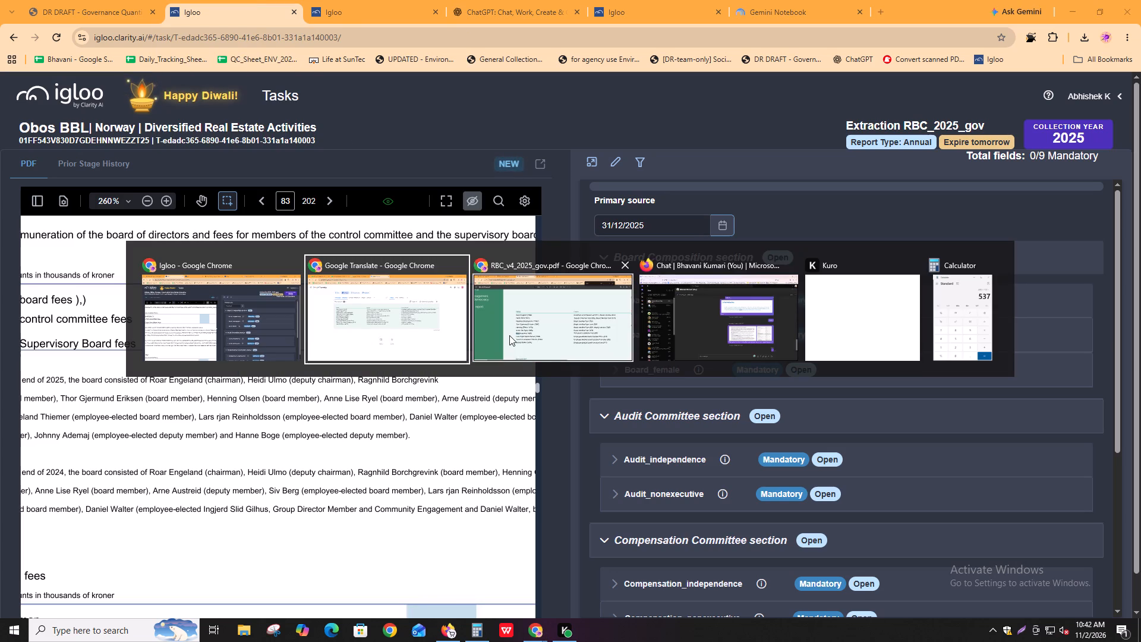
pyautogui.keyDown('alt'); pyautogui.click(509, 335); pyautogui.keyUp('alt')
pyautogui.click(570, 531)
pyautogui.keyDown('ctrl'); pyautogui.scroll(-1, 570, 531); pyautogui.keyUp('ctrl')
pyautogui.keyDown('shift'); pyautogui.scroll(-3, 571, 530); pyautogui.keyUp('shift')
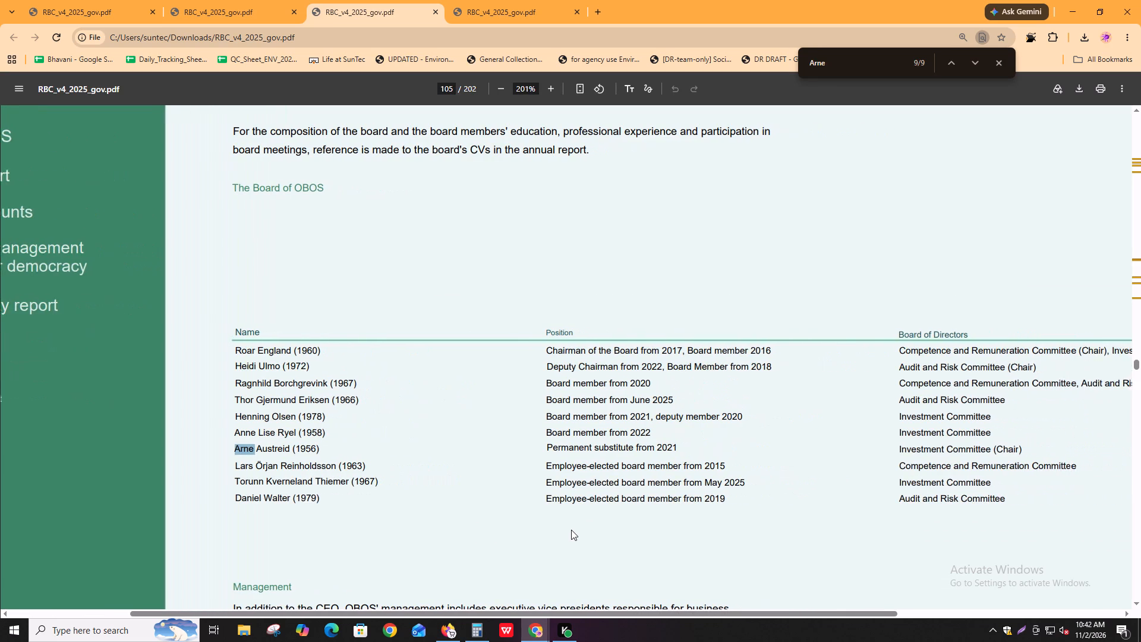
pyautogui.keyDown('shift'); pyautogui.scroll(-2, 571, 528); pyautogui.keyUp('shift')
# Step through every "Arne" match in the translated report to compare how the deputy member's board role is described.
pyautogui.hotkey('ctrl', 'f')
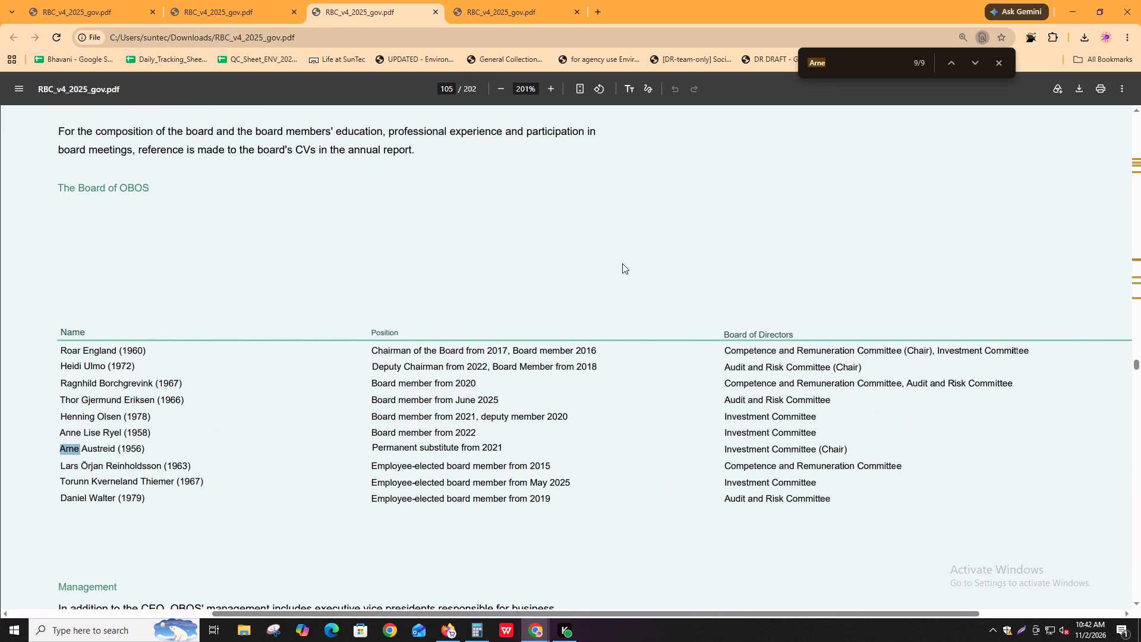
pyautogui.press('Return')
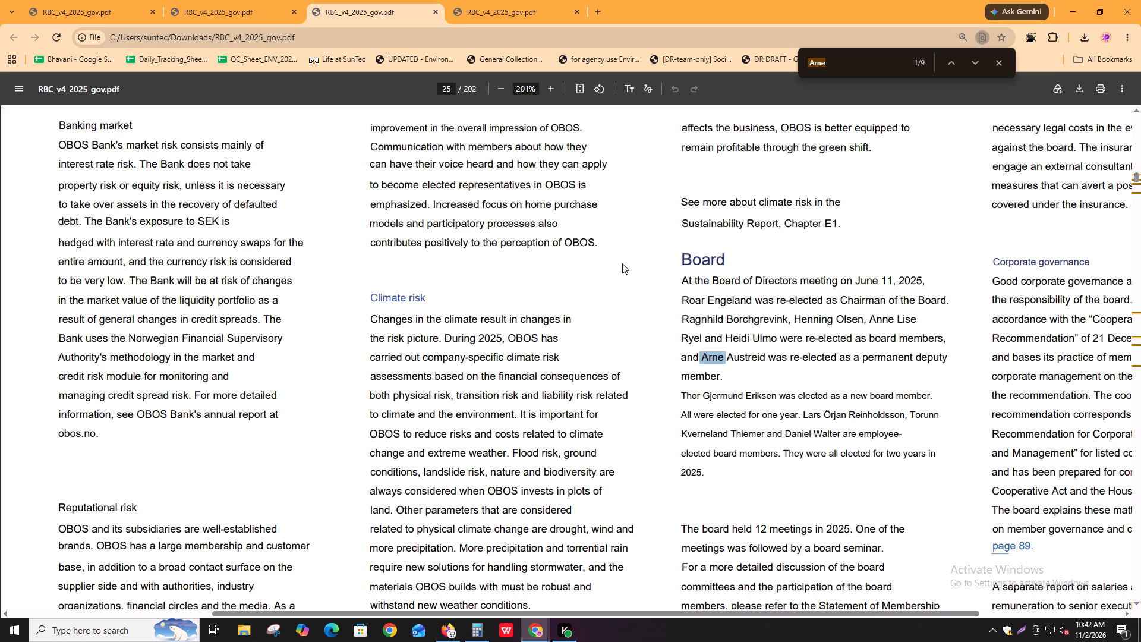
pyautogui.press('Return')
pyautogui.hotkey('shift', 'Return')
pyautogui.press('Return')
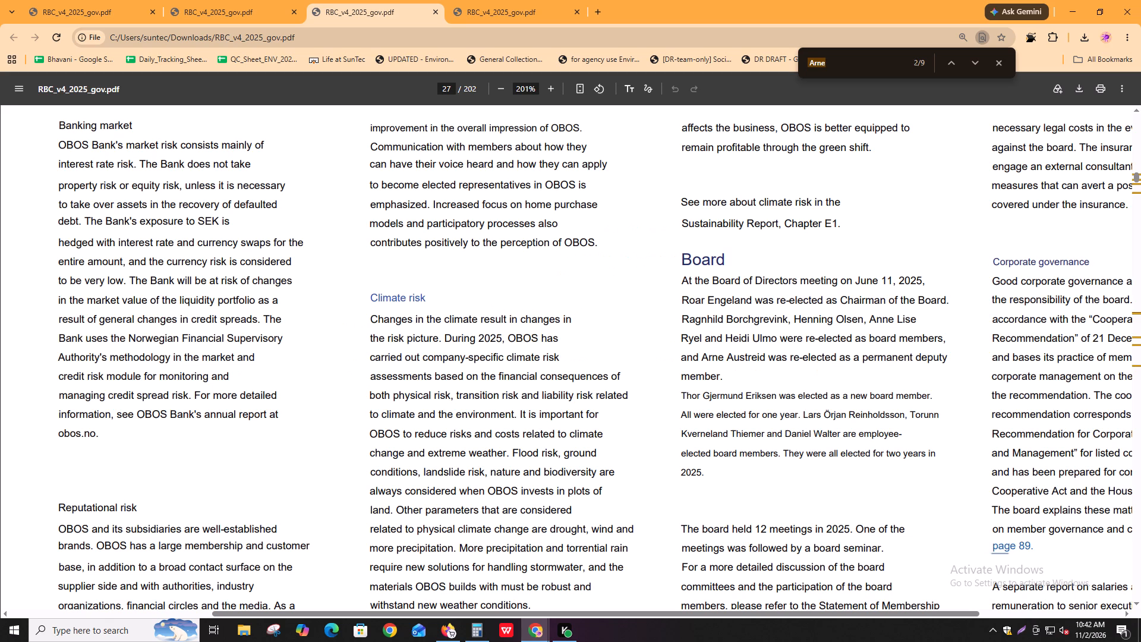
pyautogui.press('Return')
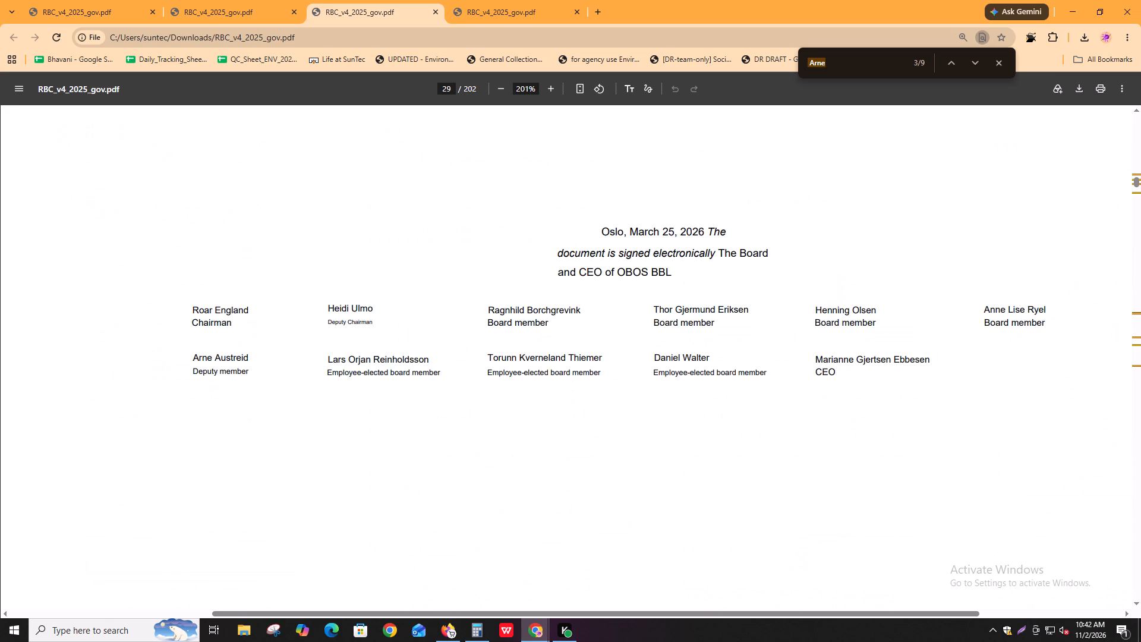
pyautogui.press('Return')
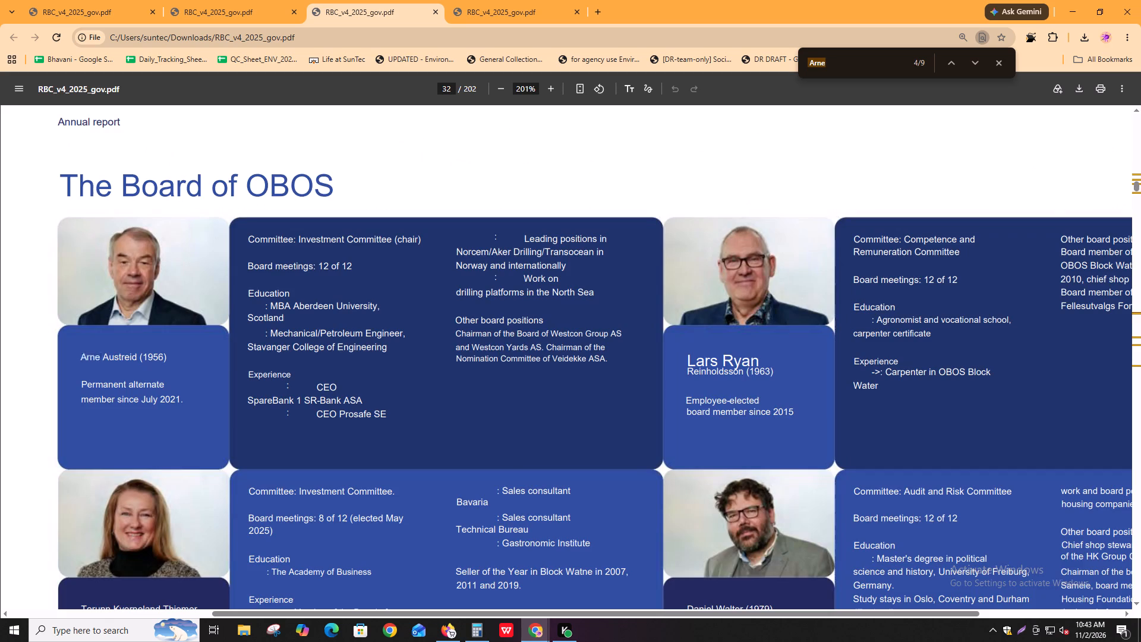
pyautogui.press('Return')
pyautogui.press('Return')
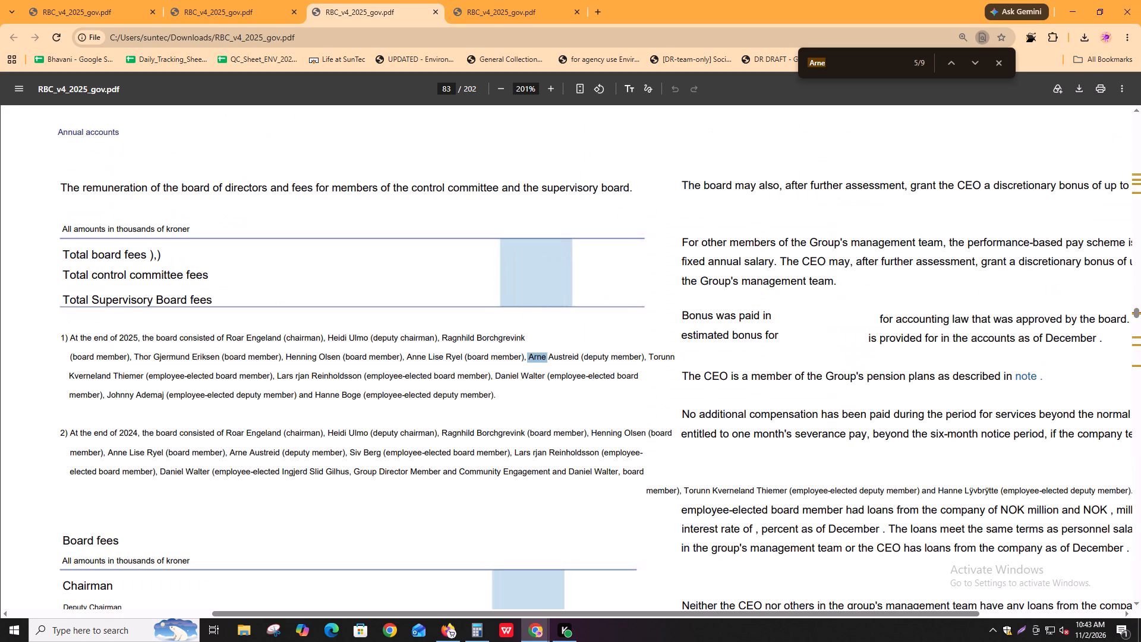
pyautogui.press('Return')
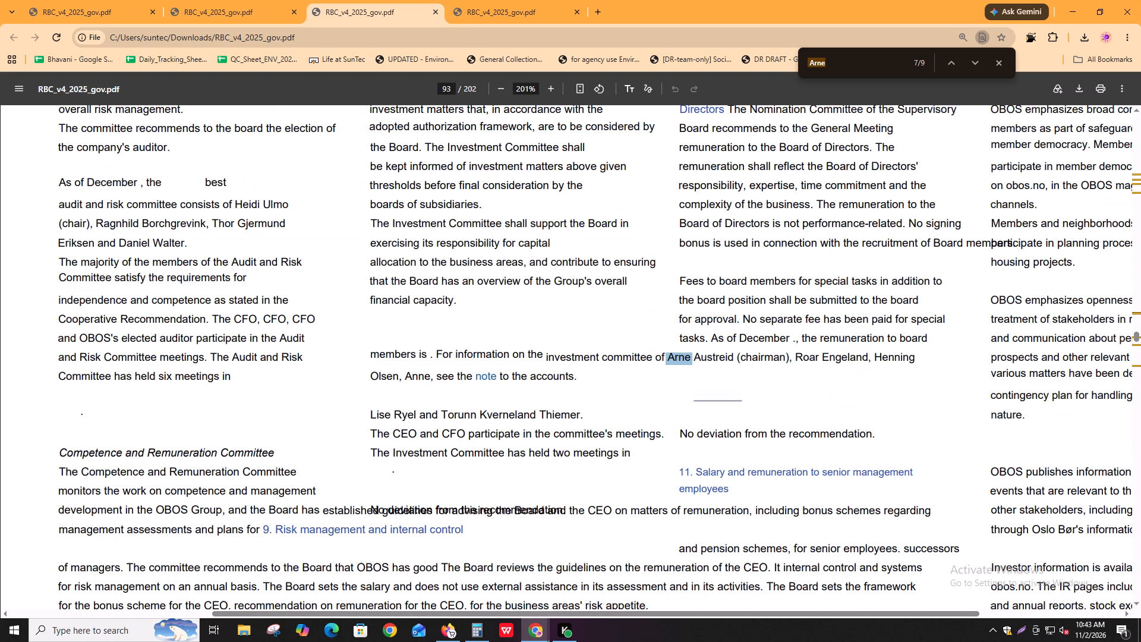
pyautogui.press('Return')
pyautogui.press('Return')
pyautogui.press('Return')
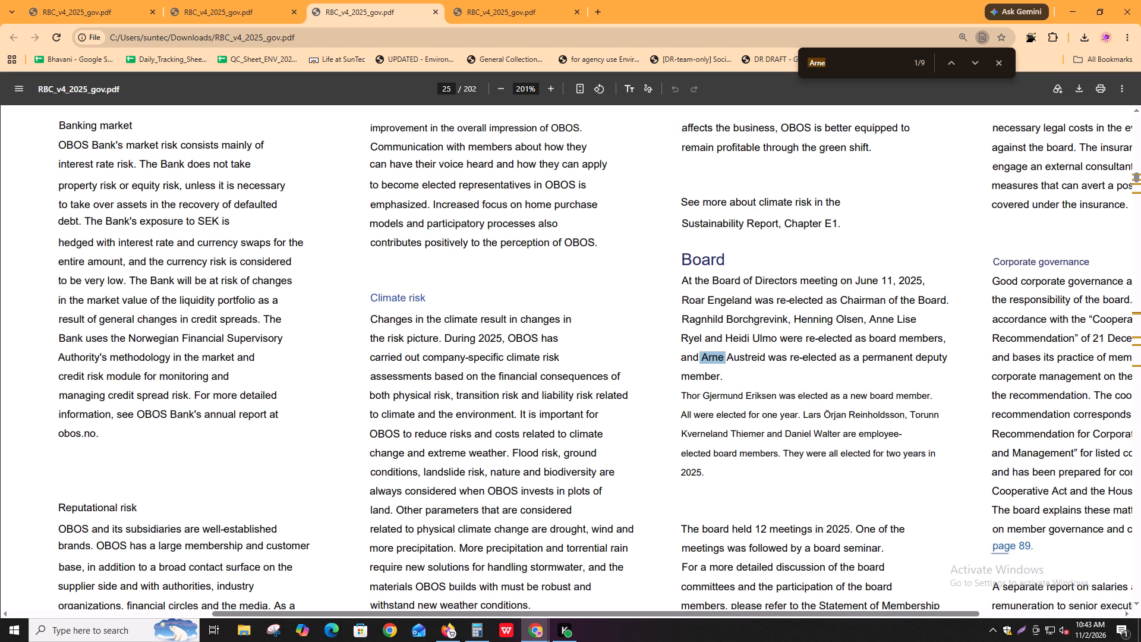
# Capture the board table with names, positions and committees on page 105 of the translated report and copy the snip.
pyautogui.hotkey('shift', 'Return')
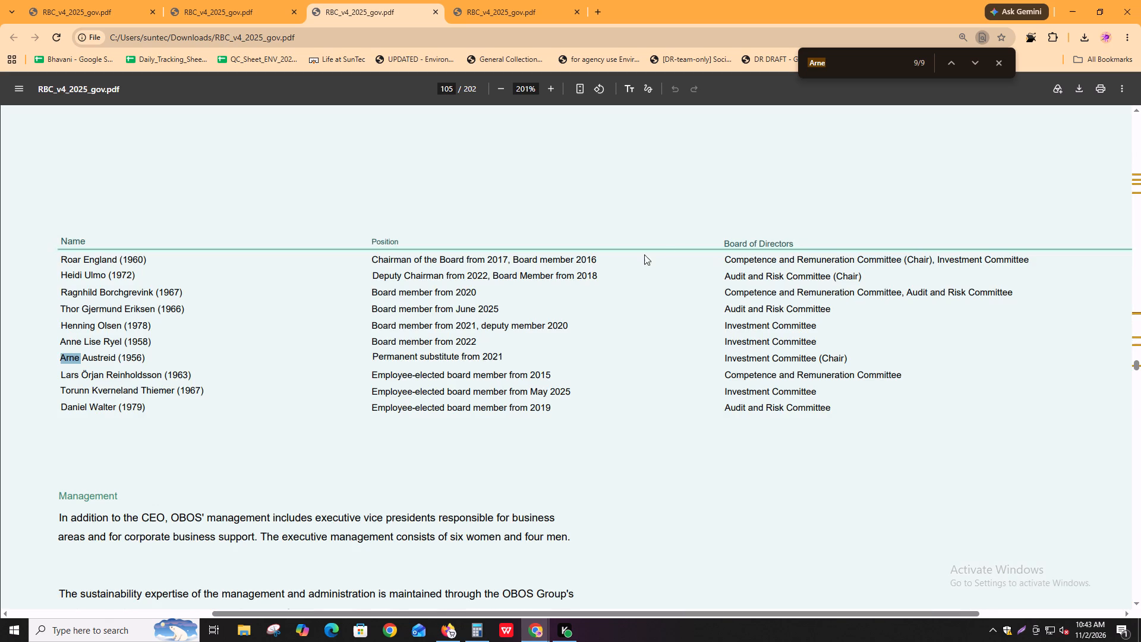
pyautogui.click(282, 622)
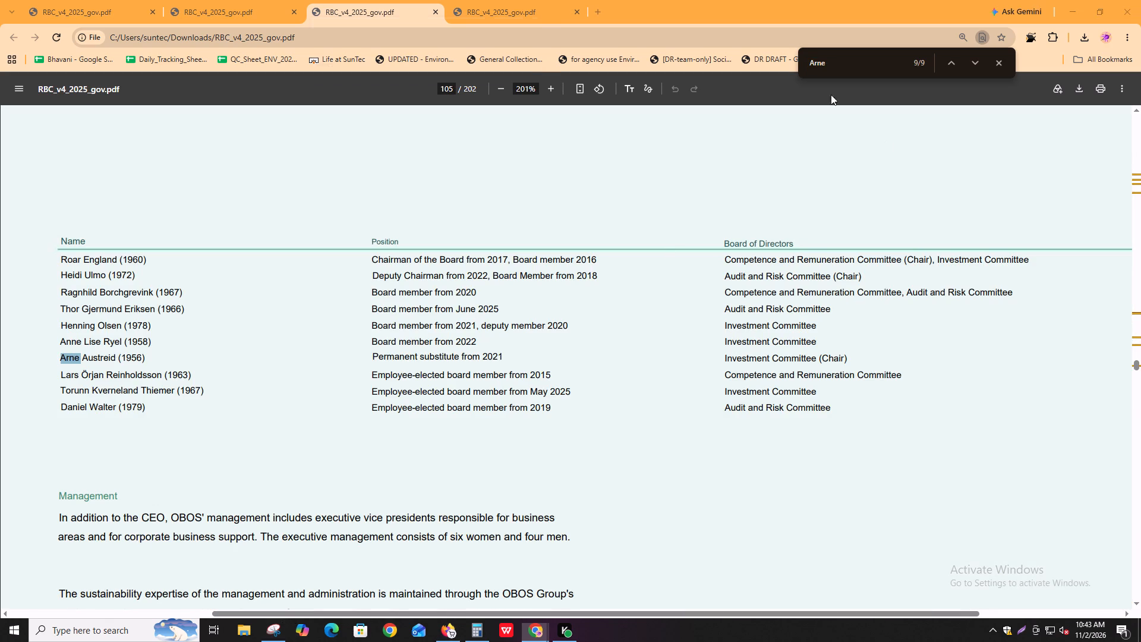
pyautogui.click(329, 46)
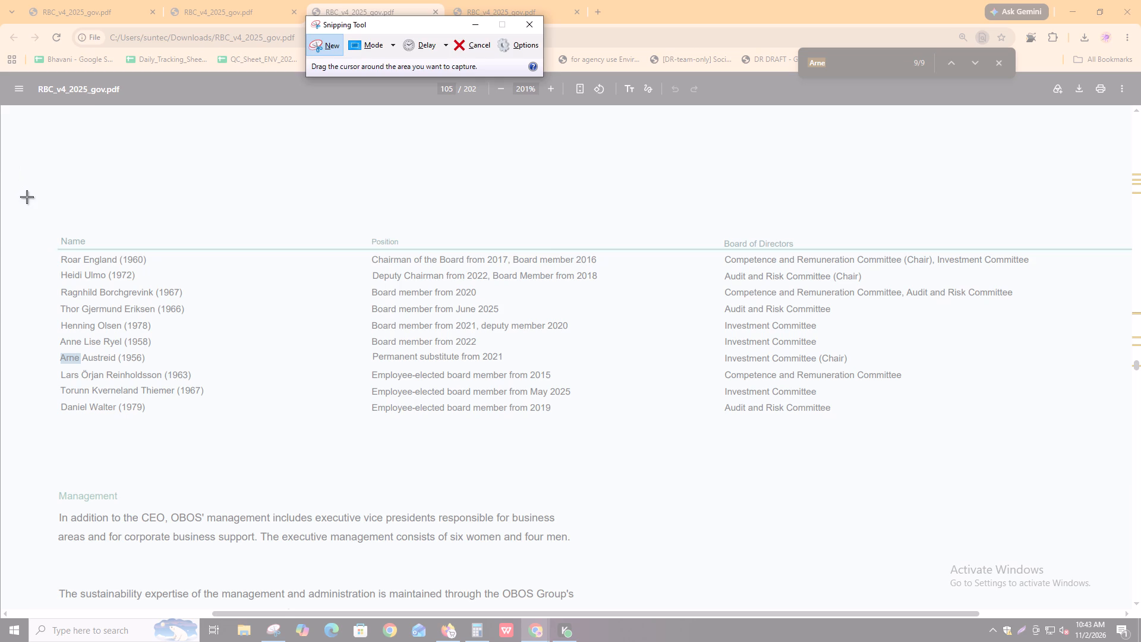
pyautogui.moveTo(28, 198); pyautogui.dragTo(1066, 464)
pyautogui.click(181, 128)
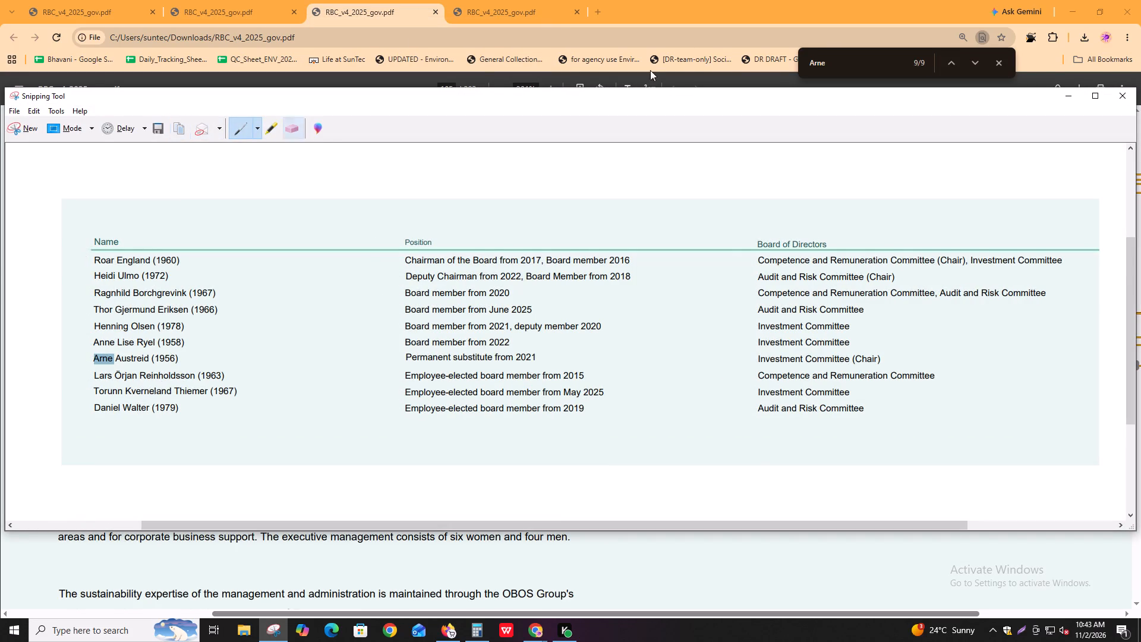
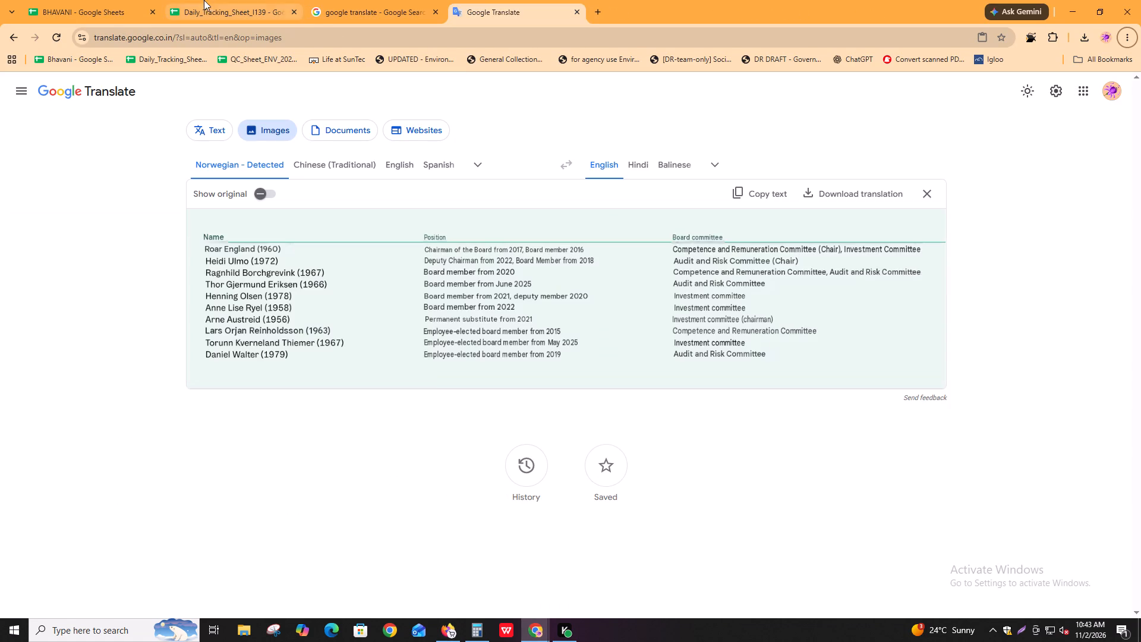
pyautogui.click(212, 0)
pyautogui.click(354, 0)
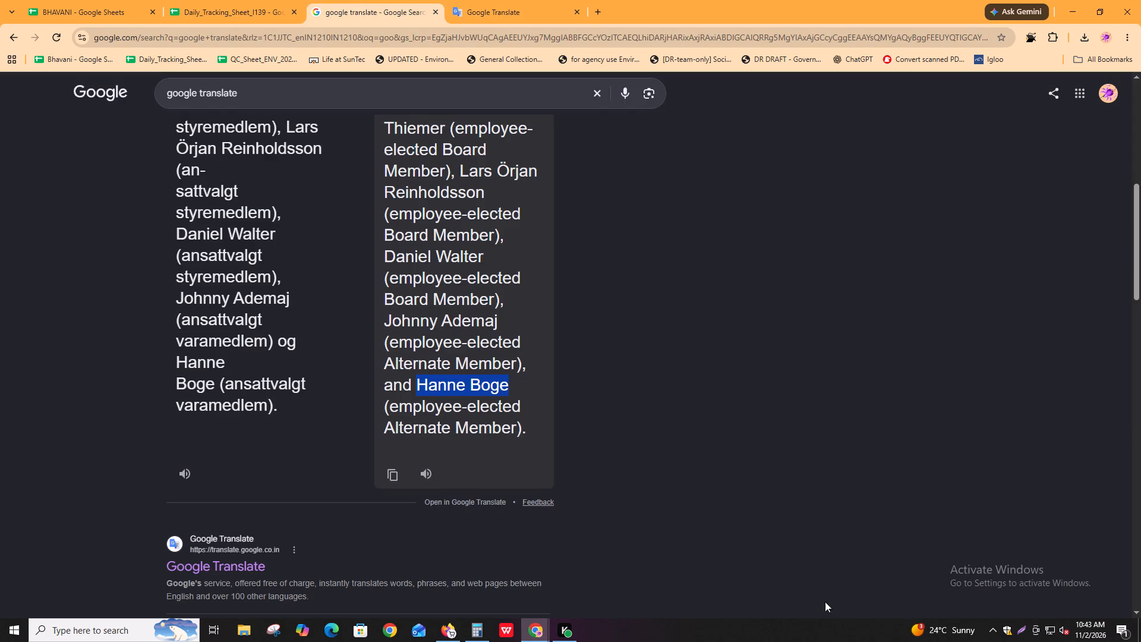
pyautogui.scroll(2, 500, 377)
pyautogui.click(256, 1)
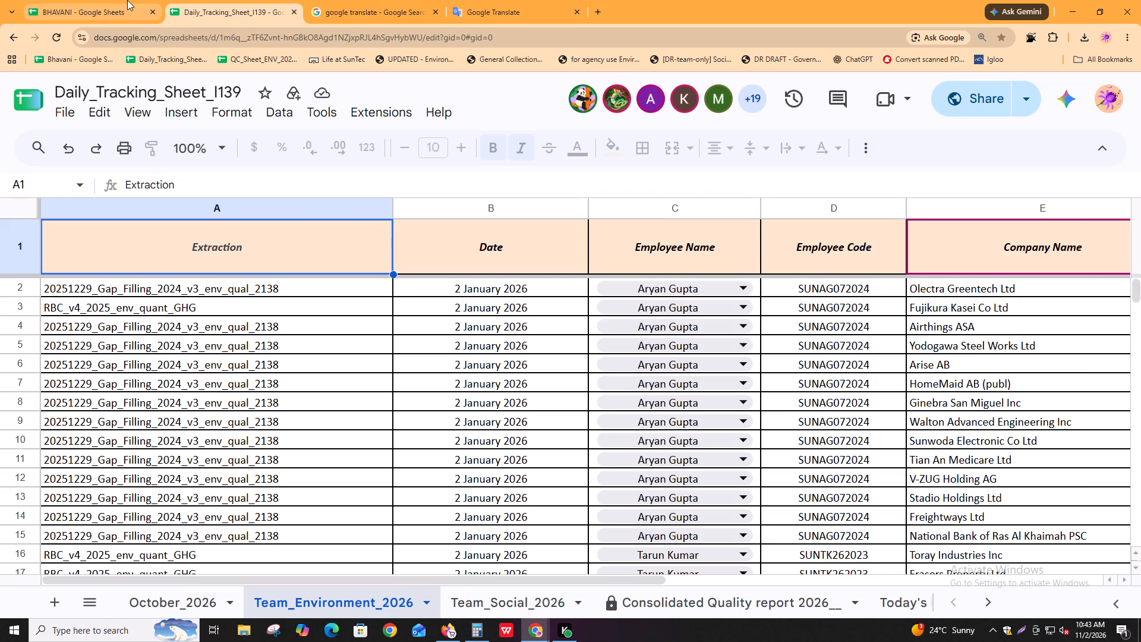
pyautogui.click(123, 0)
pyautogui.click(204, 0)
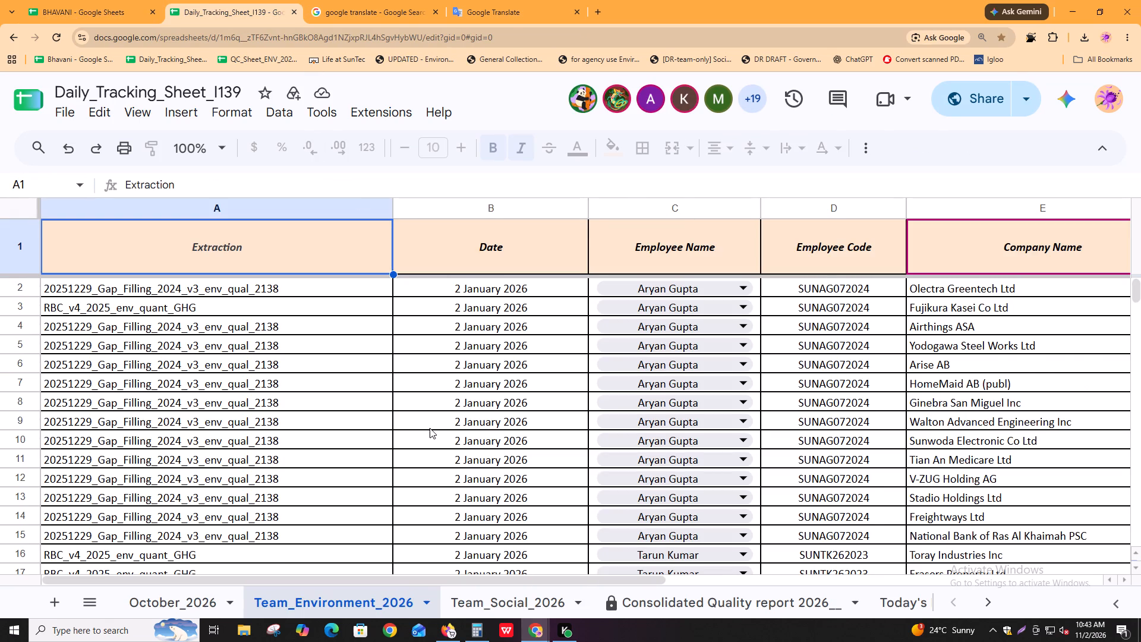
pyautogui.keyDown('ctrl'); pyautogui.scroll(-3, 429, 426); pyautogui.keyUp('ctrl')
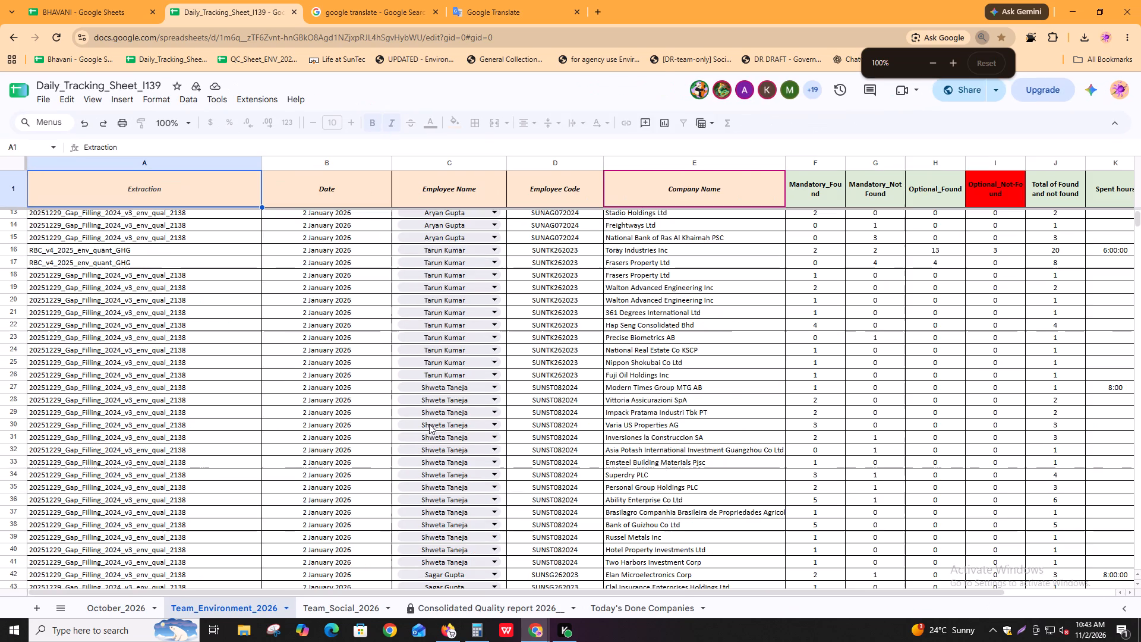
# In the BHAVANI spreadsheet's GOV sheet, check the board list's roles for the alternate member and the employee-elected alternate members.
pyautogui.click(68, 0)
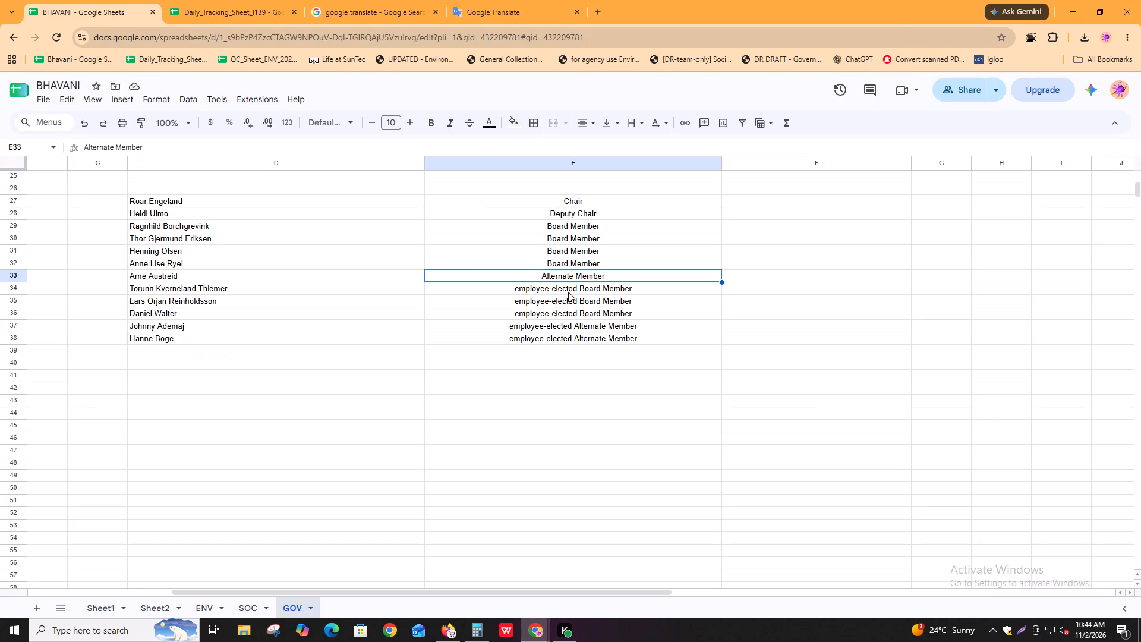
pyautogui.moveTo(568, 327); pyautogui.dragTo(569, 339)
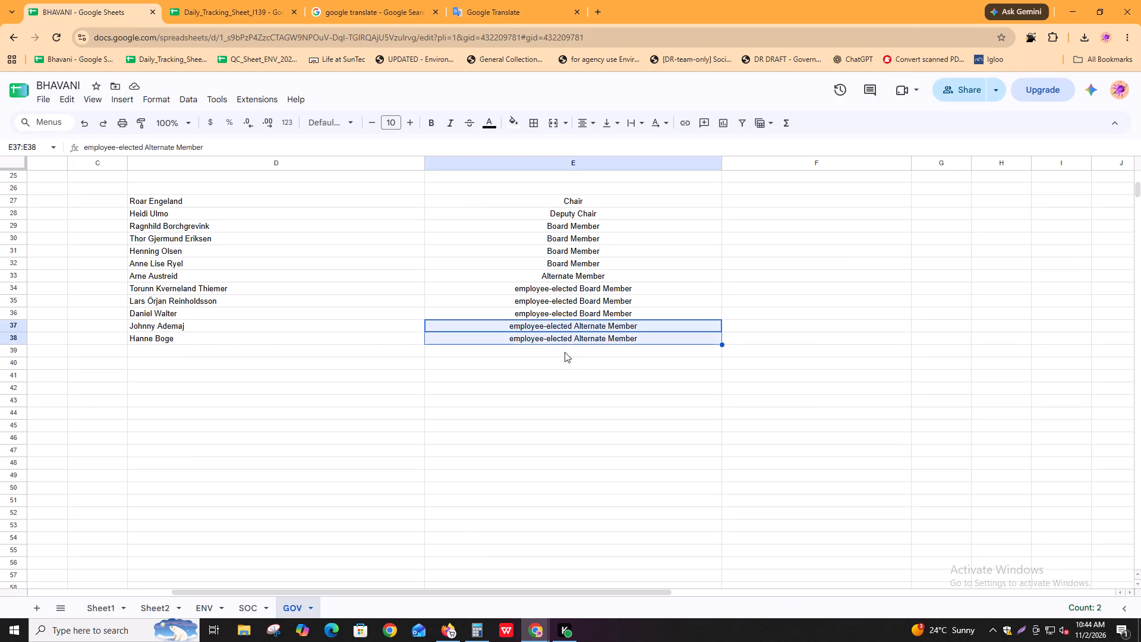
pyautogui.click(560, 367)
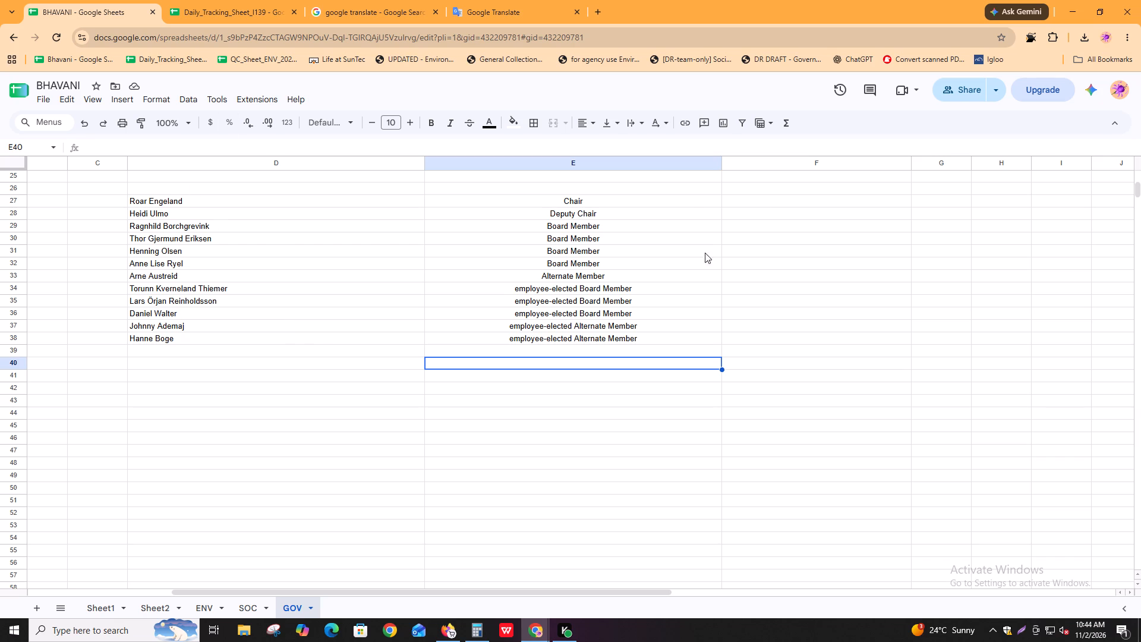
pyautogui.click(307, 275)
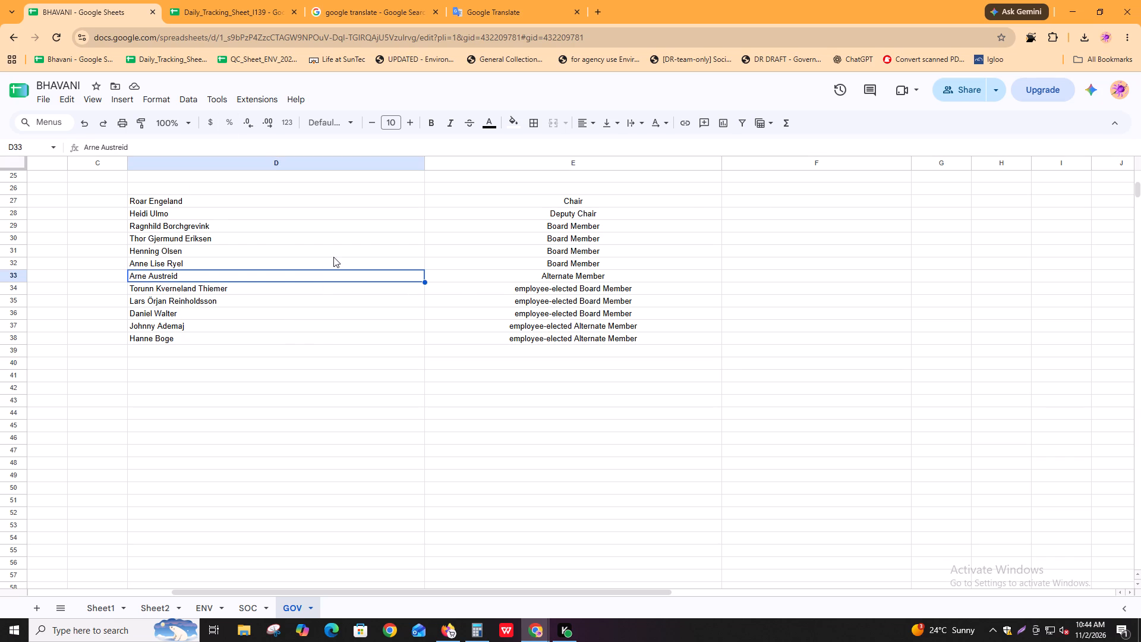
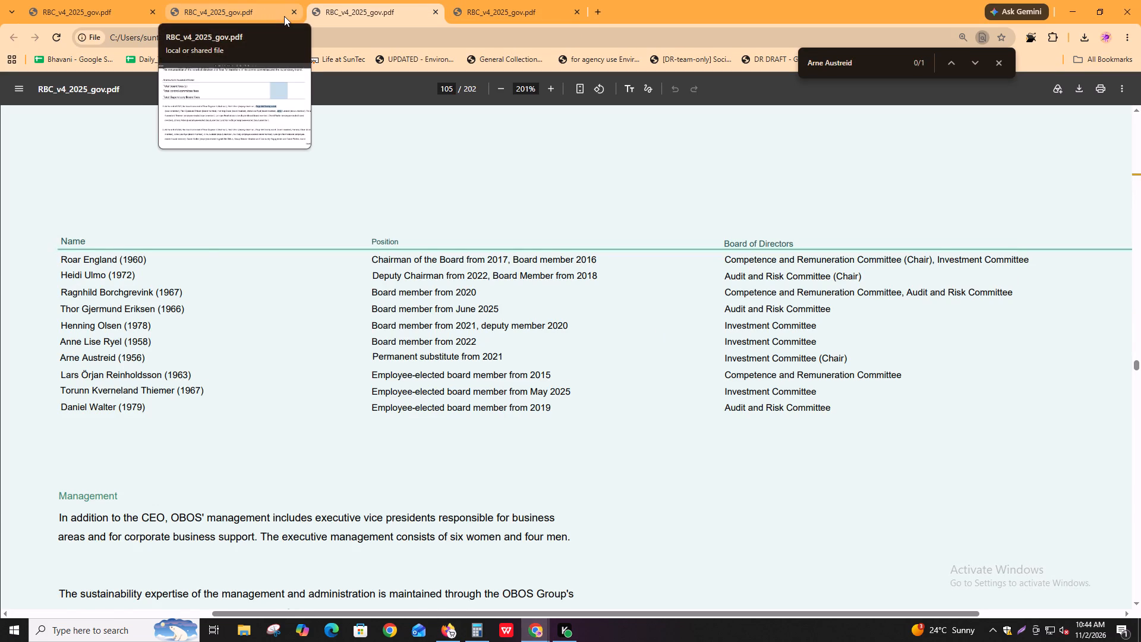
# Search the RBC_v4_2025_gov.pdf annual report for the permanent deputy's name.
pyautogui.press('Return')
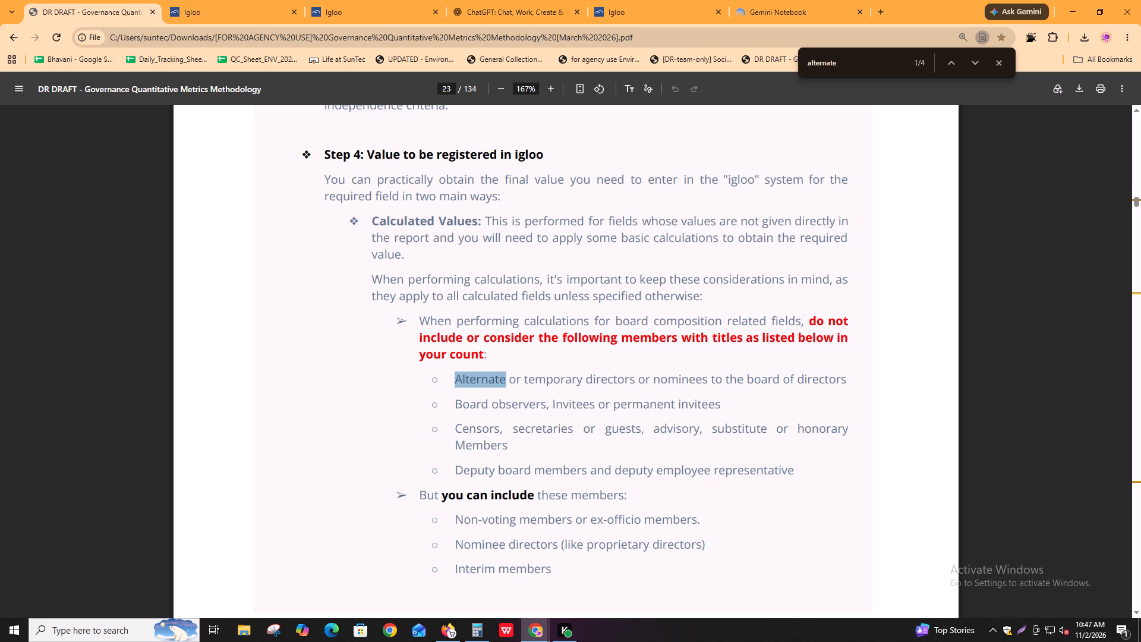
pyautogui.press('Return')
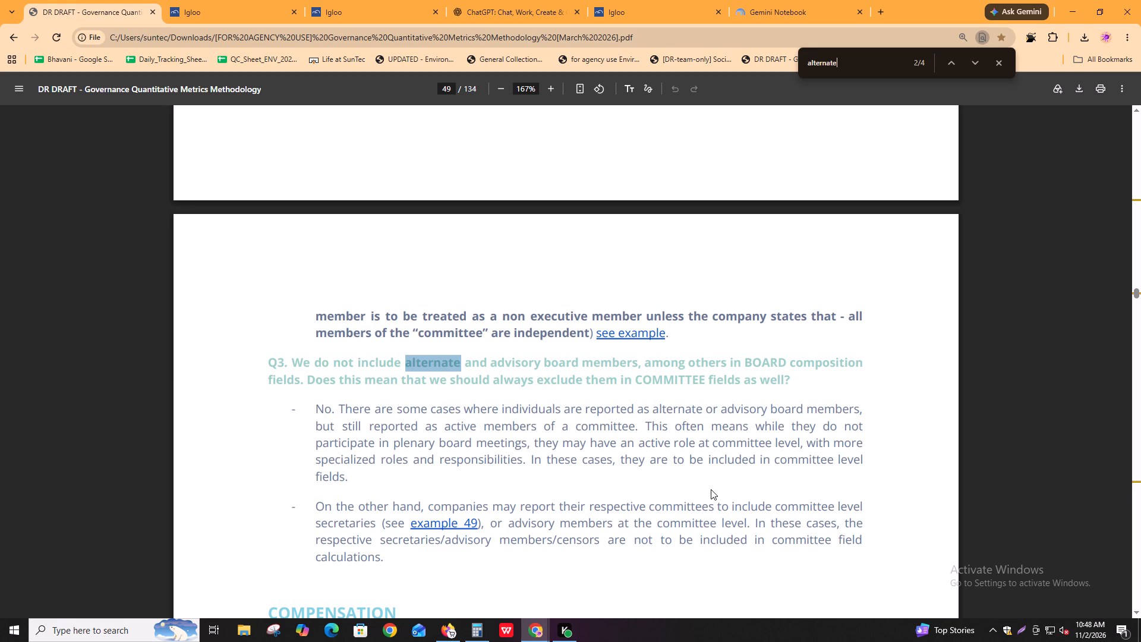
pyautogui.press('Return')
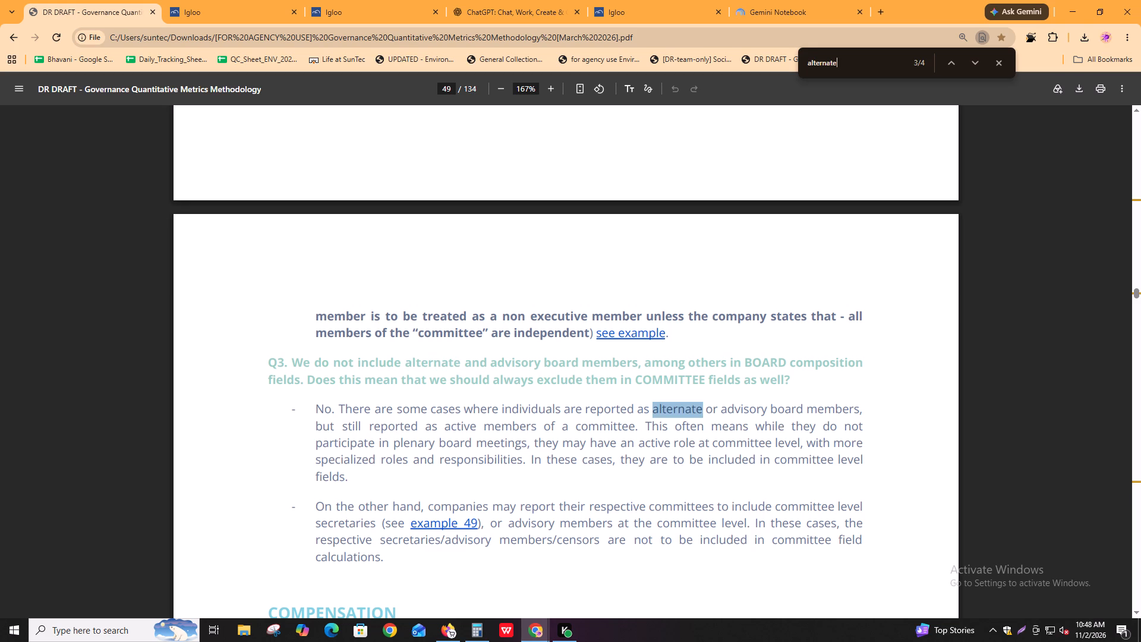
pyautogui.press('Return')
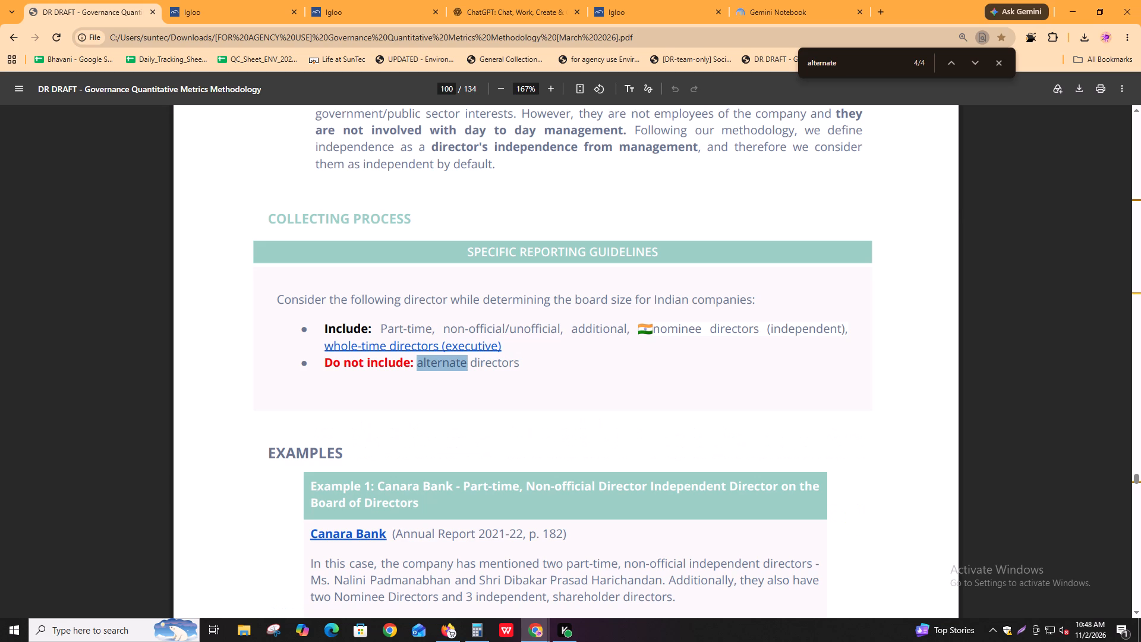
pyautogui.scroll(-3, 613, 451)
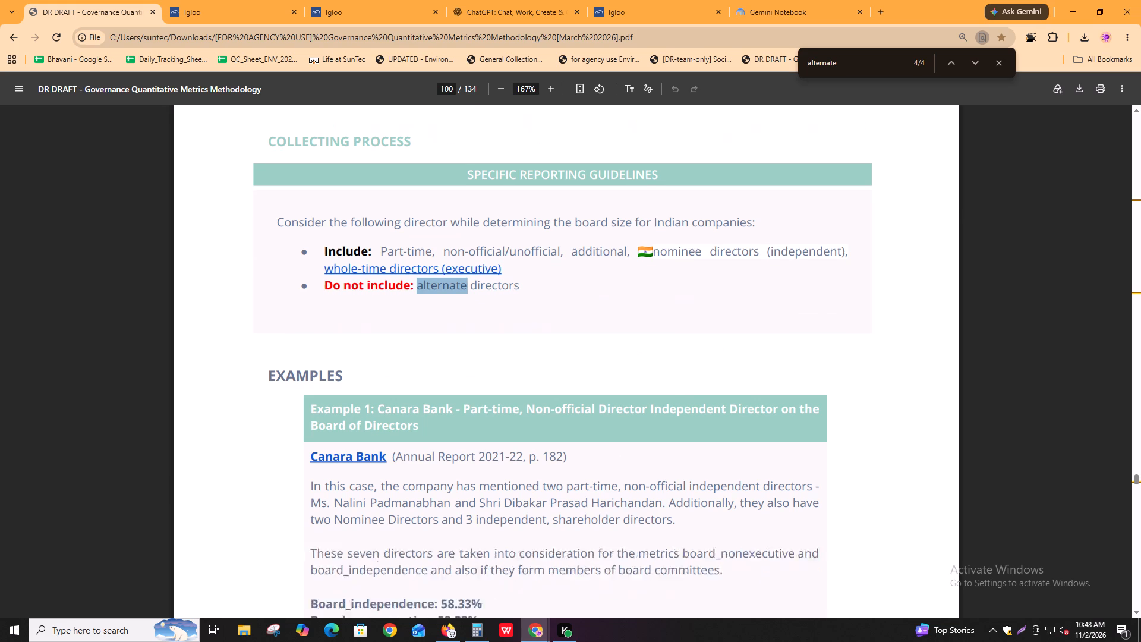
pyautogui.scroll(-9, 617, 451)
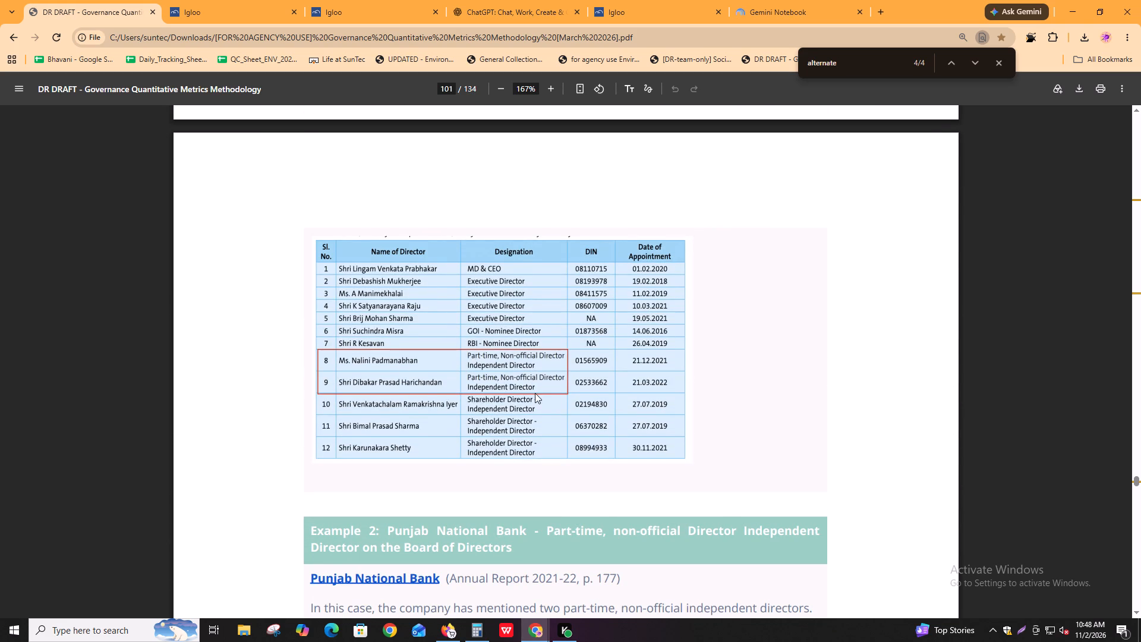
pyautogui.press('Return')
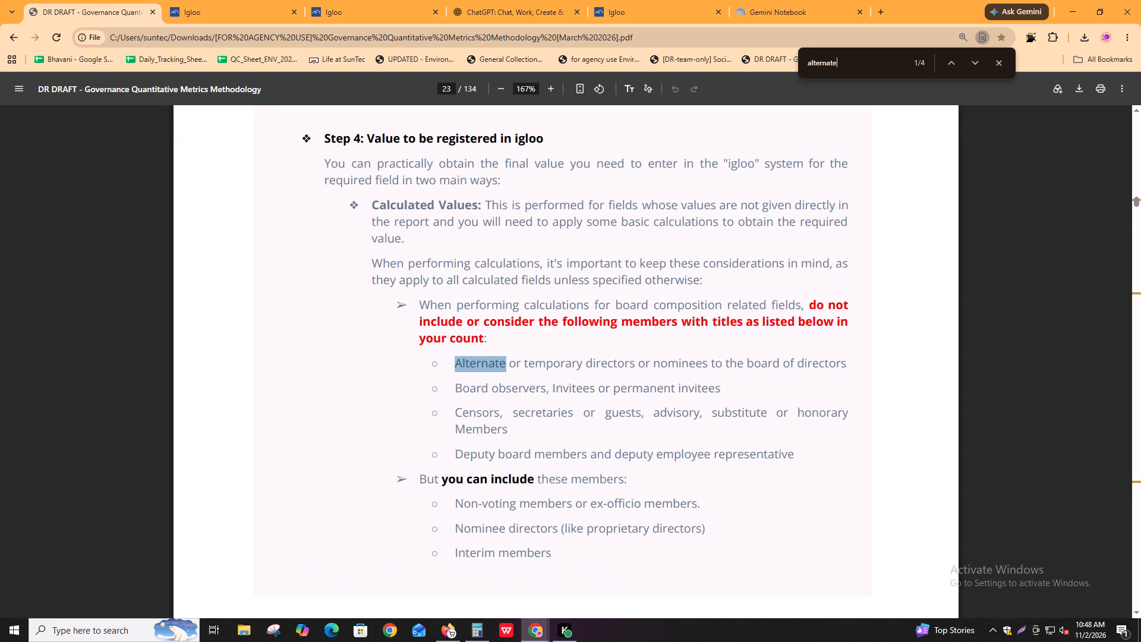
# Review the 2025 Board_nonexecutive, Board_female and Audit_independence entries in the Prior Stage History of Igloo's Obos BBL task.
pyautogui.click(267, 0)
pyautogui.click(86, 165)
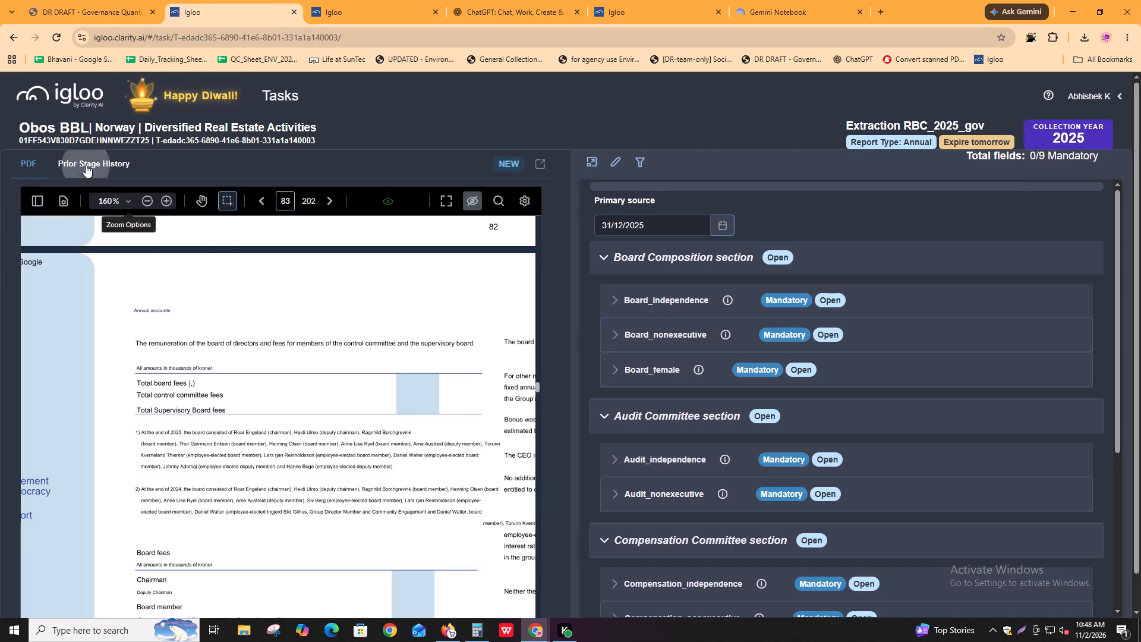
pyautogui.click(45, 227)
pyautogui.click(44, 276)
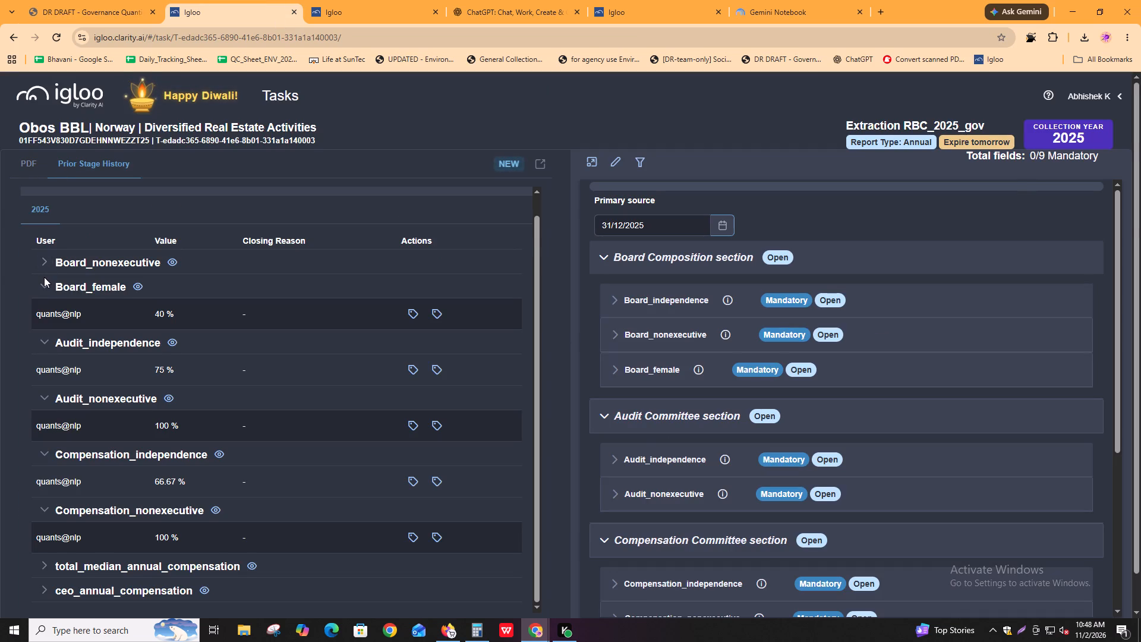
pyautogui.click(44, 278)
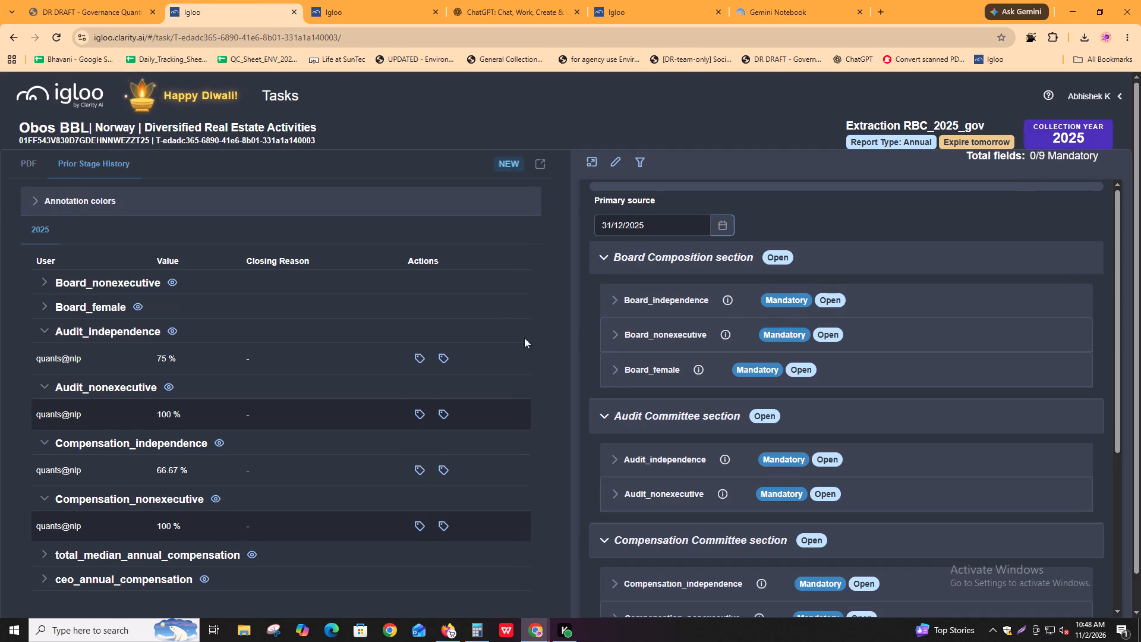
pyautogui.click(47, 332)
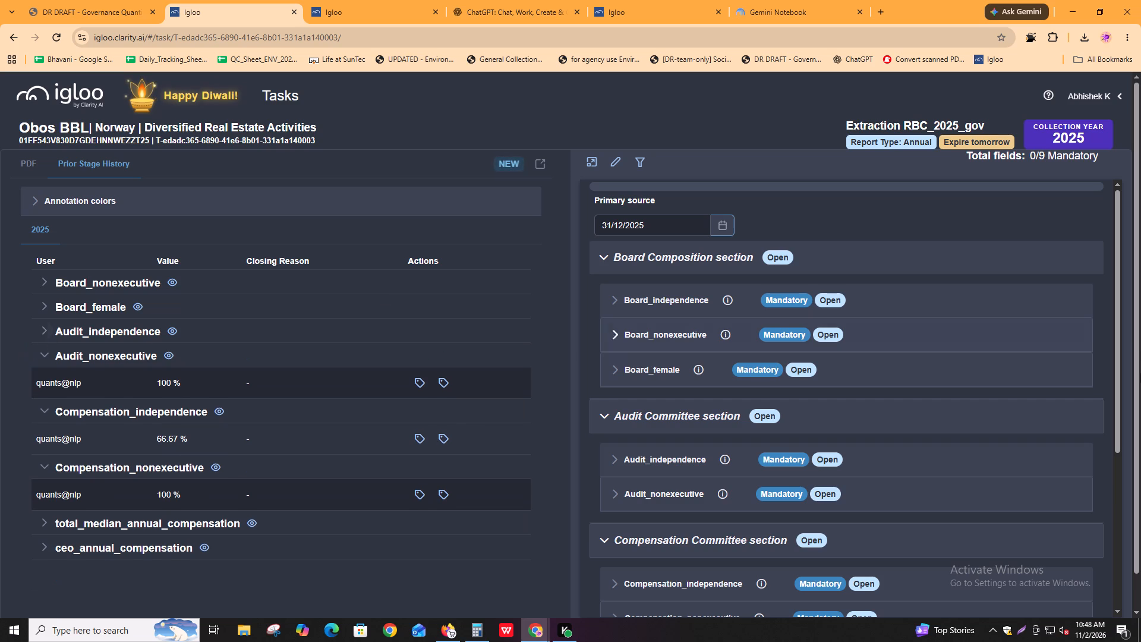
pyautogui.click(44, 336)
pyautogui.click(40, 315)
pyautogui.moveTo(41, 295); pyautogui.dragTo(42, 303)
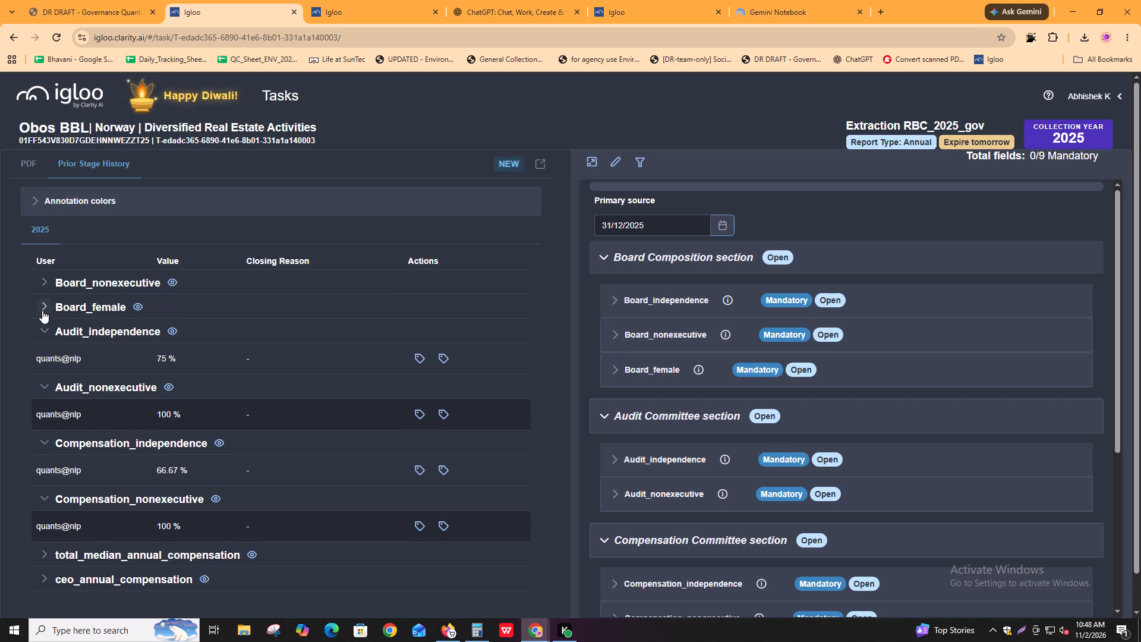
pyautogui.click(42, 310)
pyautogui.click(41, 284)
# Return to the source PDF in the Obos BBL task at the board remuneration note on page 83.
pyautogui.click(36, 156)
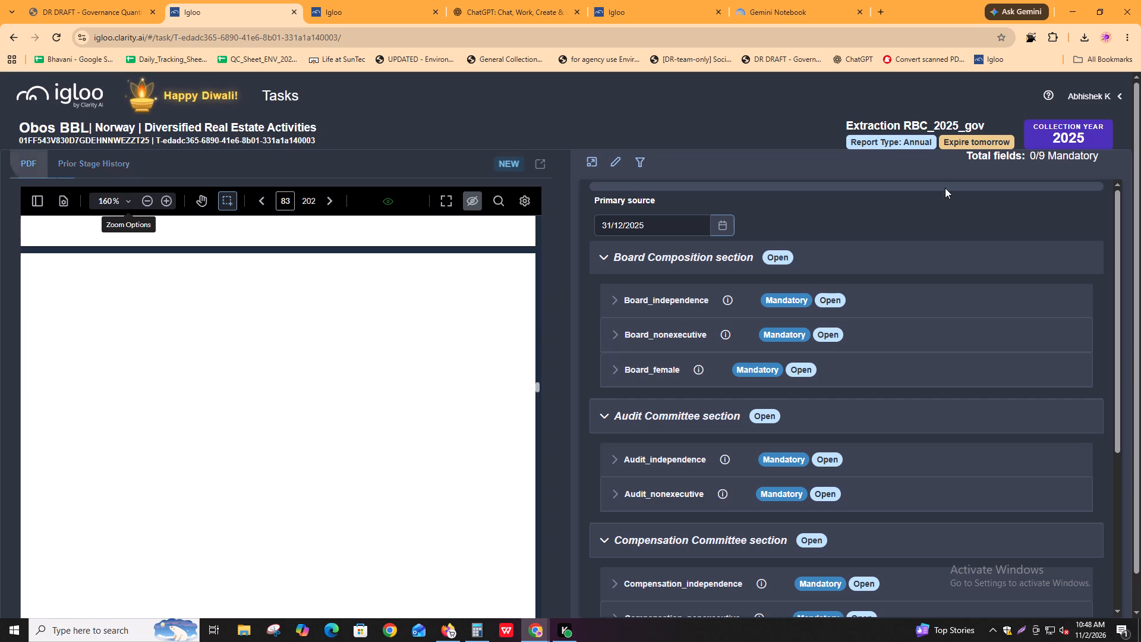
pyautogui.keyDown('ctrl'); pyautogui.scroll(-1, 119, 457); pyautogui.keyUp('ctrl')
pyautogui.hotkey('alt', 'Tab')
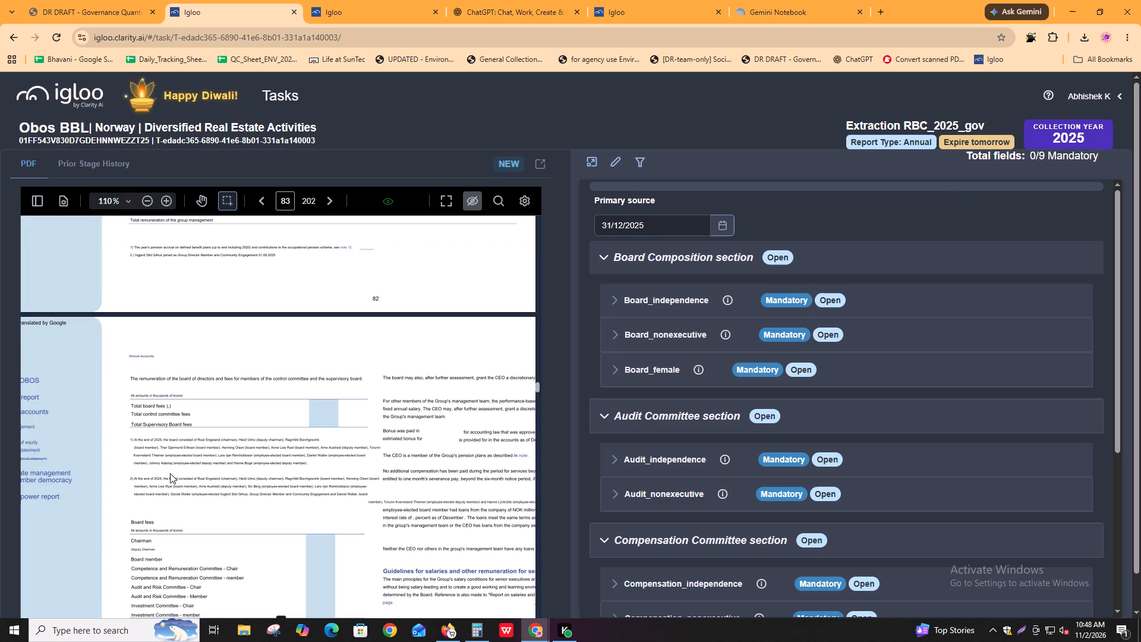
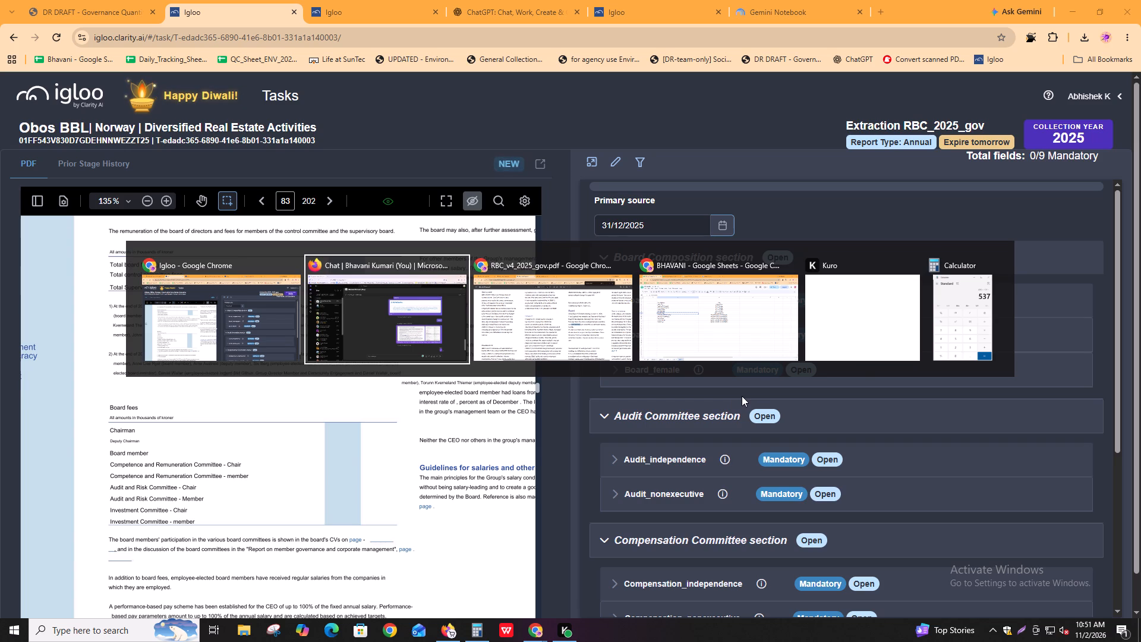
# Switch to the BHAVANI spreadsheet and review the Chair and Deputy Chair titles in the GOV sheet's Obos BBL board list.
pyautogui.keyDown('alt'); pyautogui.click(749, 332); pyautogui.keyUp('alt')
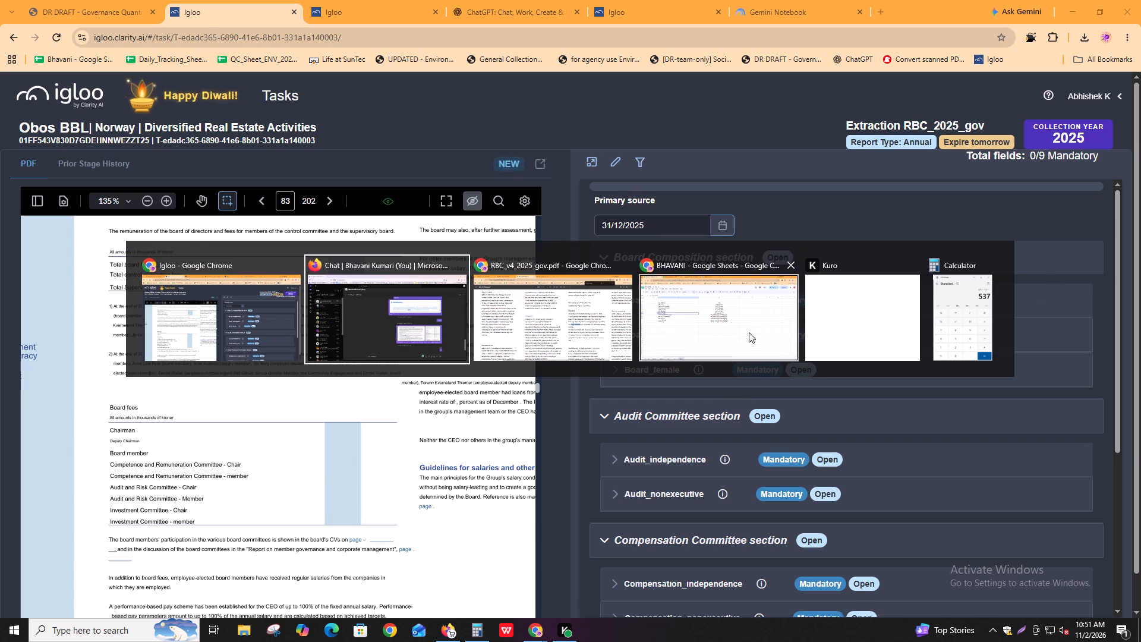
pyautogui.click(570, 273)
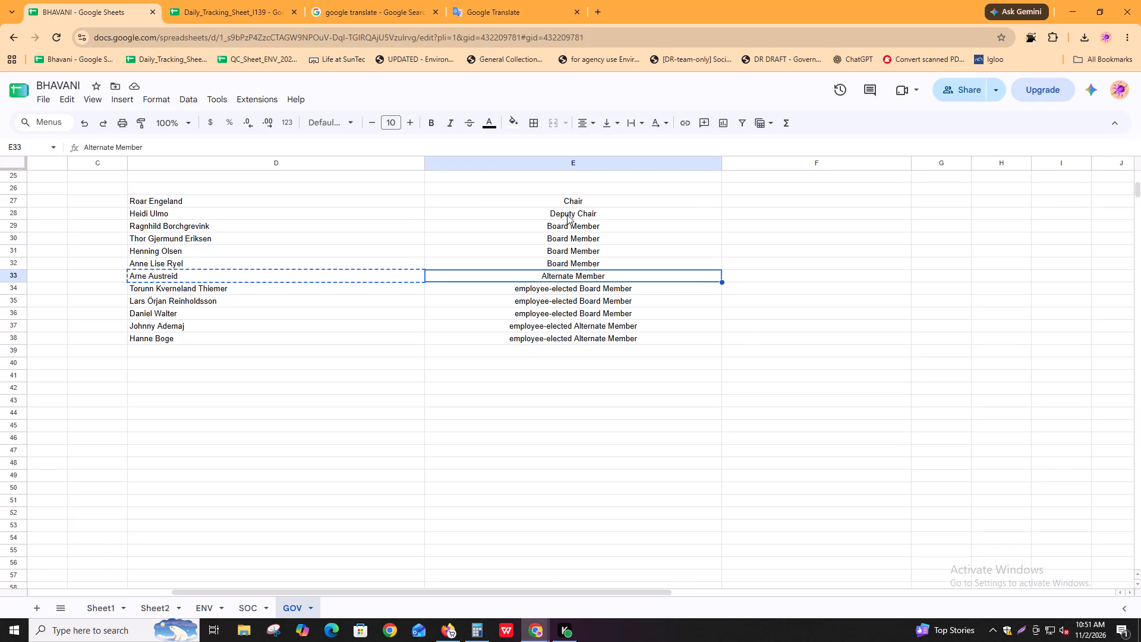
pyautogui.click(568, 203)
pyautogui.click(563, 216)
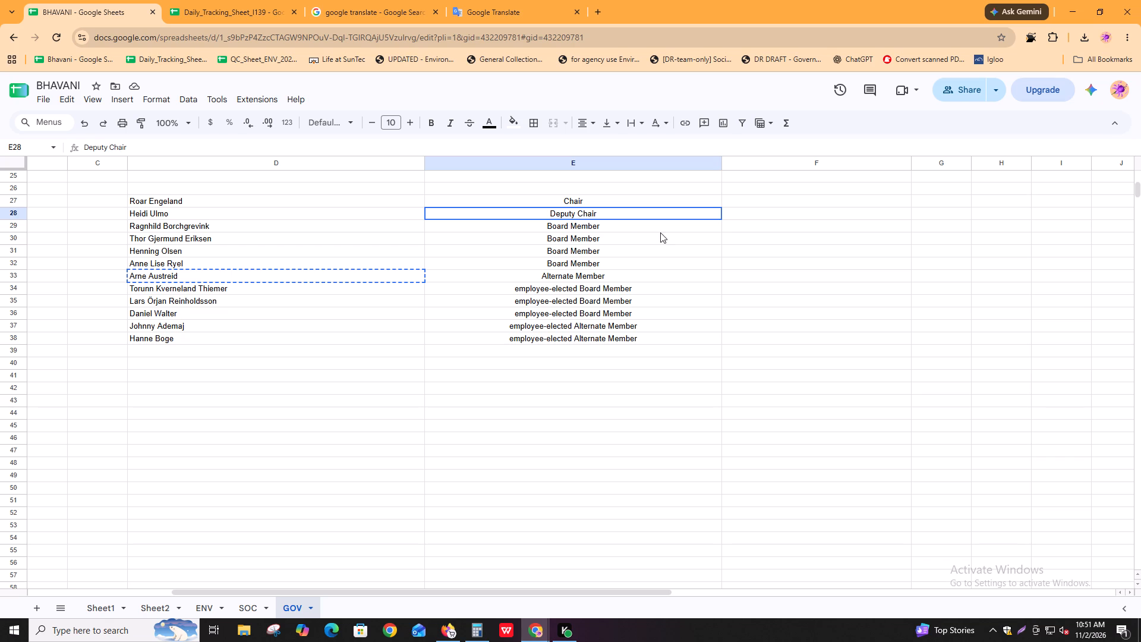
pyautogui.click(637, 203)
pyautogui.click(629, 210)
# Return to the Obos BBL task in Igloo and open the Board_independence comment for editing, alongside the page 83 note on 2025 board members.
pyautogui.hotkey('alt', 'Tab')
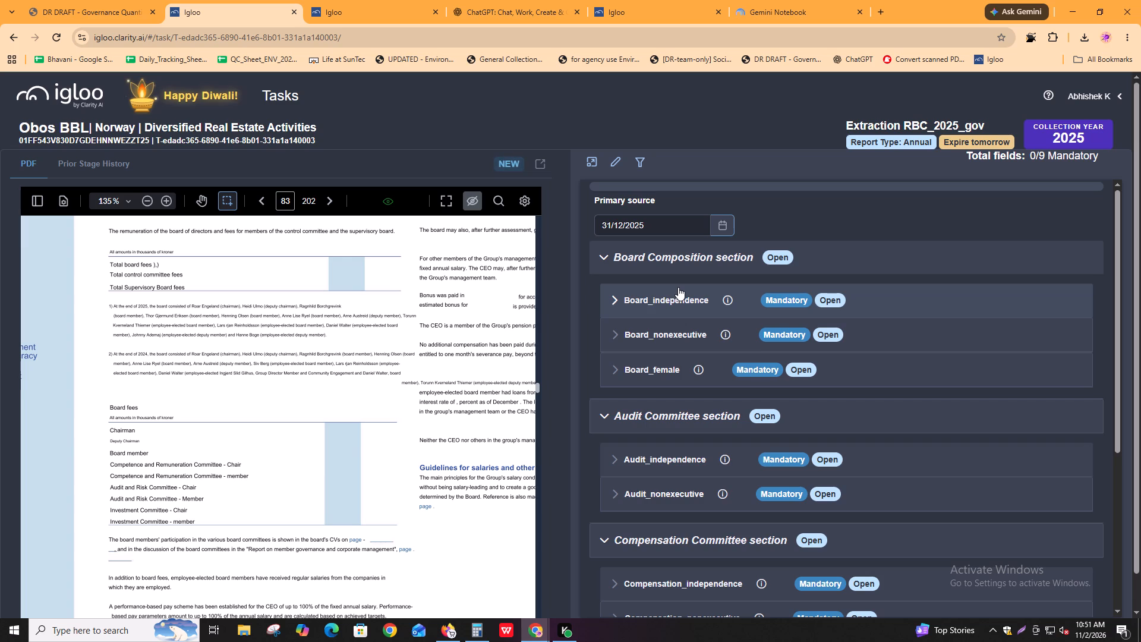
pyautogui.click(738, 298)
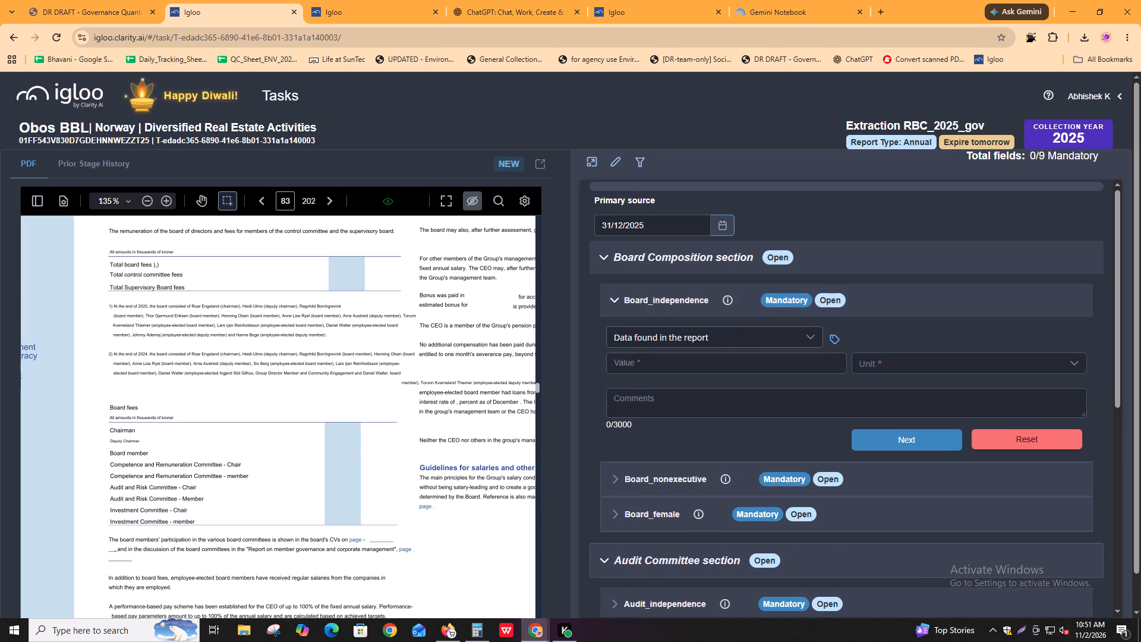
pyautogui.click(719, 420)
pyautogui.click(716, 411)
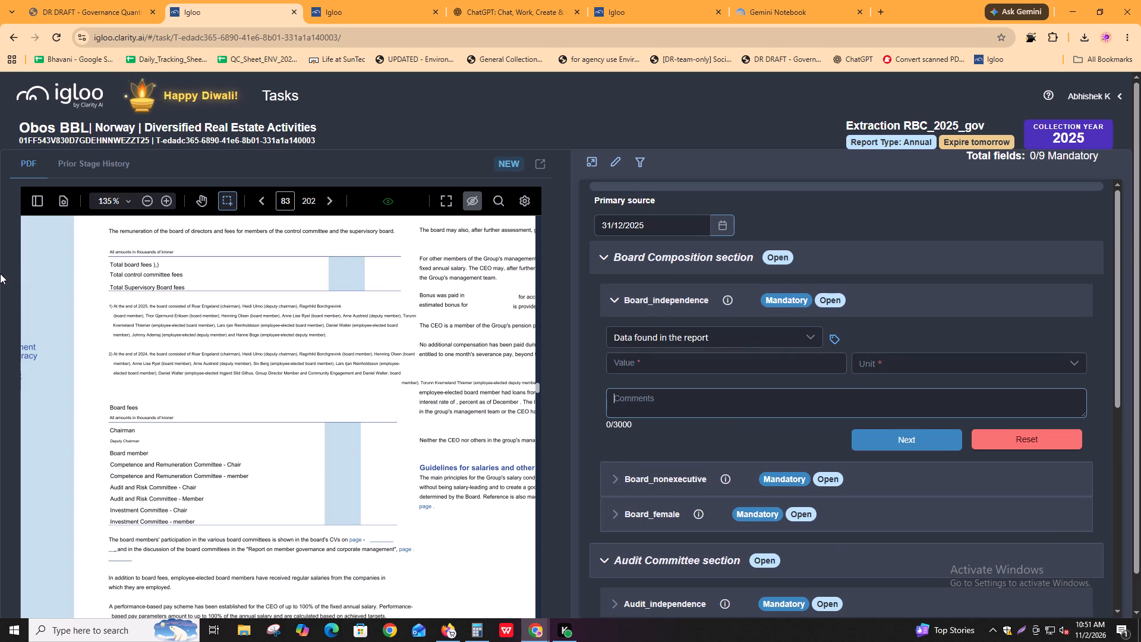
pyautogui.keyDown('ctrl'); pyautogui.scroll(3, 260, 317); pyautogui.keyUp('ctrl')
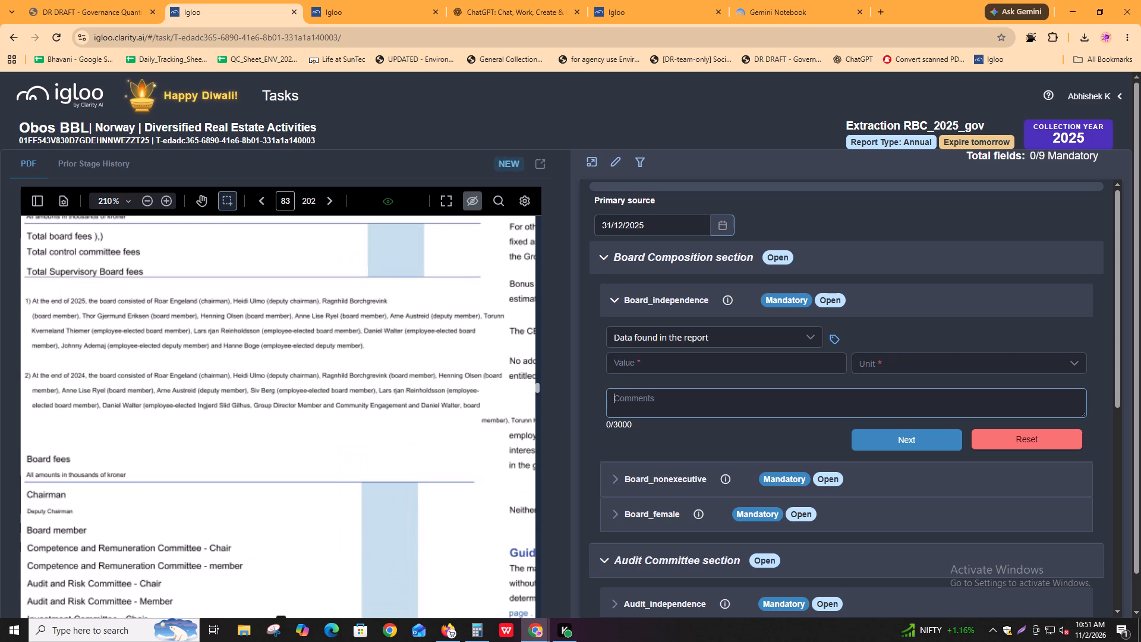
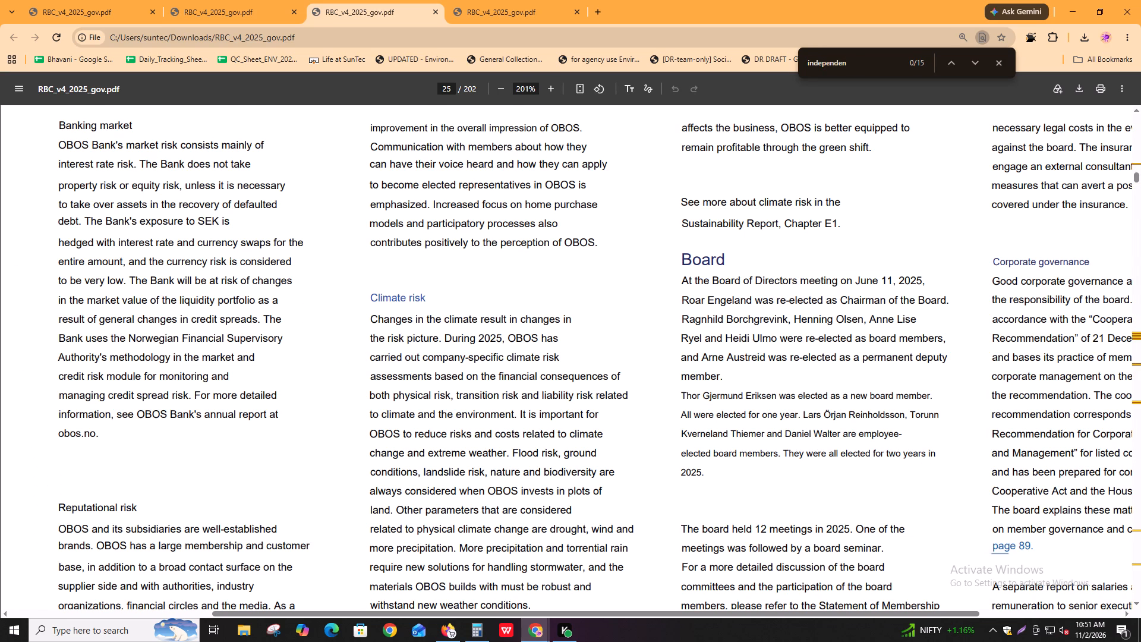
# Go through the "independen" matches in the translated report up to the Board section on page 104, examining the statements on board member independence.
pyautogui.press('Return')
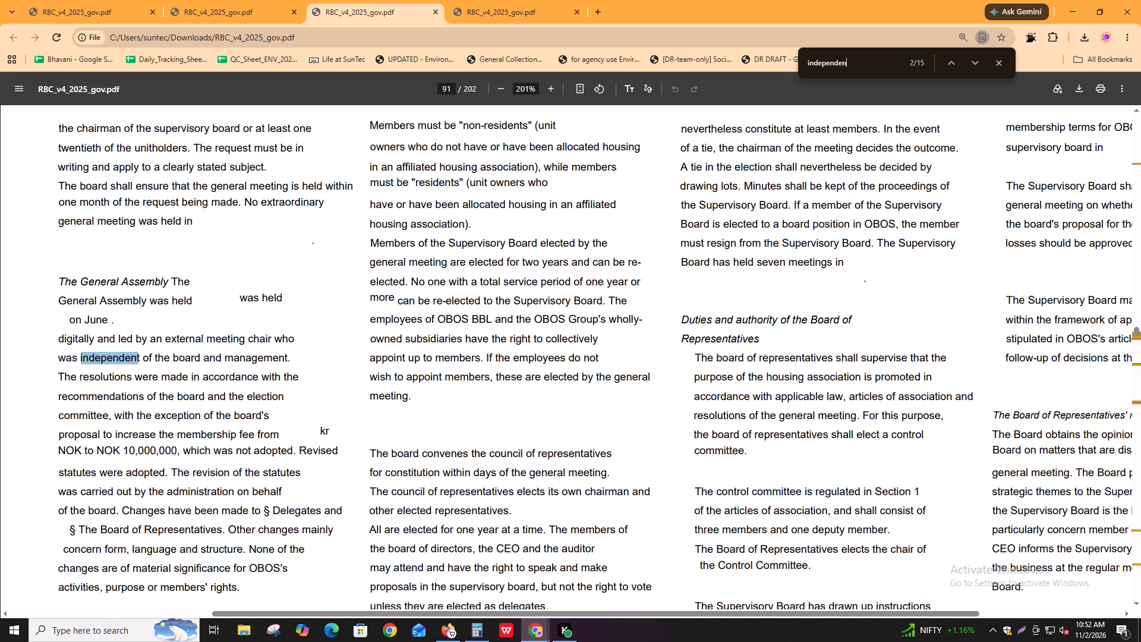
pyautogui.press('Return')
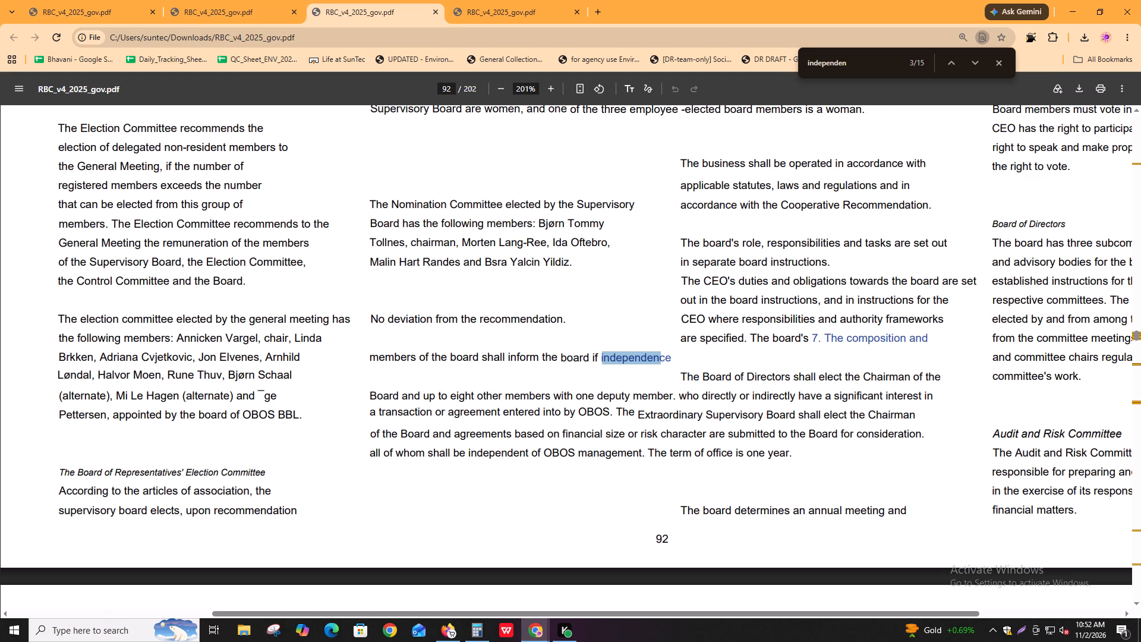
pyautogui.press('Return')
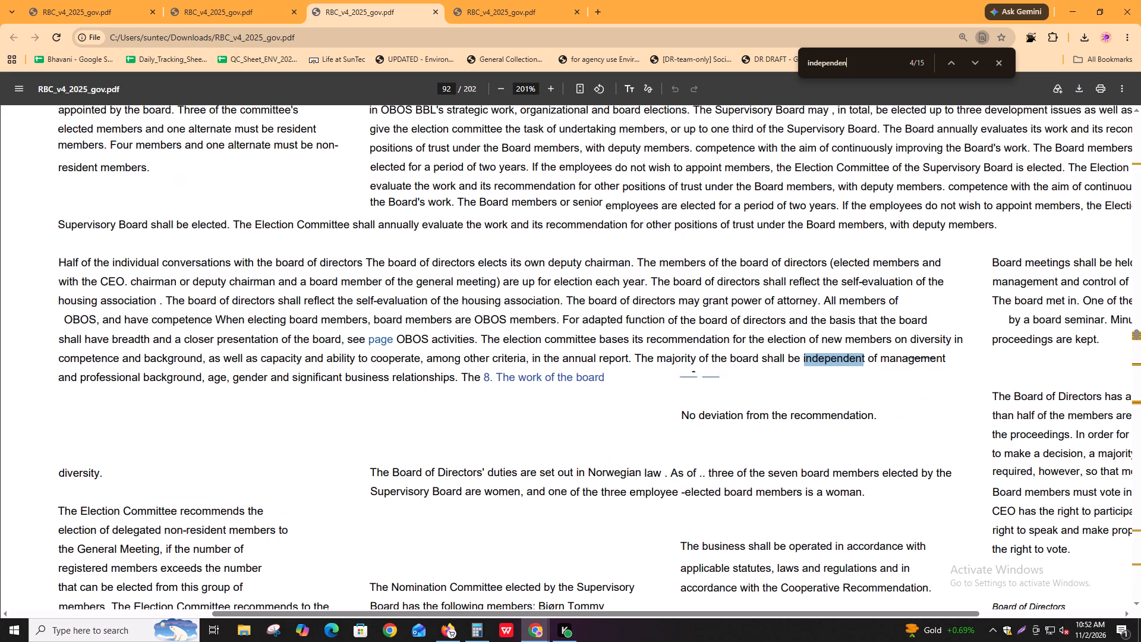
pyautogui.moveTo(521, 374); pyautogui.dragTo(541, 374)
pyautogui.moveTo(541, 374); pyautogui.dragTo(571, 376)
pyautogui.click(572, 376)
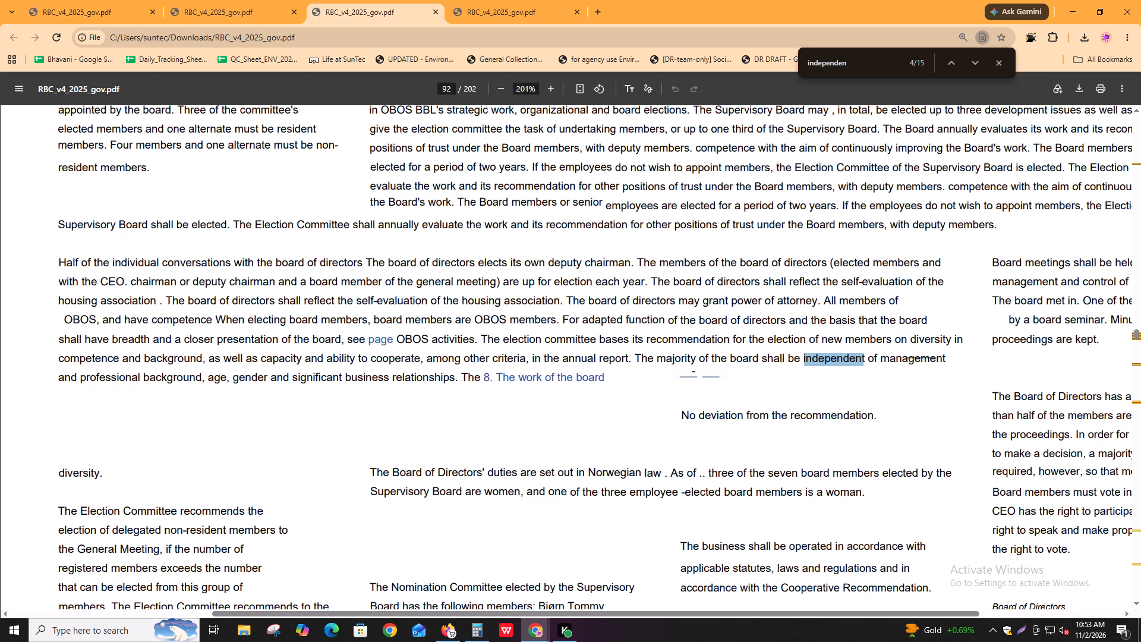
pyautogui.hotkey('ctrl', 'f')
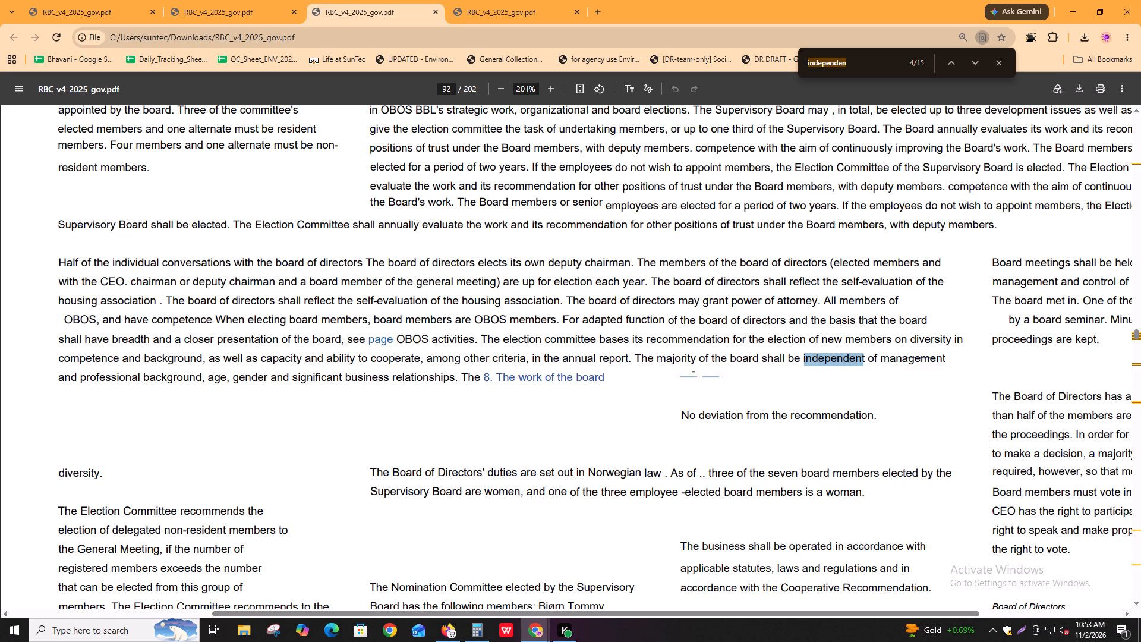
pyautogui.hotkey('shift', 'Return')
pyautogui.press('Return')
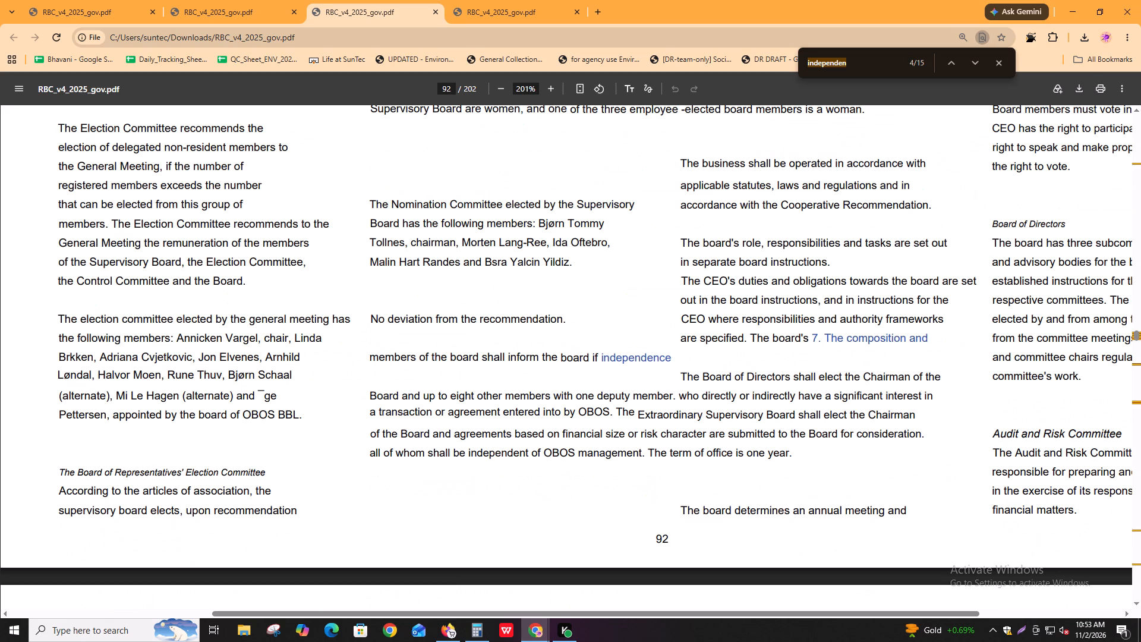
pyautogui.press('Return')
pyautogui.hotkey('shift', 'Return')
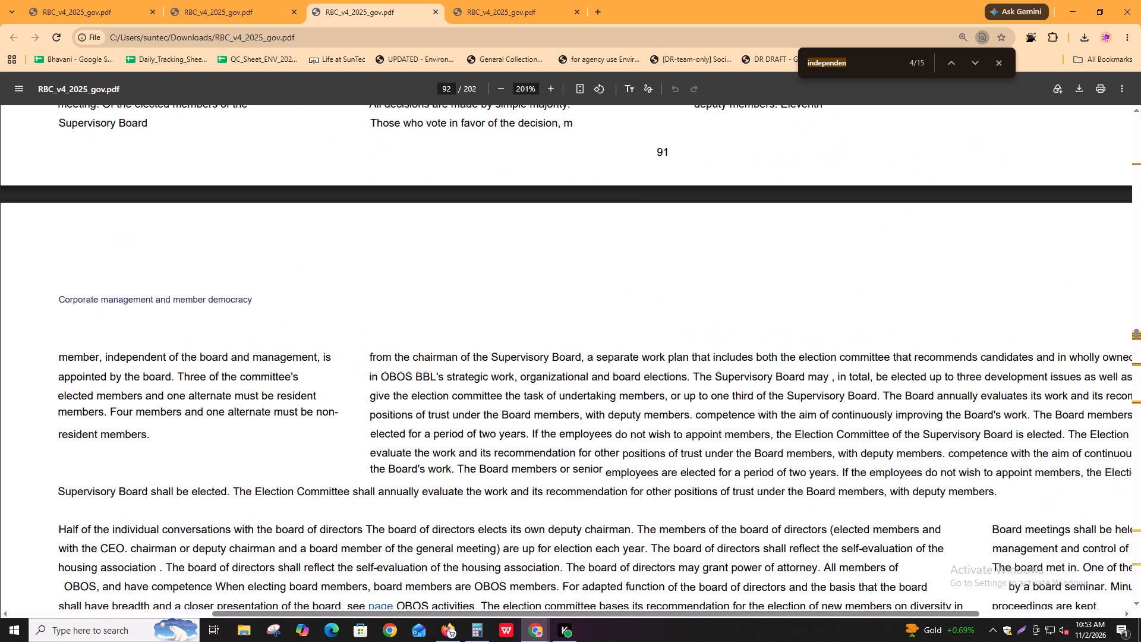
pyautogui.press('Return')
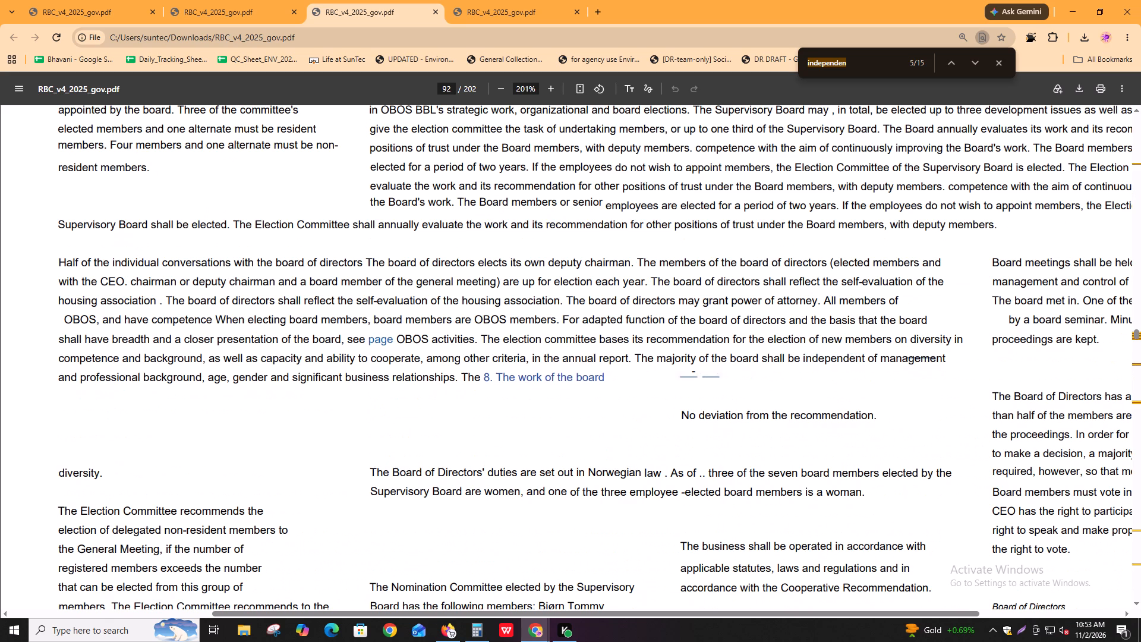
pyautogui.press('Return')
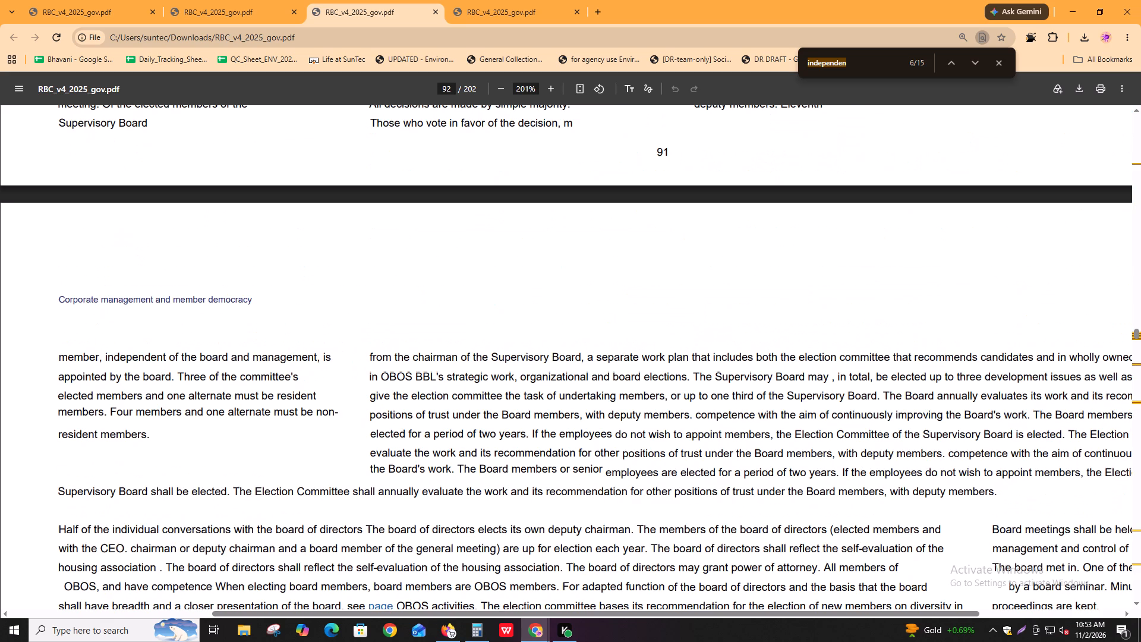
pyautogui.press('Return')
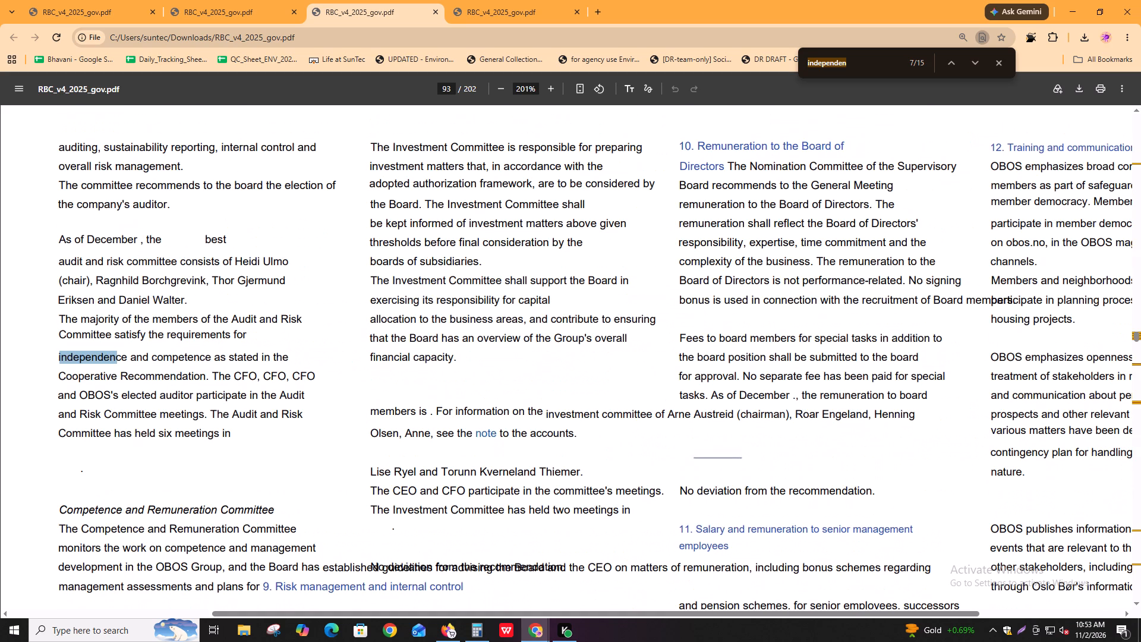
pyautogui.press('Return')
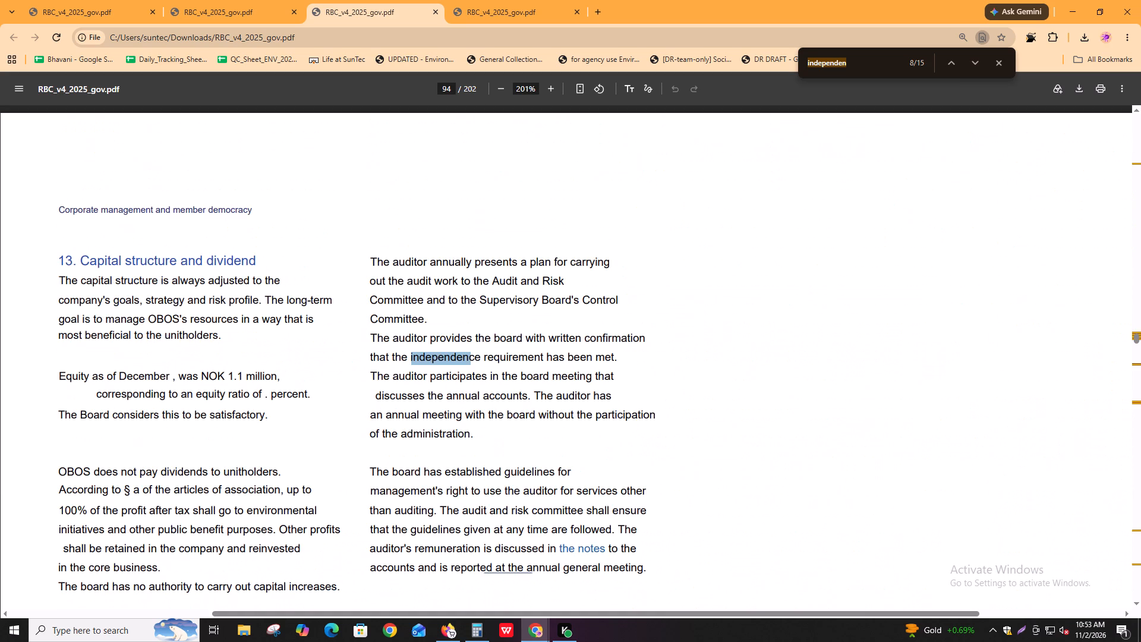
pyautogui.press('Return')
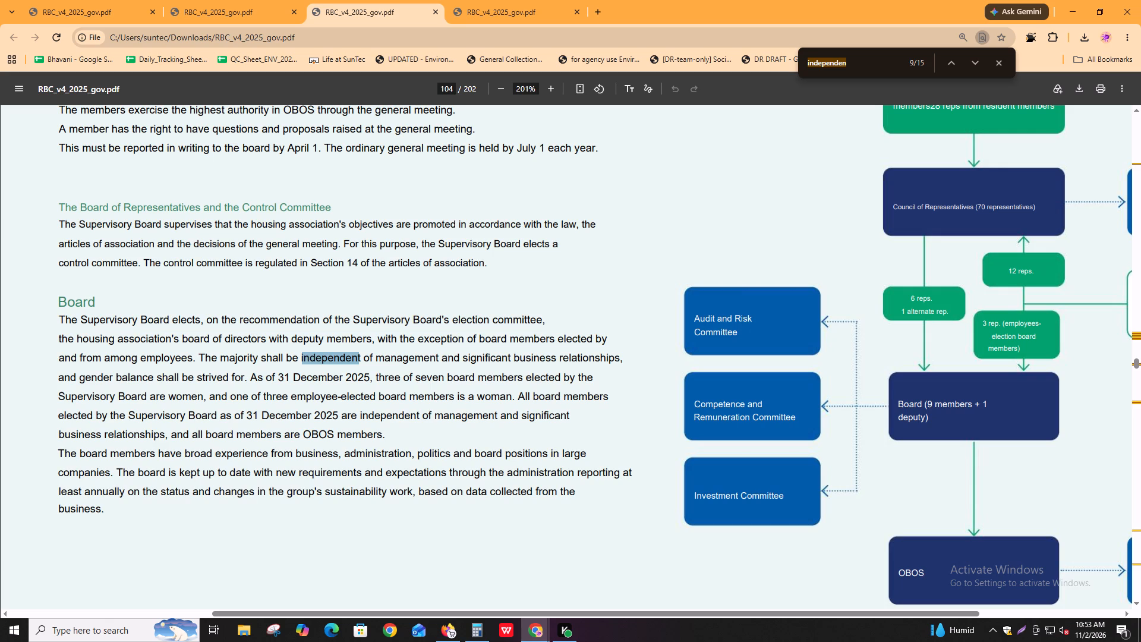
pyautogui.press('Return')
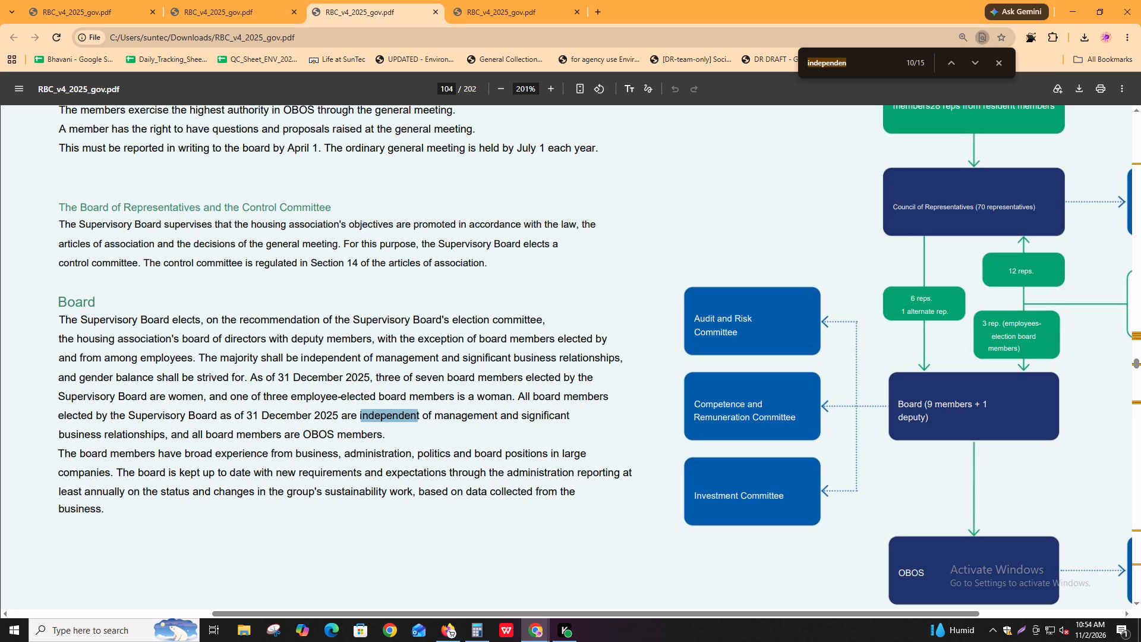
# Switch to the governance methodology, search it for "norway" and read the Scandinavian rule on board independence.
pyautogui.hotkey('alt', 'Tab')
pyautogui.click(119, 0)
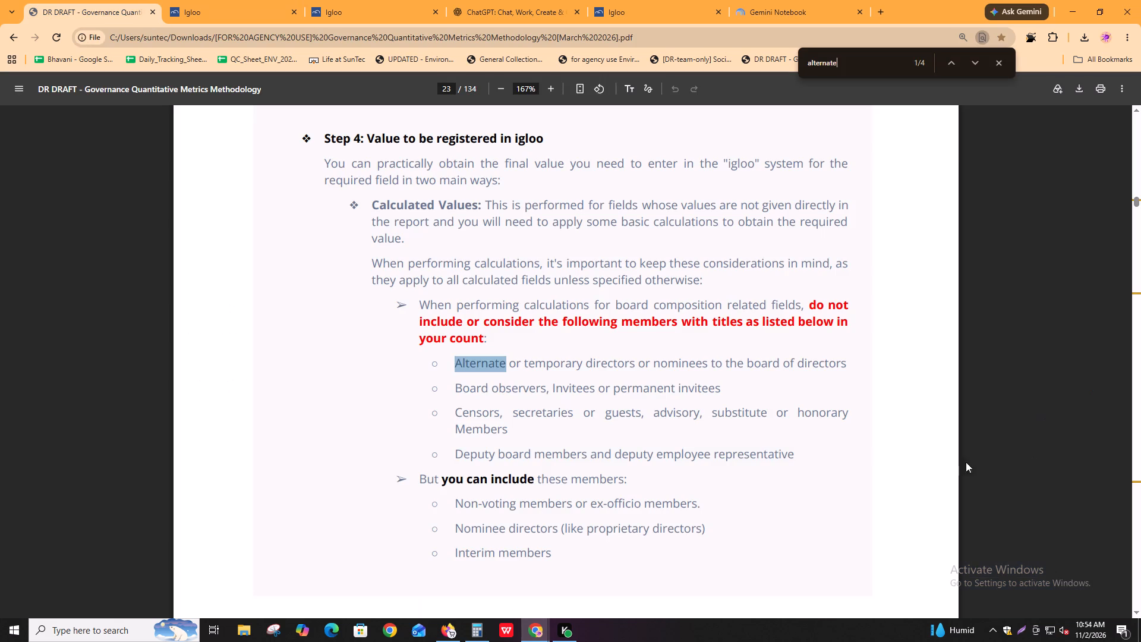
pyautogui.hotkey('ctrl', 'f')
pyautogui.write('norway')
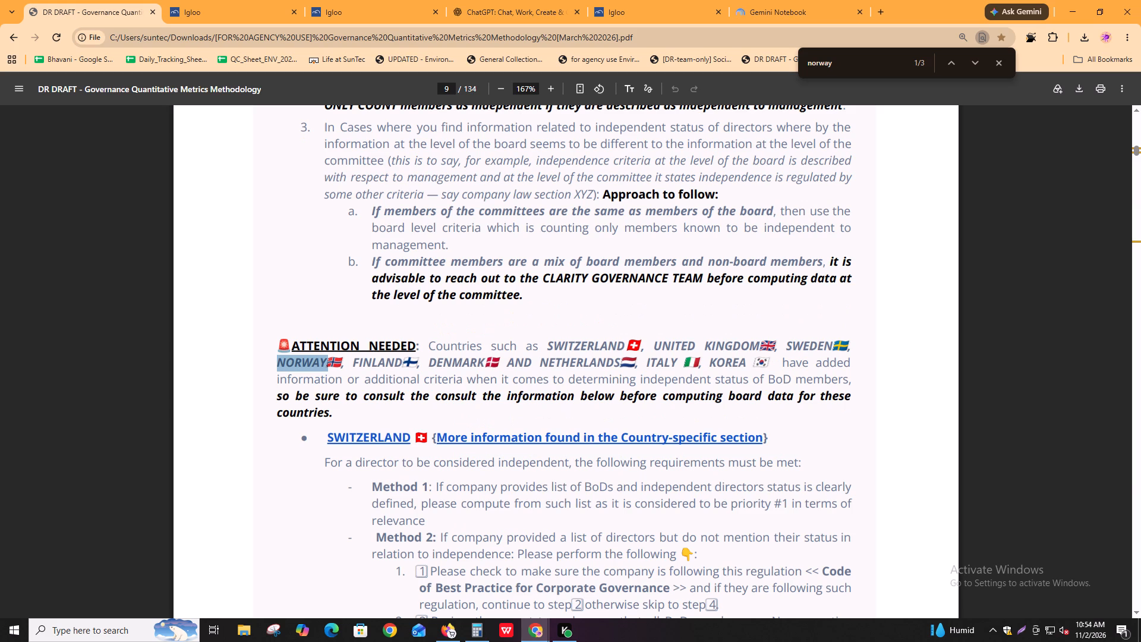
pyautogui.press('Return')
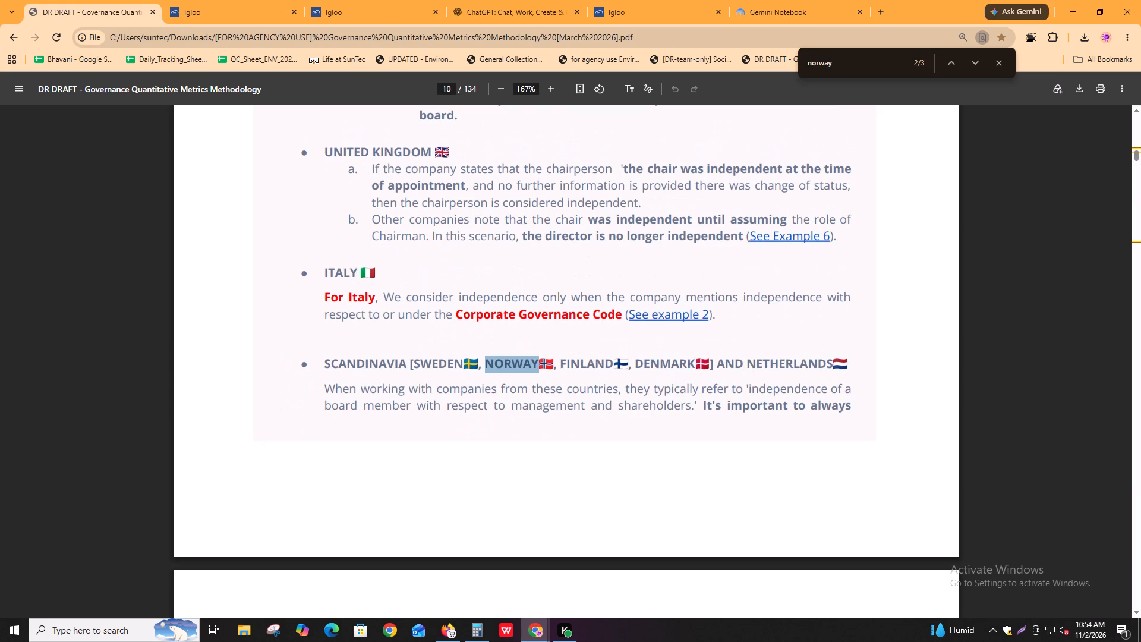
pyautogui.scroll(-5, 495, 566)
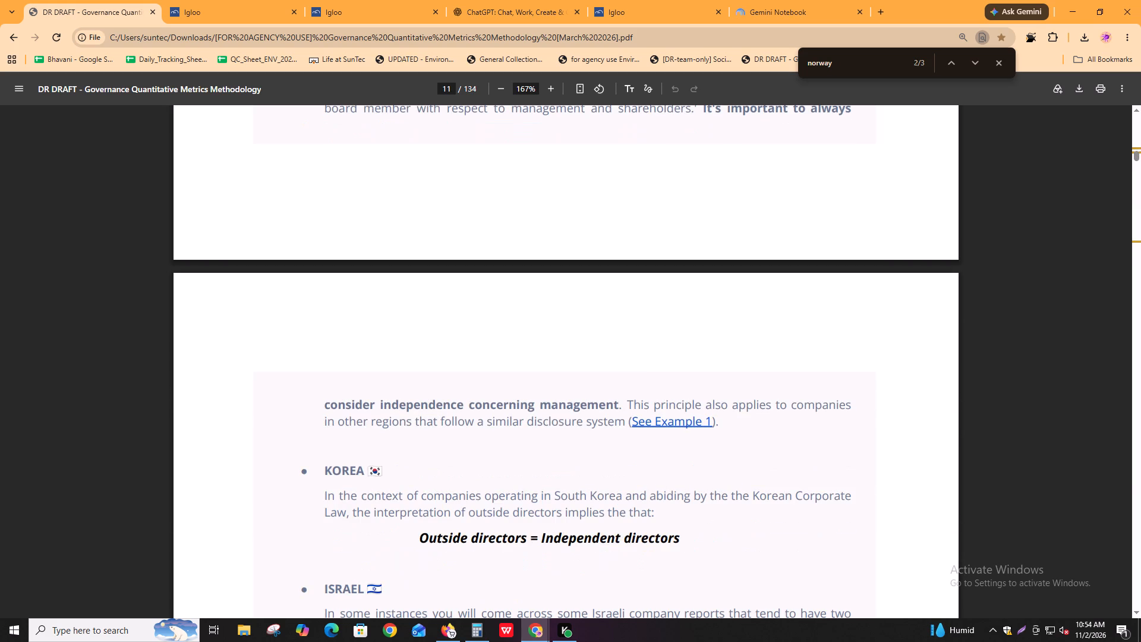
pyautogui.moveTo(444, 413); pyautogui.dragTo(557, 402)
pyautogui.click(557, 402)
# Return to the translated report and check the remaining "independen" matches, cycling round to the independence heading on page 92.
pyautogui.hotkey('alt', 'Tab')
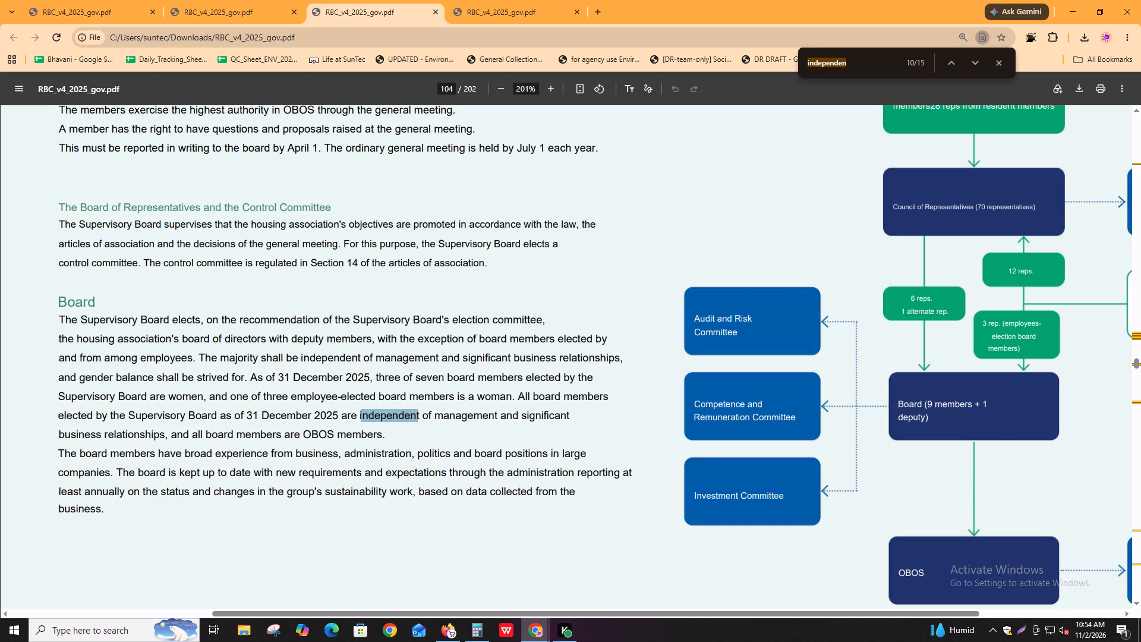
pyautogui.hotkey('ctrl', 'f')
pyautogui.press('Return')
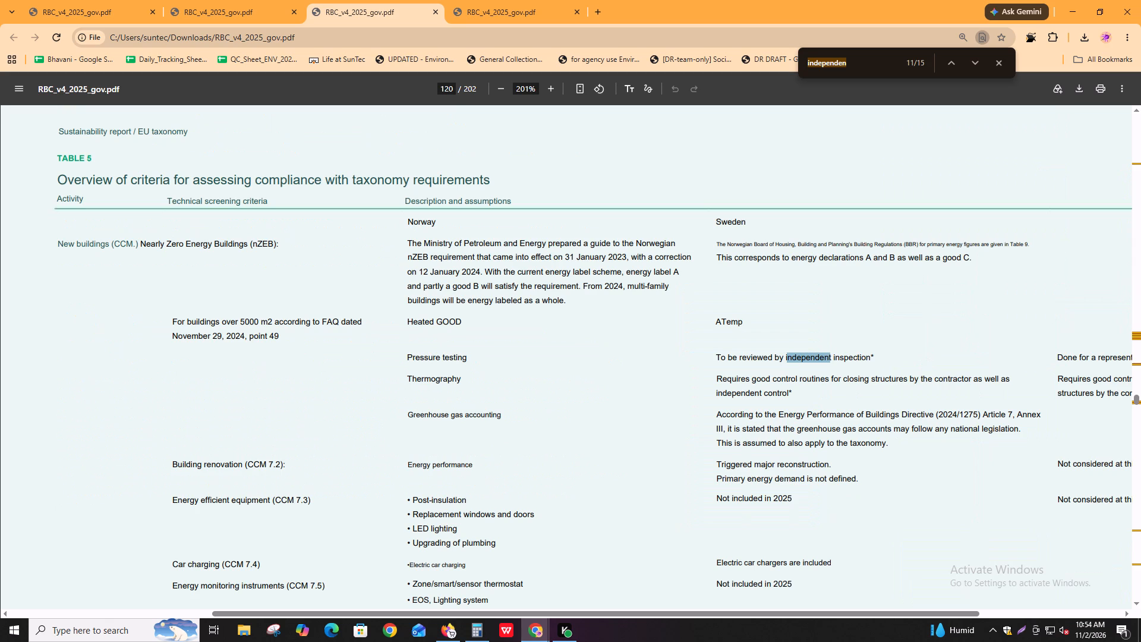
pyautogui.press('Return')
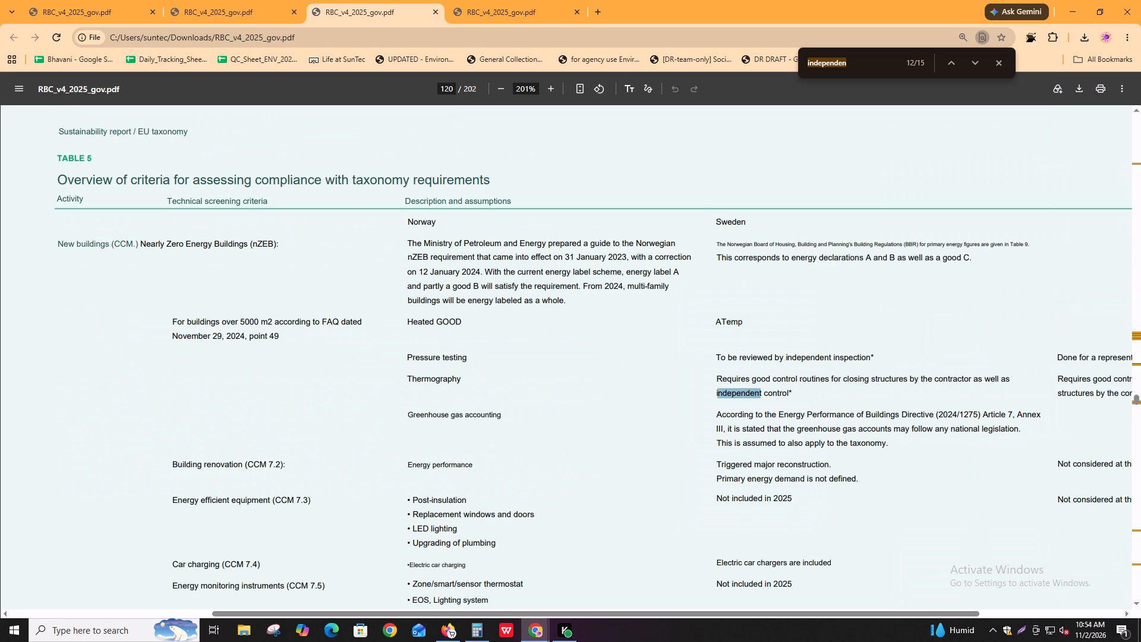
pyautogui.press('Return')
pyautogui.press('Return')
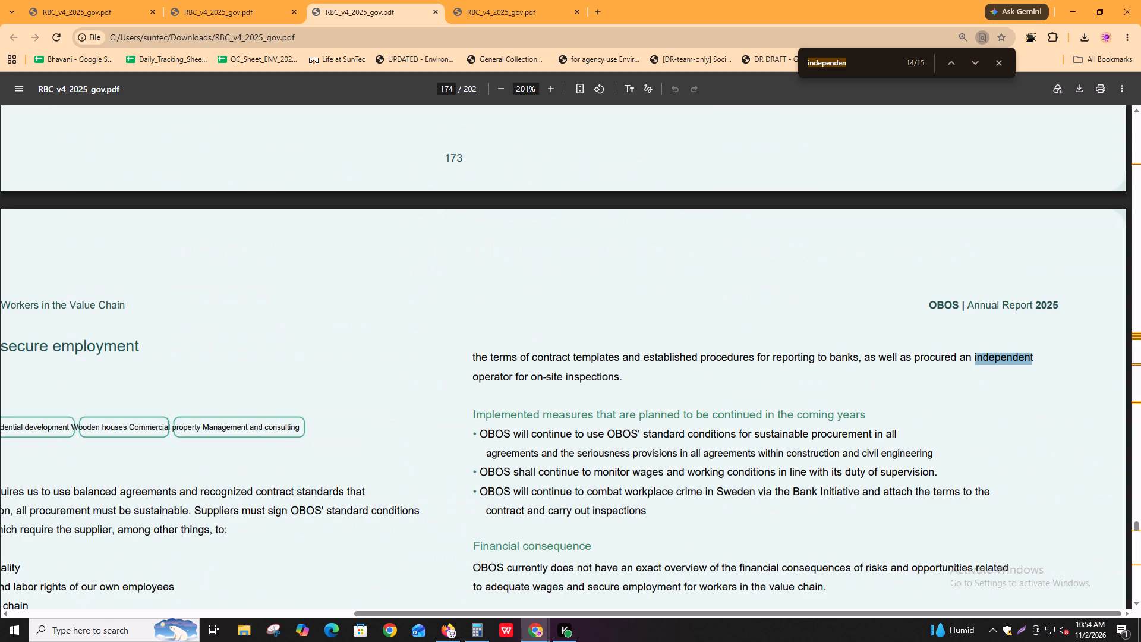
pyautogui.press('Return')
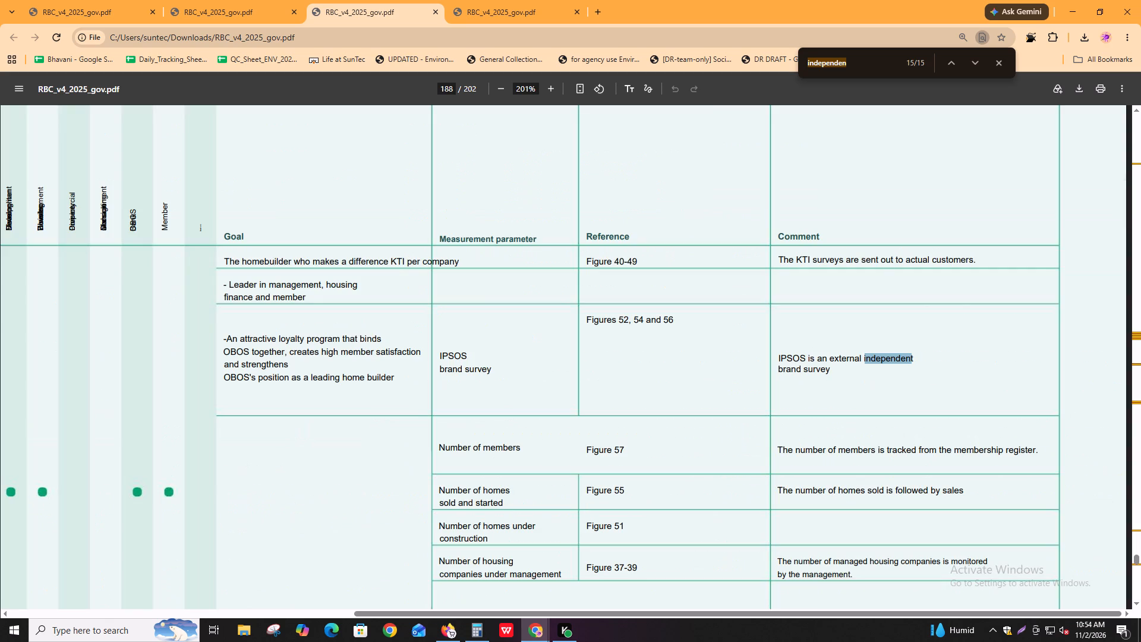
pyautogui.press('Return')
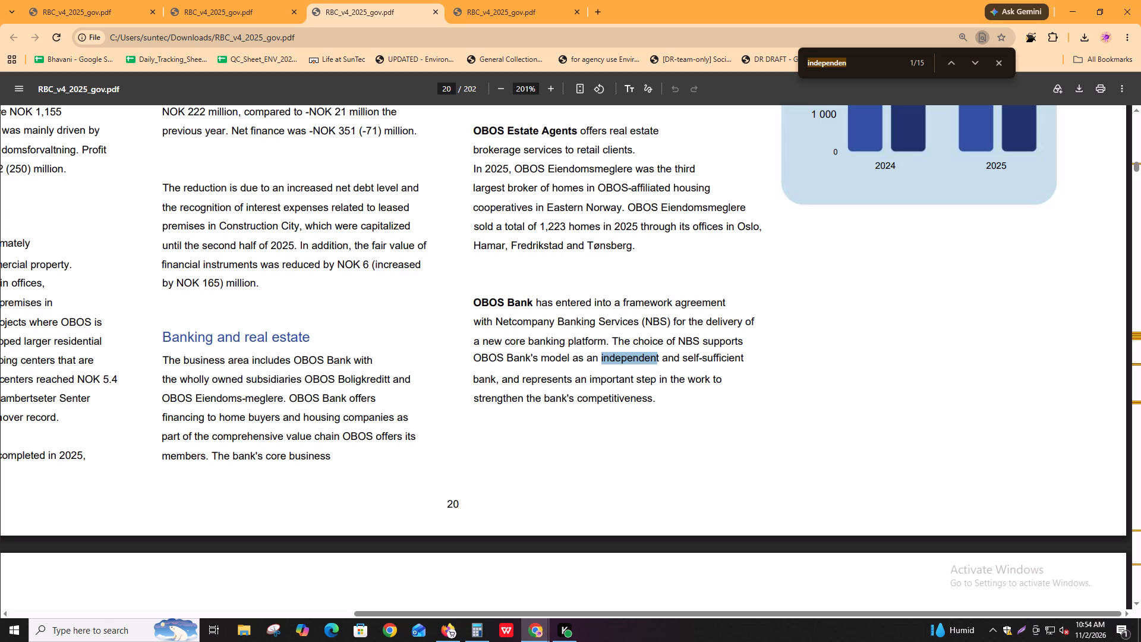
pyautogui.hotkey('ctrl', 'f')
pyautogui.press('Return')
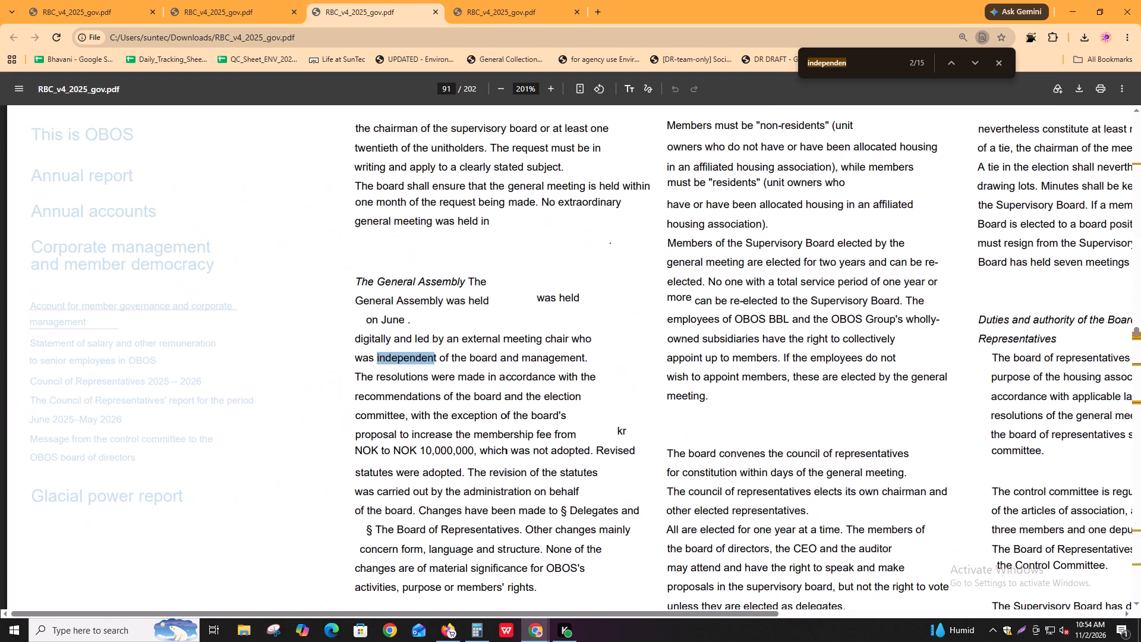
pyautogui.press('Return')
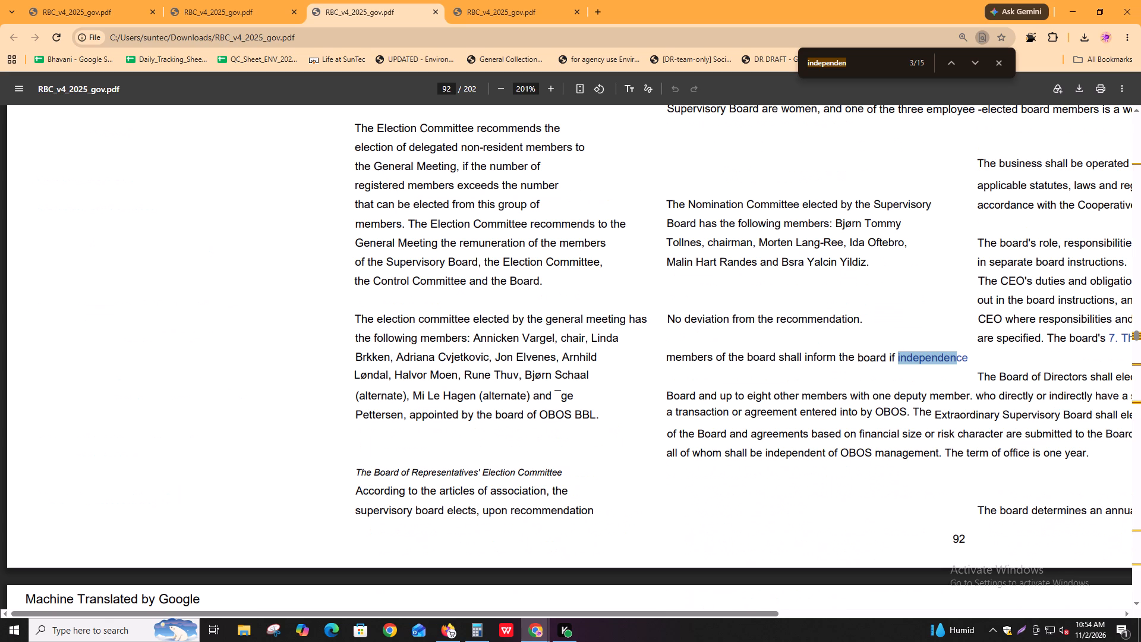
# Open page 92 of the original Norwegian report in Igloo and compare its board composition and independence section with the translated page.
pyautogui.hotkey('alt', 'Tab')
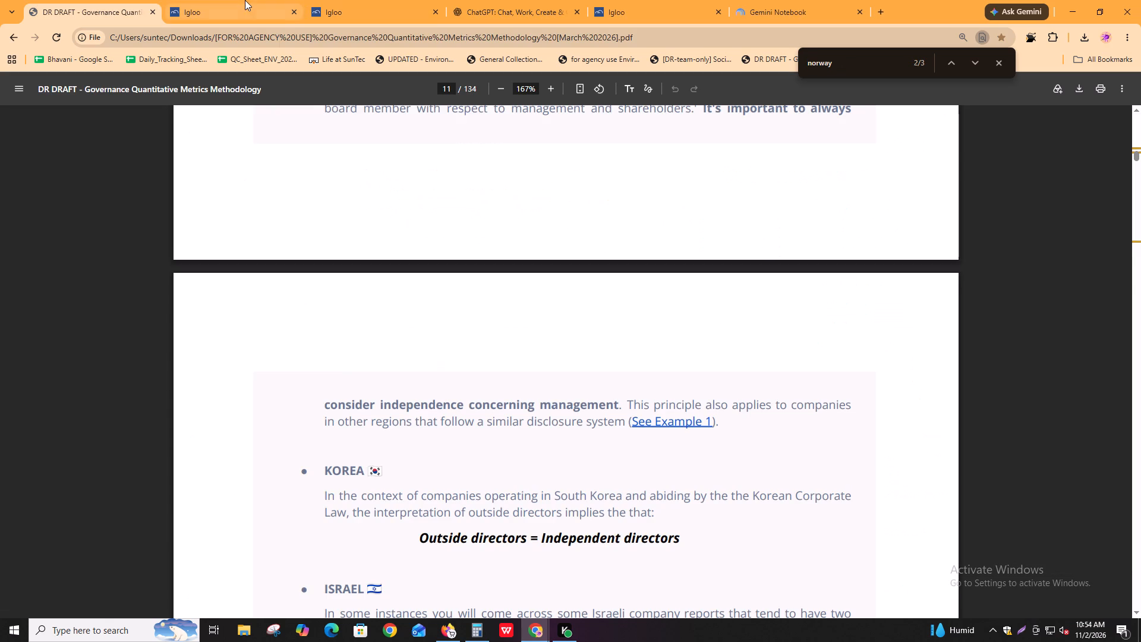
pyautogui.click(339, 0)
pyautogui.click(258, 86)
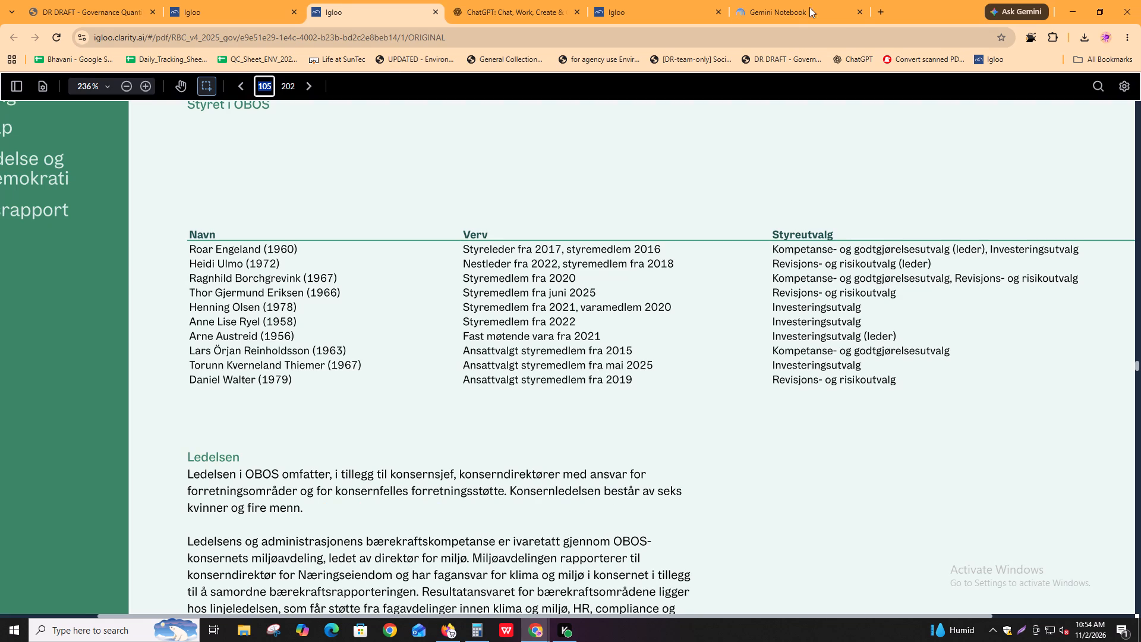
pyautogui.write('92')
pyautogui.press('Return')
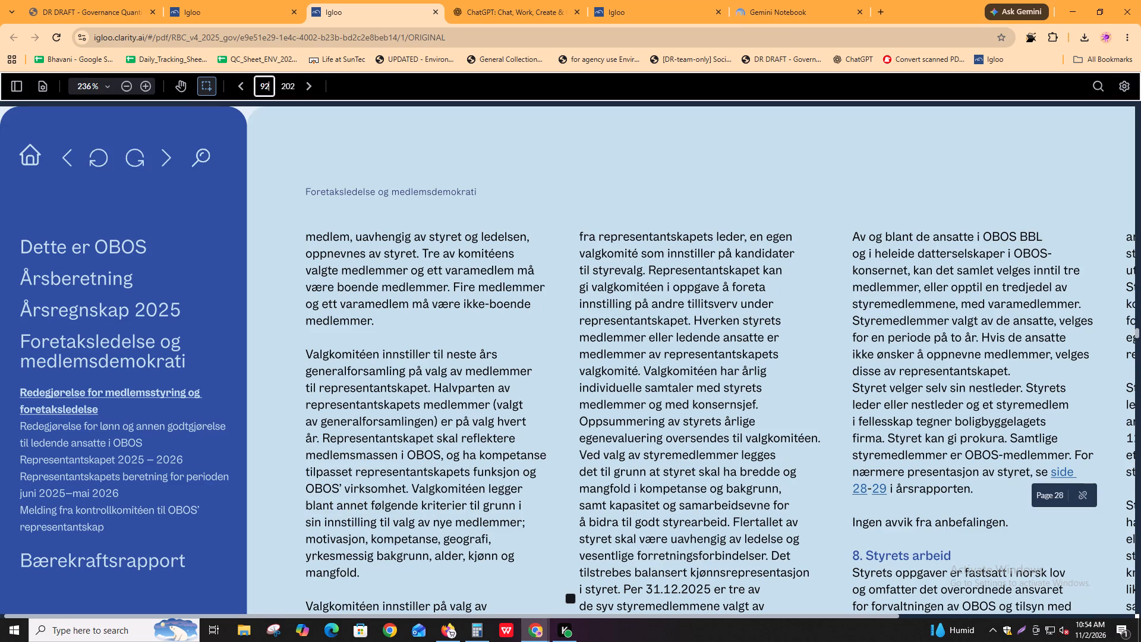
pyautogui.click(739, 434)
pyautogui.scroll(-4, 740, 433)
pyautogui.scroll(-2, 653, 493)
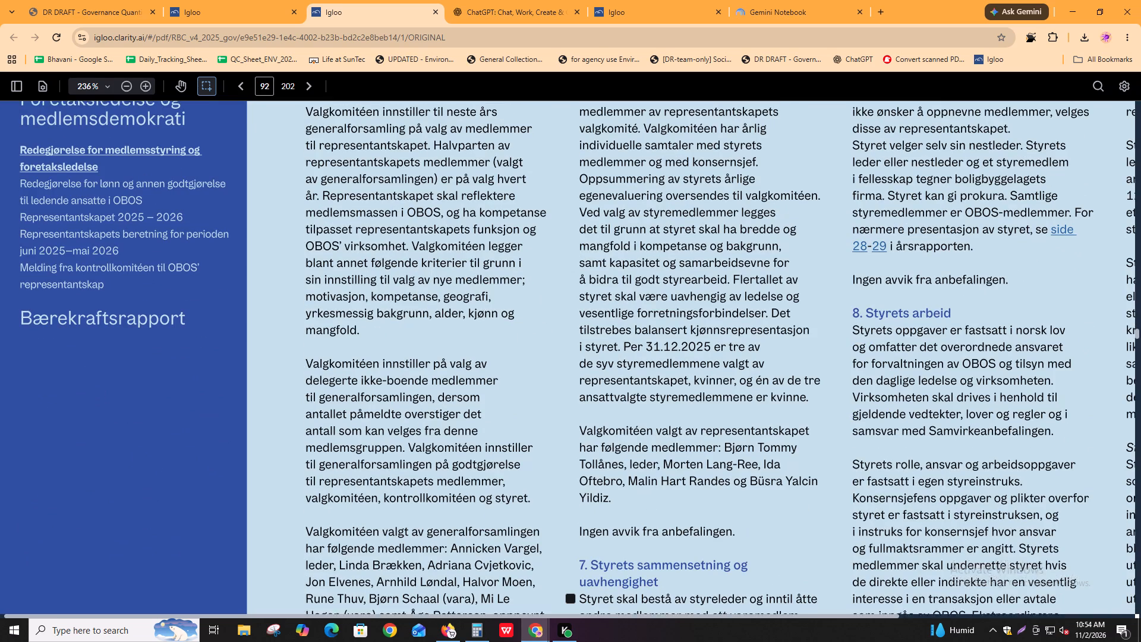
pyautogui.hotkey('alt', 'Tab')
pyautogui.keyDown('shift'); pyautogui.scroll(-4, 873, 445); pyautogui.keyUp('shift')
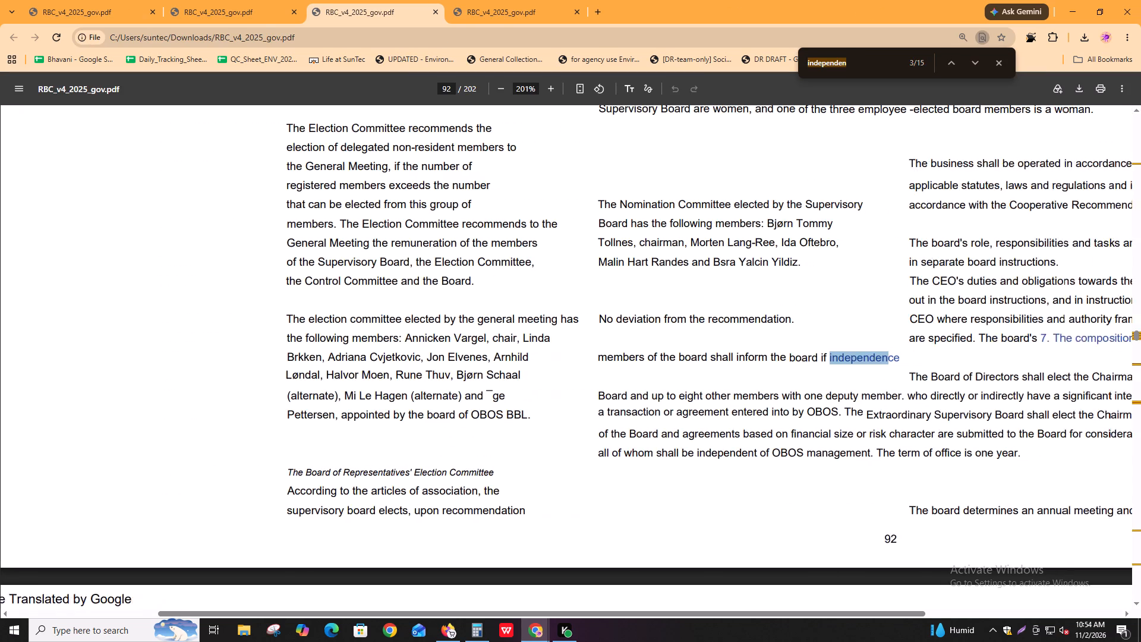
pyautogui.keyDown('shift'); pyautogui.scroll(-3, 873, 445); pyautogui.keyUp('shift')
pyautogui.hotkey('alt', 'Tab')
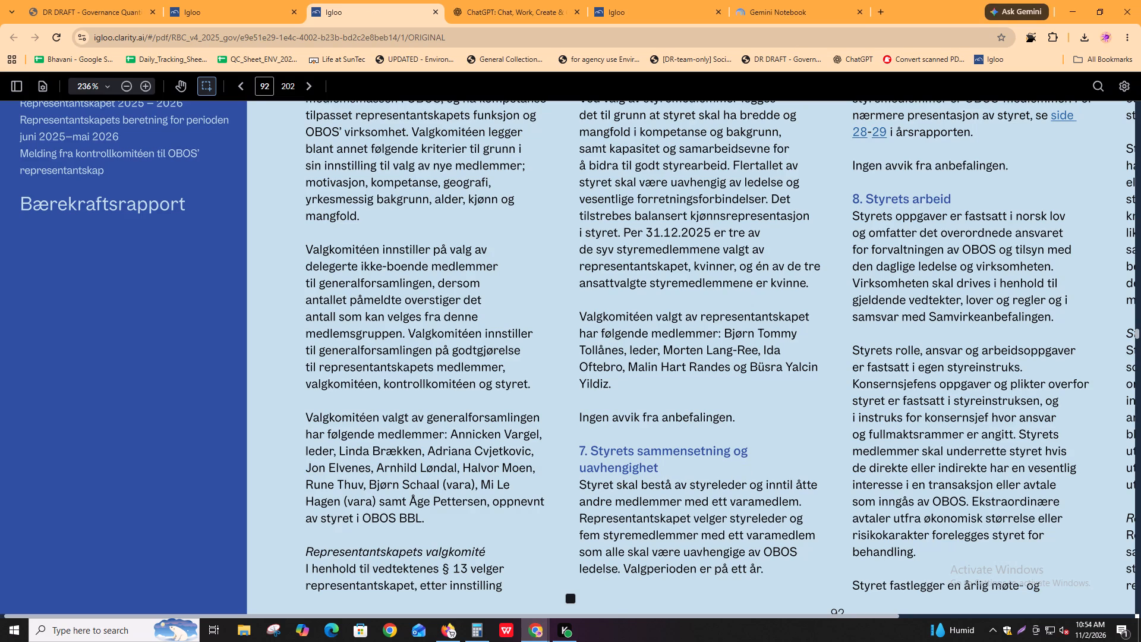
# Translate the section 7 heading, "Styrets sammensetning og uavhengighet", from page 92 into English with Google Translate.
pyautogui.moveTo(579, 445); pyautogui.dragTo(670, 477)
pyautogui.hotkey('ctrl', 'c')
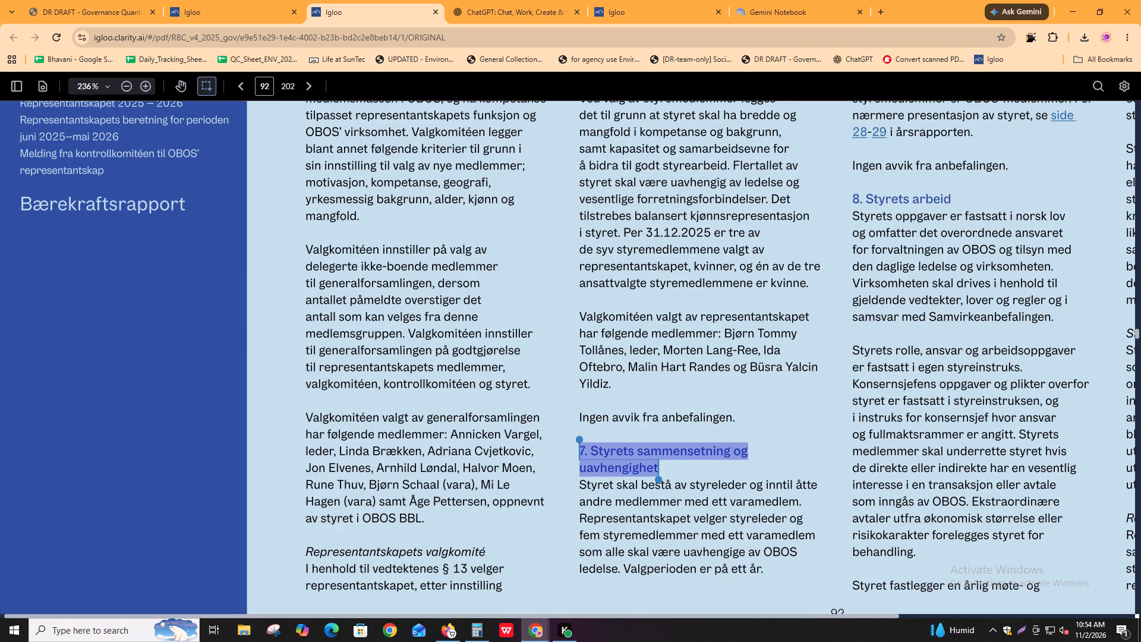
pyautogui.hotkey('alt', 'Tab')
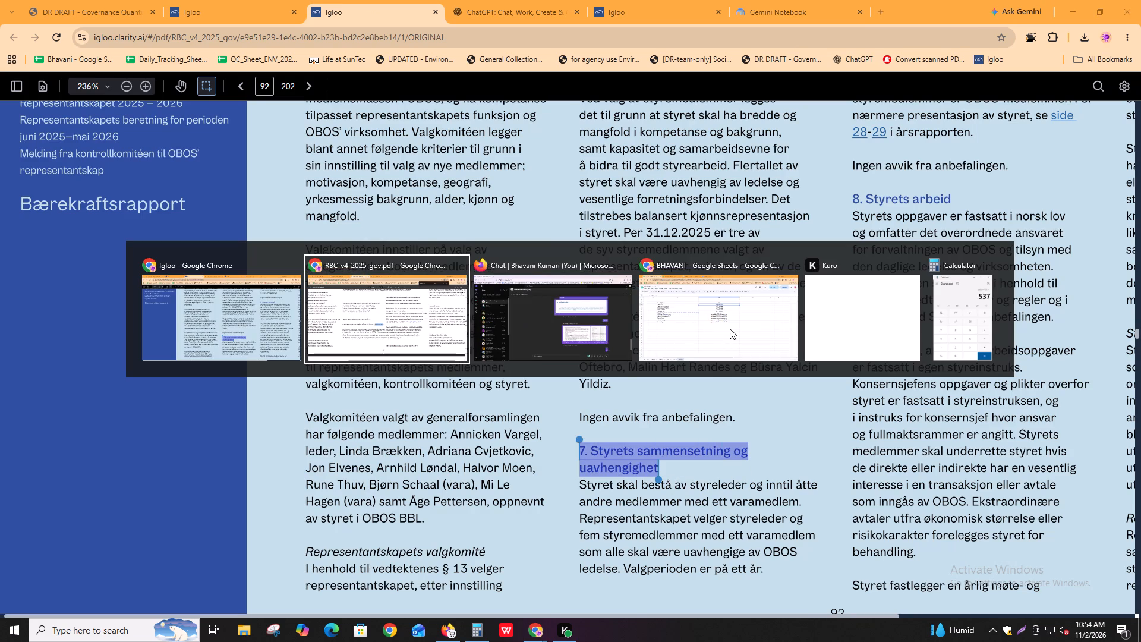
pyautogui.keyDown('alt'); pyautogui.click(727, 329); pyautogui.keyUp('alt')
pyautogui.moveTo(368, 0); pyautogui.dragTo(373, 0)
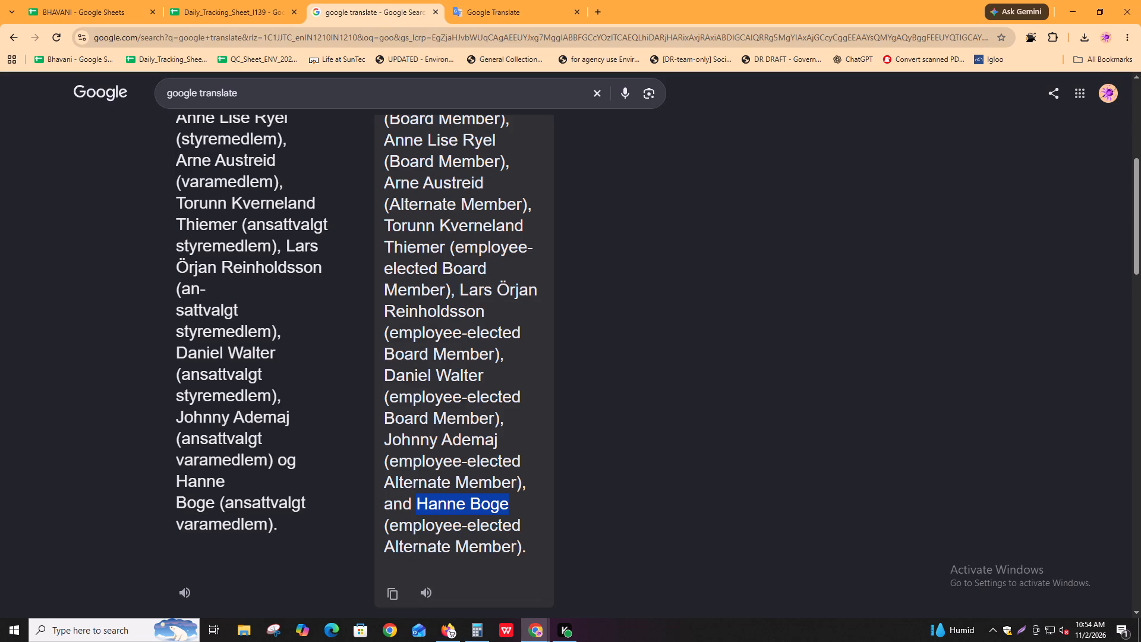
pyautogui.click(293, 518)
pyautogui.hotkey('ctrl', 'v')
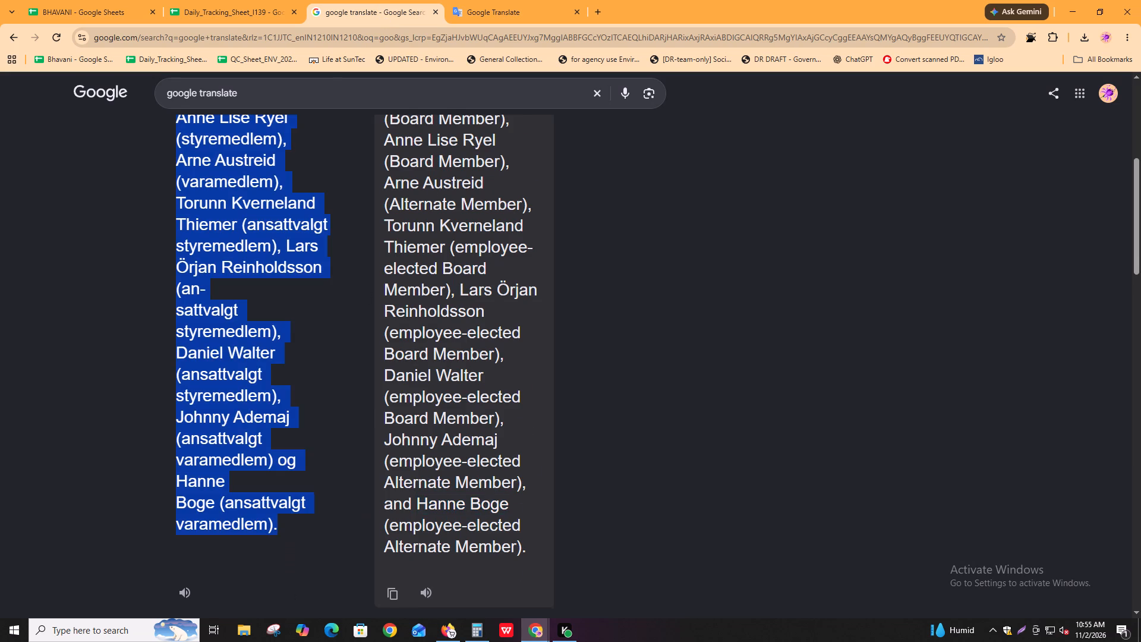
pyautogui.scroll(6, 324, 392)
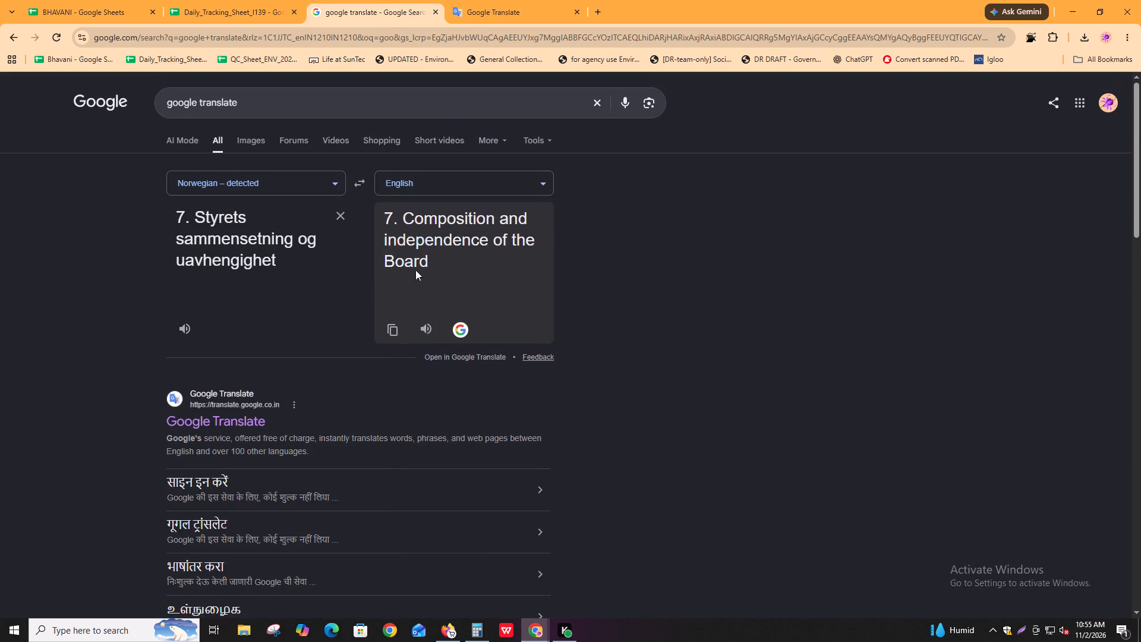
# Translate the paragraph directly under the section 7 heading, on the board's composition and election, into English with Google Translate.
pyautogui.hotkey('alt', 'Tab')
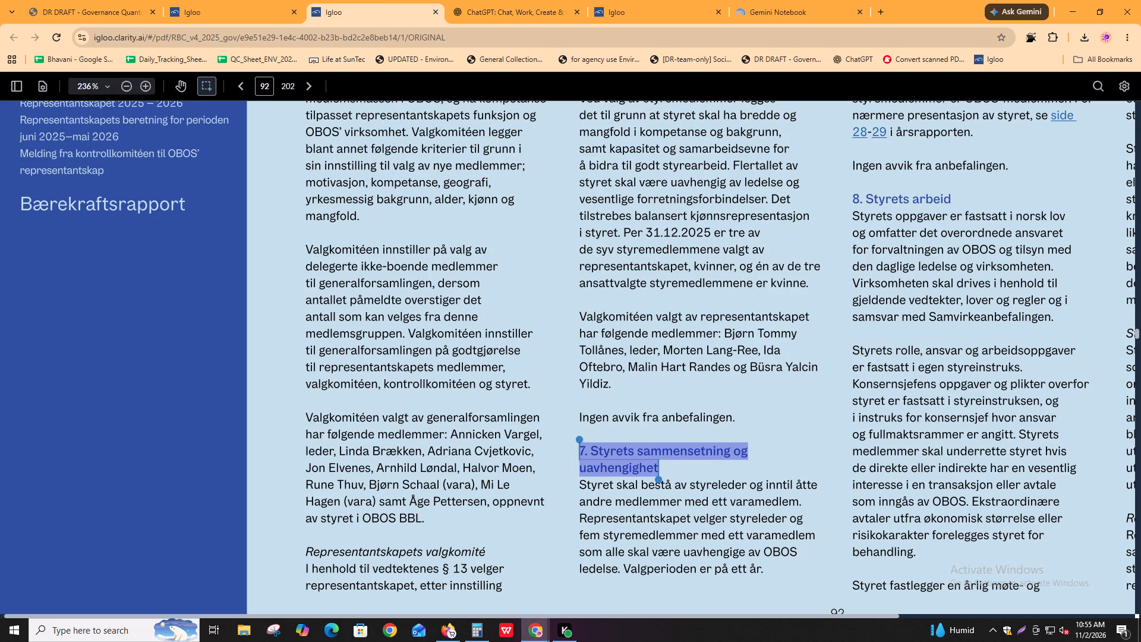
pyautogui.moveTo(578, 484); pyautogui.dragTo(773, 581)
pyautogui.hotkey('ctrl', 'c')
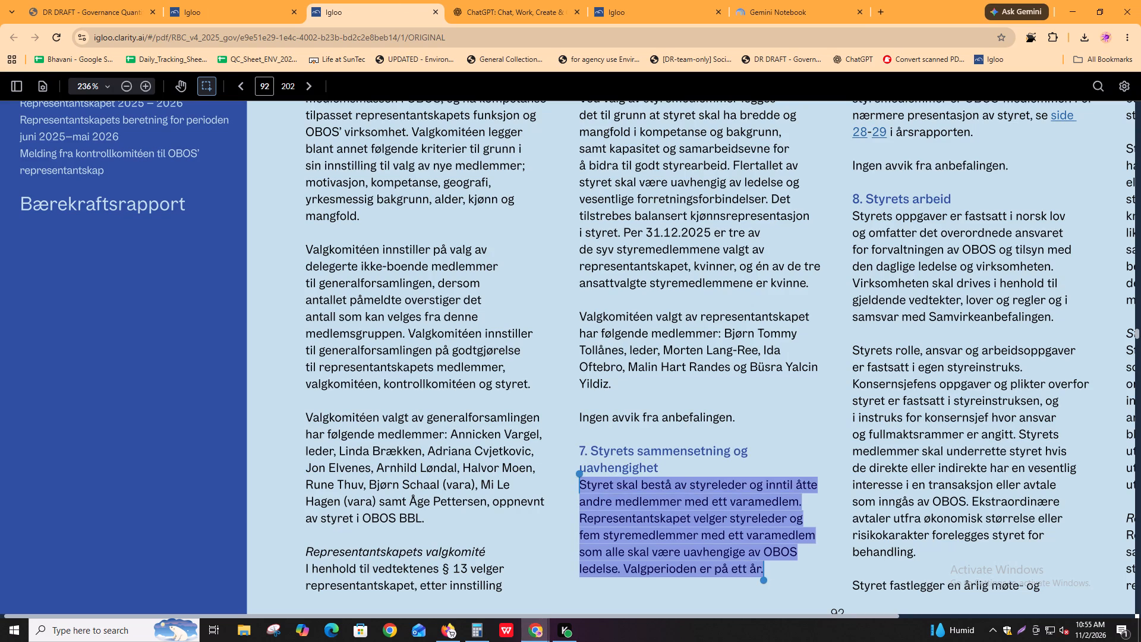
pyautogui.hotkey('alt', 'Tab')
pyautogui.hotkey('ctrl', 'v')
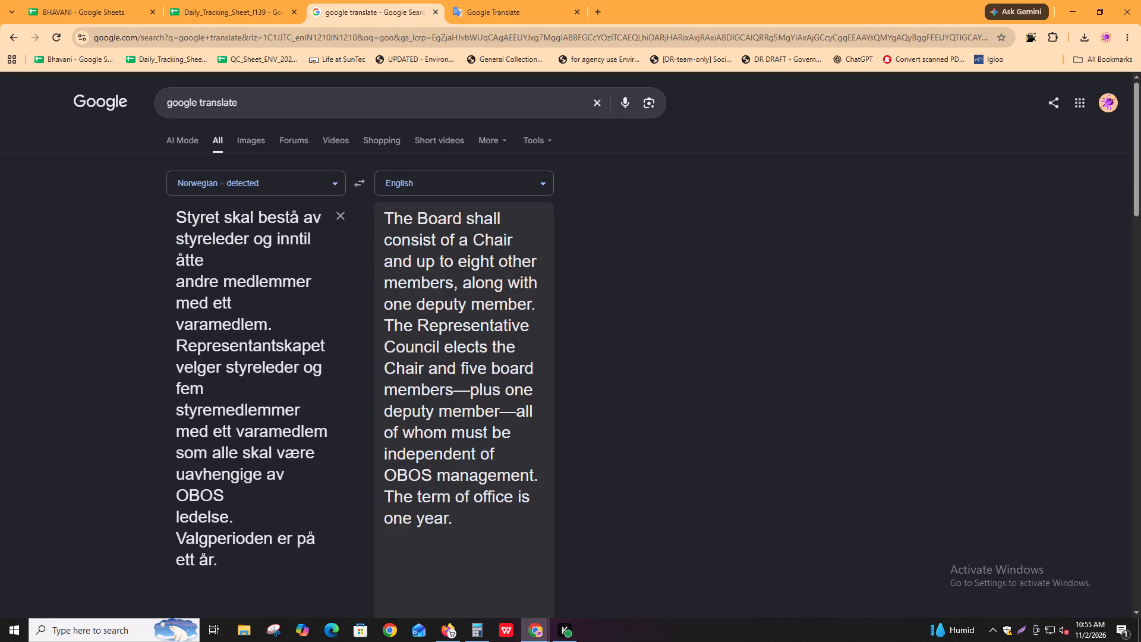
# Read the English translation of the section 7 paragraph, examining the number of board members, who elects them, and the independence requirement.
pyautogui.moveTo(438, 229); pyautogui.dragTo(474, 237)
pyautogui.moveTo(458, 241); pyautogui.dragTo(469, 246)
pyautogui.moveTo(430, 269); pyautogui.dragTo(516, 268)
pyautogui.click(517, 267)
pyautogui.moveTo(487, 259); pyautogui.dragTo(541, 263)
pyautogui.click(541, 263)
pyautogui.moveTo(466, 282); pyautogui.dragTo(516, 284)
pyautogui.click(516, 284)
pyautogui.moveTo(424, 307); pyautogui.dragTo(441, 307)
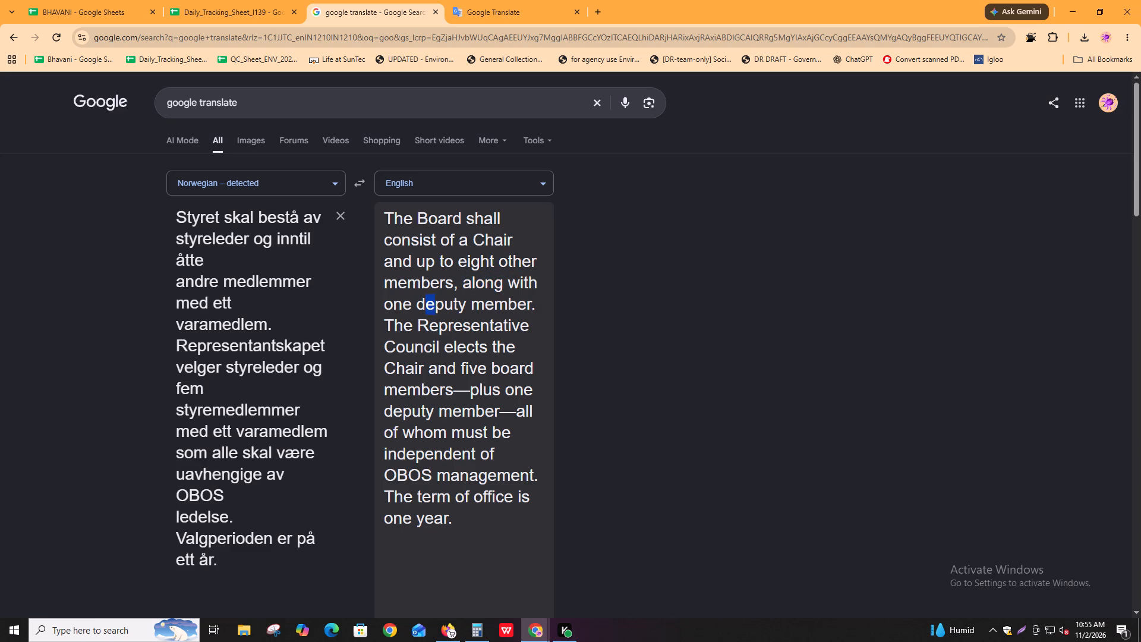
pyautogui.moveTo(441, 307); pyautogui.dragTo(485, 306)
pyautogui.moveTo(396, 330); pyautogui.dragTo(457, 333)
pyautogui.moveTo(387, 348); pyautogui.dragTo(461, 356)
pyautogui.moveTo(392, 373); pyautogui.dragTo(427, 373)
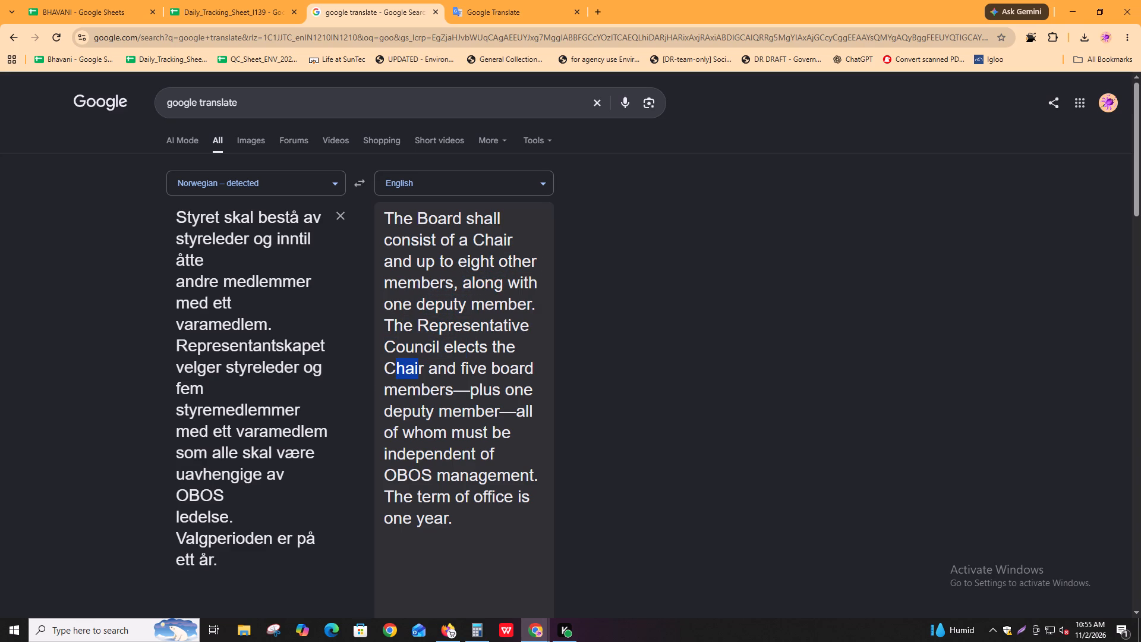
pyautogui.moveTo(427, 373); pyautogui.dragTo(488, 372)
pyautogui.moveTo(407, 369); pyautogui.dragTo(447, 385)
pyautogui.moveTo(417, 399); pyautogui.dragTo(443, 405)
pyautogui.moveTo(424, 408); pyautogui.dragTo(456, 425)
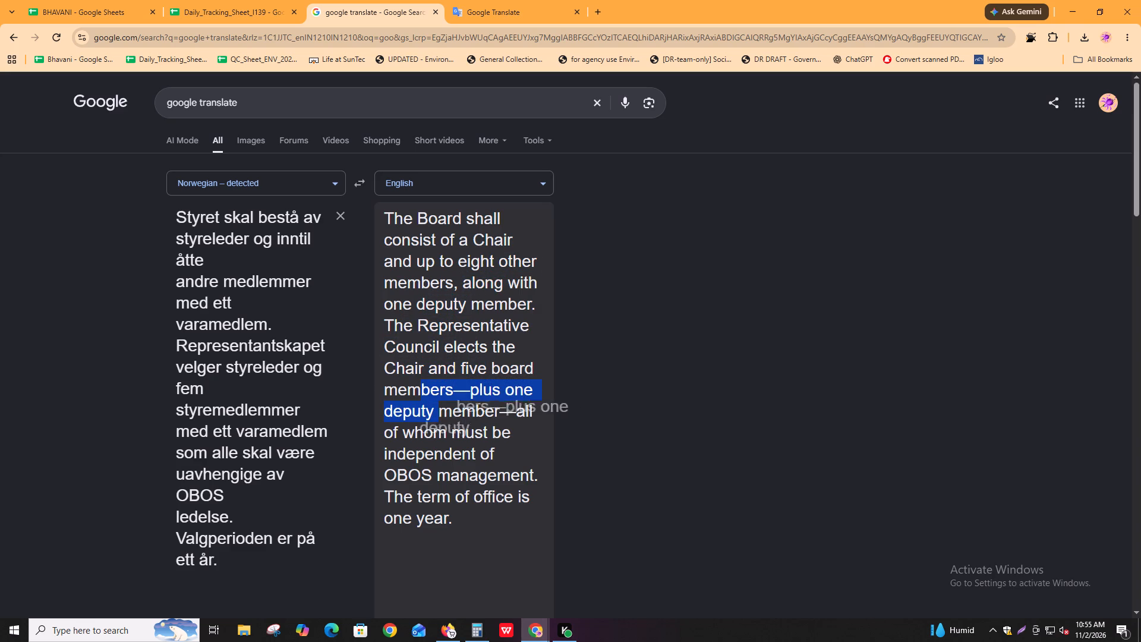
pyautogui.moveTo(456, 425); pyautogui.dragTo(442, 425)
pyautogui.moveTo(423, 427); pyautogui.dragTo(447, 434)
pyautogui.moveTo(444, 434); pyautogui.dragTo(452, 434)
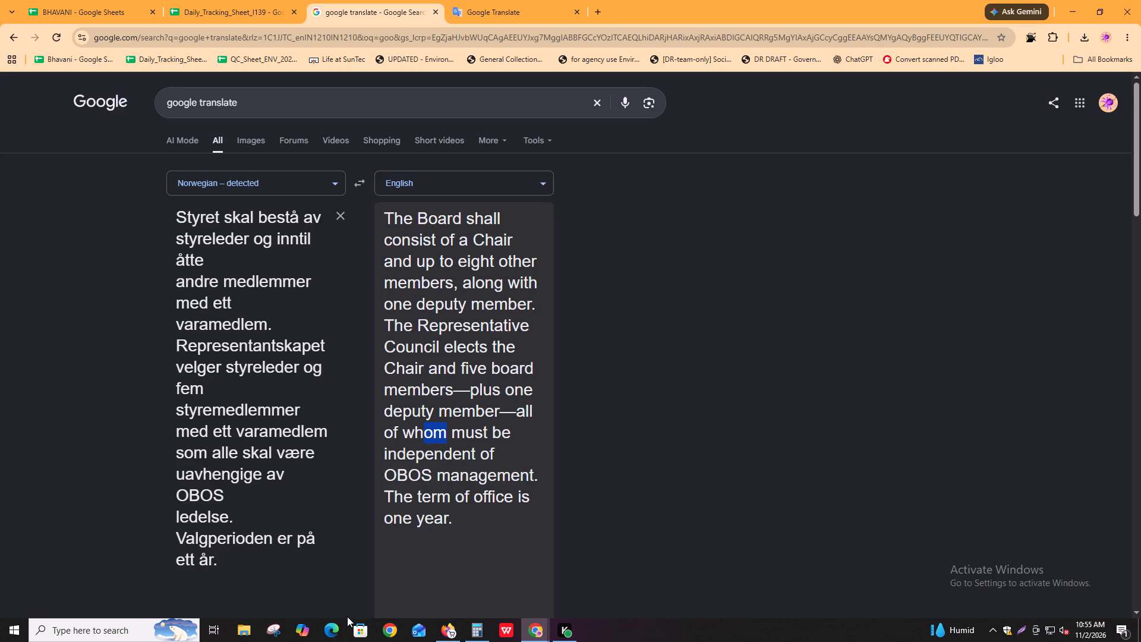
pyautogui.moveTo(440, 493); pyautogui.dragTo(480, 497)
pyautogui.click(480, 497)
pyautogui.click(481, 497)
# Translate the continuation of section 7, the page 92 paragraph on board members elected by employees, into English with Google Translate.
pyautogui.hotkey('alt', 'Tab')
pyautogui.scroll(1, 862, 335)
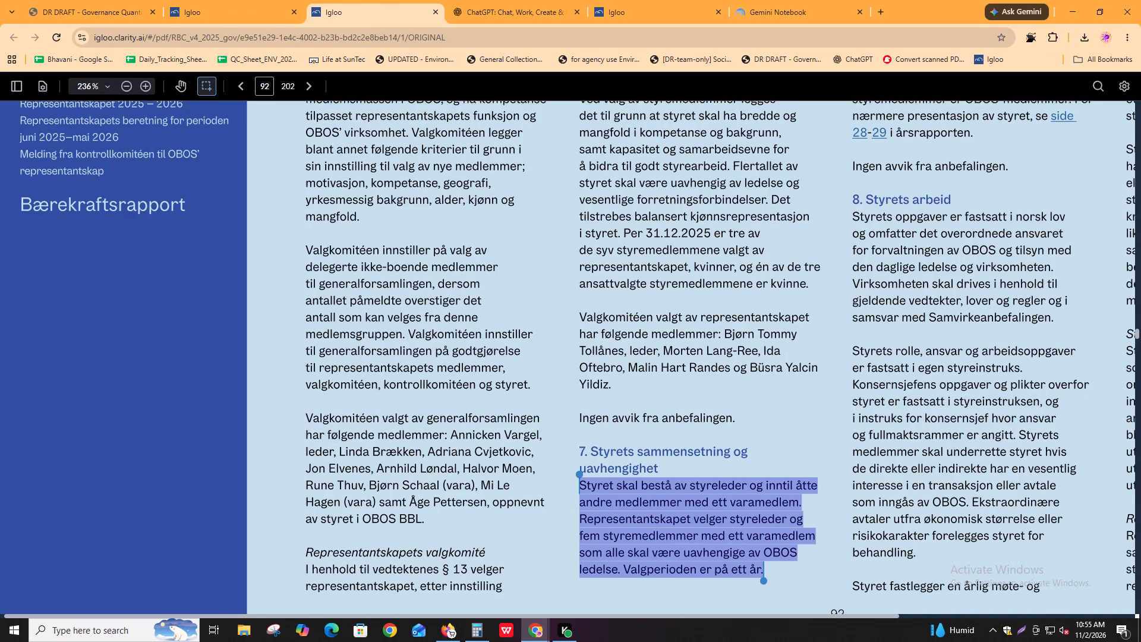
pyautogui.scroll(2, 862, 335)
pyautogui.scroll(4, 996, 320)
pyautogui.moveTo(849, 291); pyautogui.dragTo(851, 291)
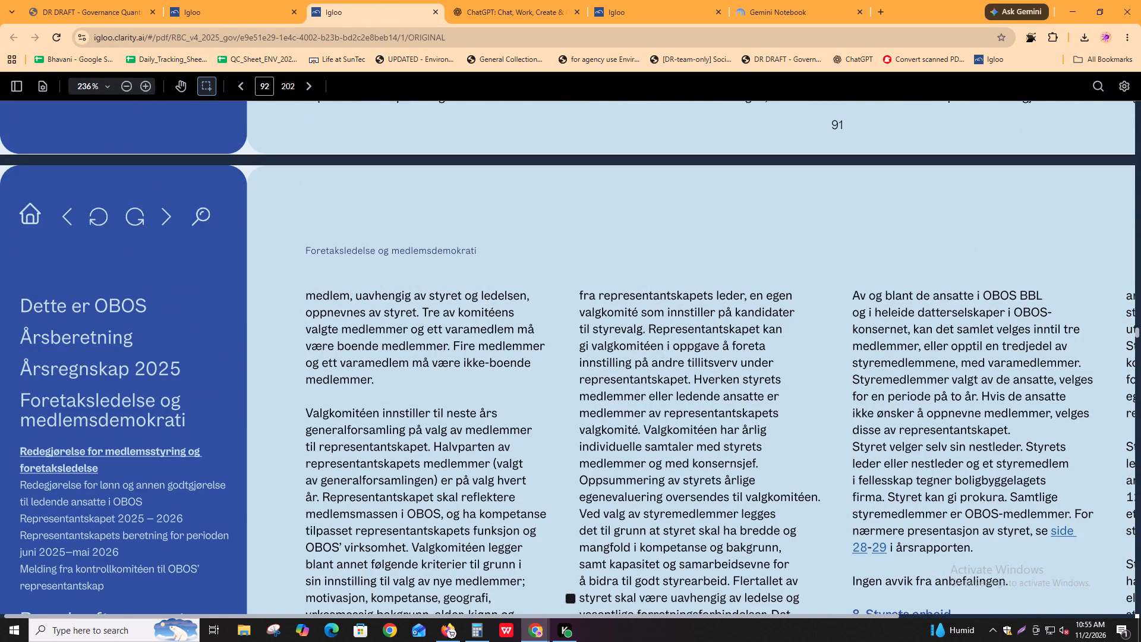
pyautogui.moveTo(851, 291); pyautogui.dragTo(1015, 434)
pyautogui.hotkey('ctrl', 'c')
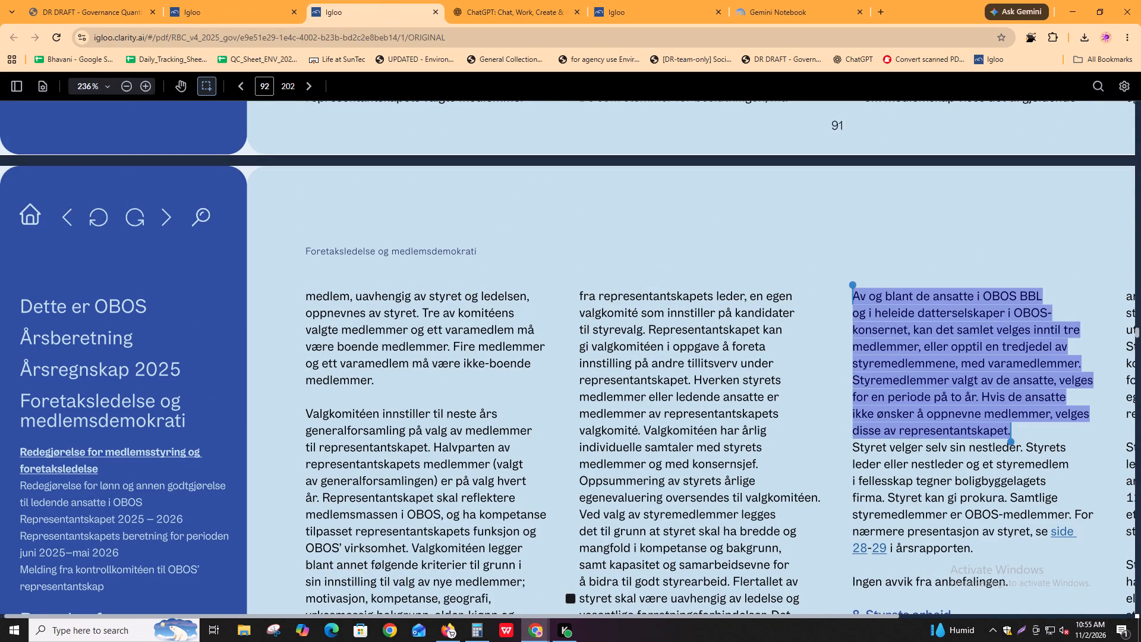
pyautogui.hotkey('alt', 'Tab')
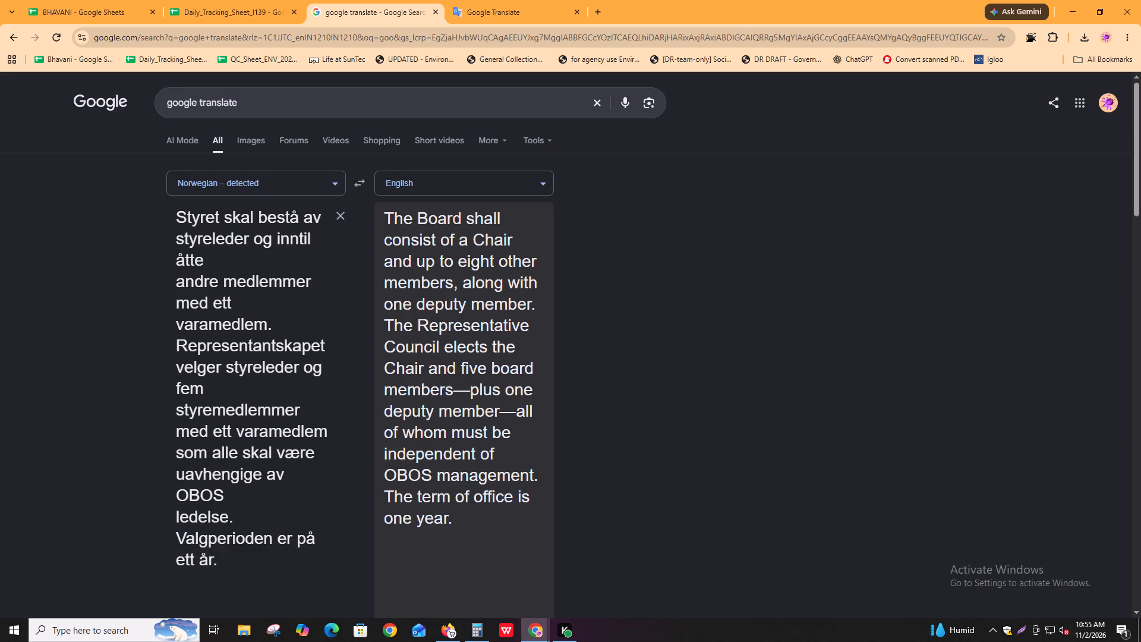
pyautogui.click(254, 551)
pyautogui.hotkey('ctrl', 'v')
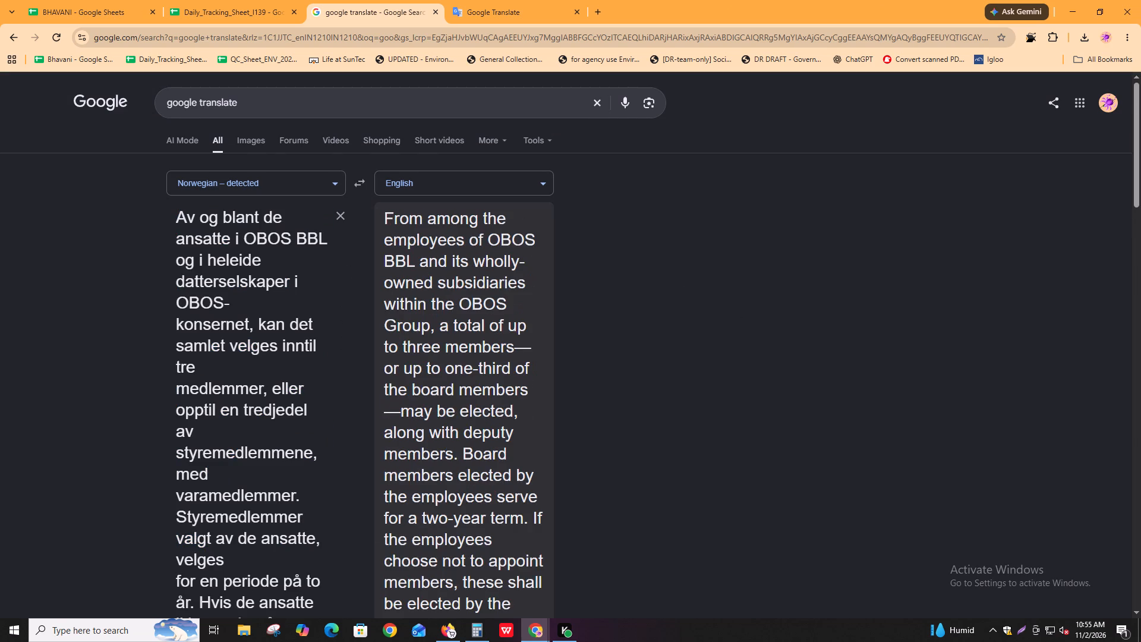
# Read the English translation of the employee representation paragraph, examining how many members employees may elect and for what term.
pyautogui.scroll(-2, 425, 345)
pyautogui.moveTo(442, 191); pyautogui.dragTo(534, 204)
pyautogui.moveTo(343, 249); pyautogui.dragTo(496, 270)
pyautogui.moveTo(444, 295); pyautogui.dragTo(546, 312)
pyautogui.moveTo(431, 391); pyautogui.dragTo(505, 391)
pyautogui.moveTo(469, 432); pyautogui.dragTo(572, 464)
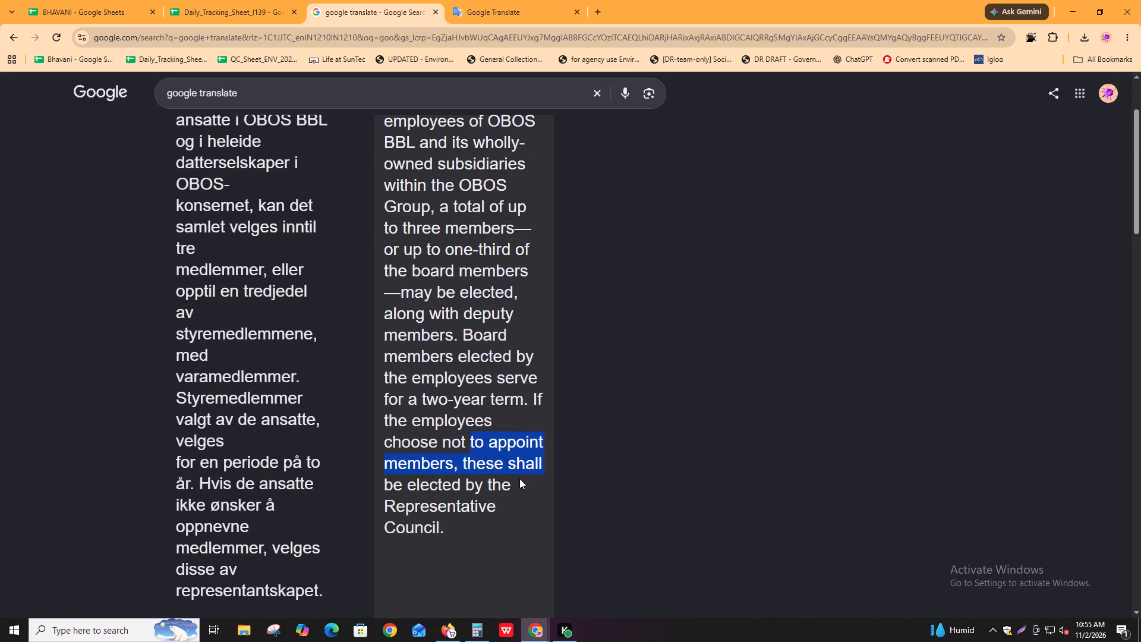
pyautogui.moveTo(519, 479); pyautogui.dragTo(591, 492)
pyautogui.keyDown('alt'); pyautogui.moveTo(508, 512); pyautogui.dragTo(528, 509); pyautogui.keyUp('alt')
pyautogui.hotkey('alt', 'Tab')
pyautogui.hotkey('alt', 'Tab')
pyautogui.click(419, 446)
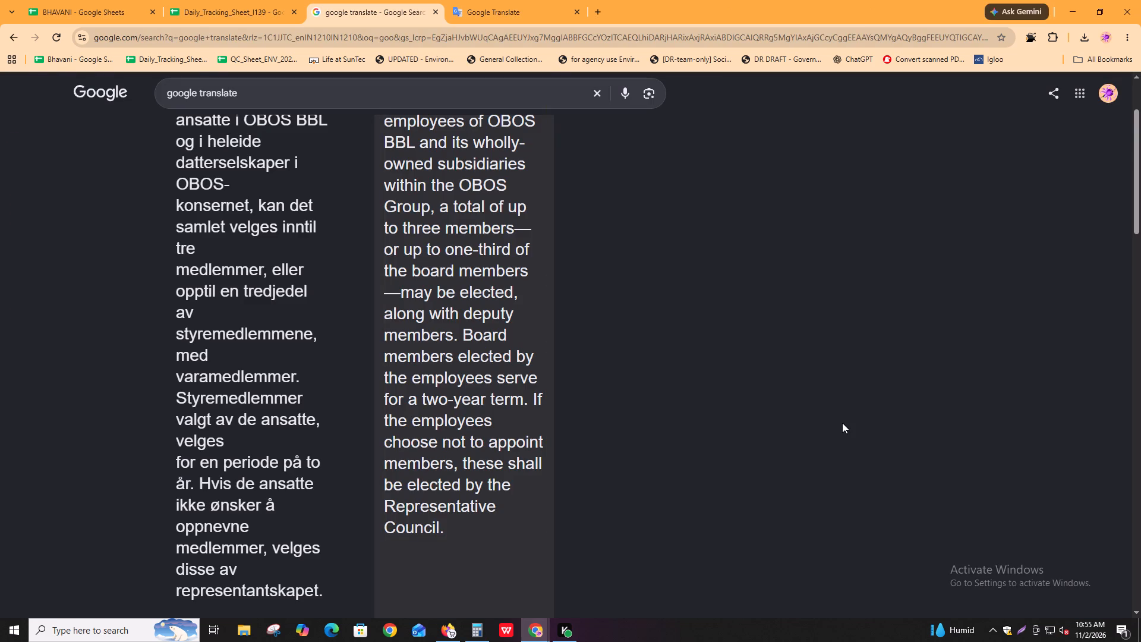
# Translate the heading "8. Styrets arbeid" on page 92 of the original report into English with Google Translate.
pyautogui.hotkey('alt', 'Tab')
pyautogui.scroll(-4, 985, 413)
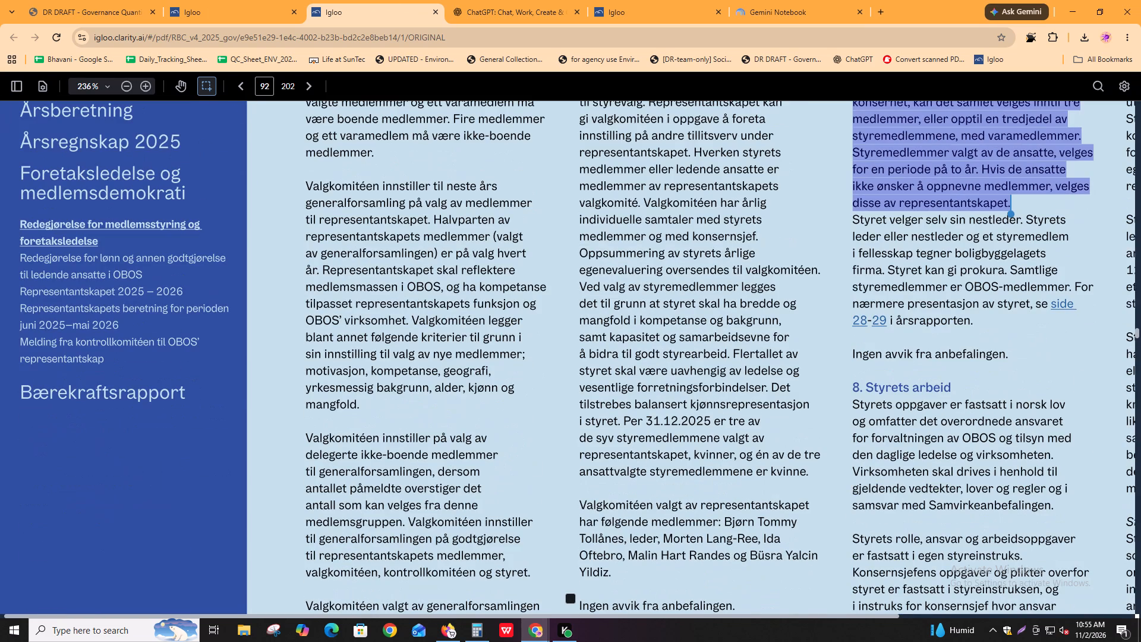
pyautogui.moveTo(846, 380); pyautogui.dragTo(954, 377)
pyautogui.hotkey('ctrl', 'c')
pyautogui.hotkey('alt', 'Tab')
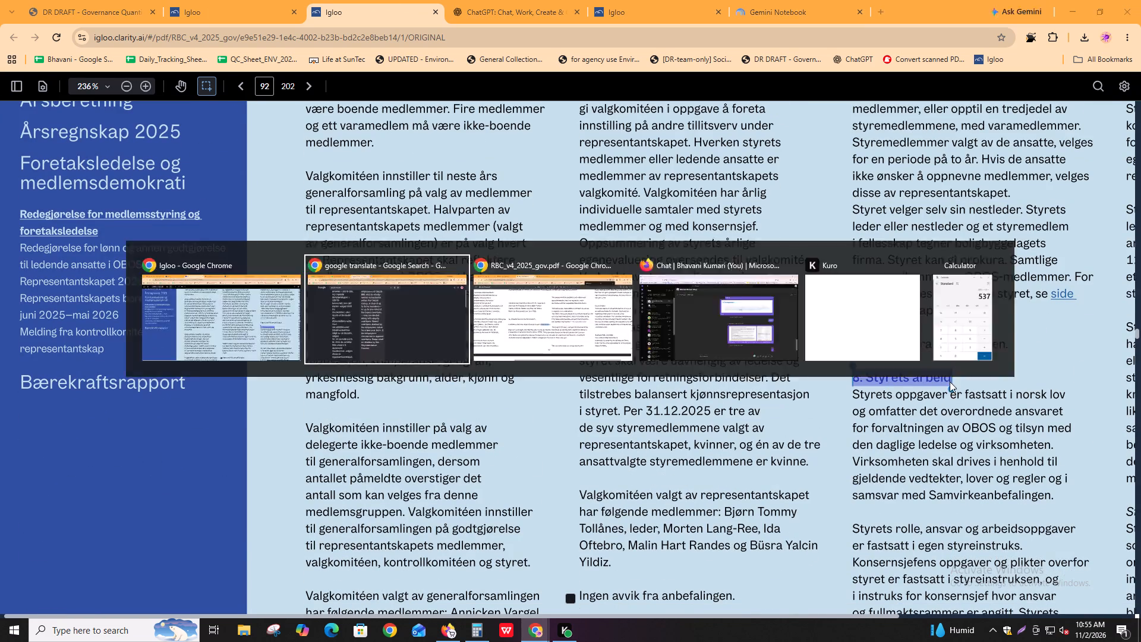
pyautogui.click(274, 569)
pyautogui.hotkey('ctrl', 'v')
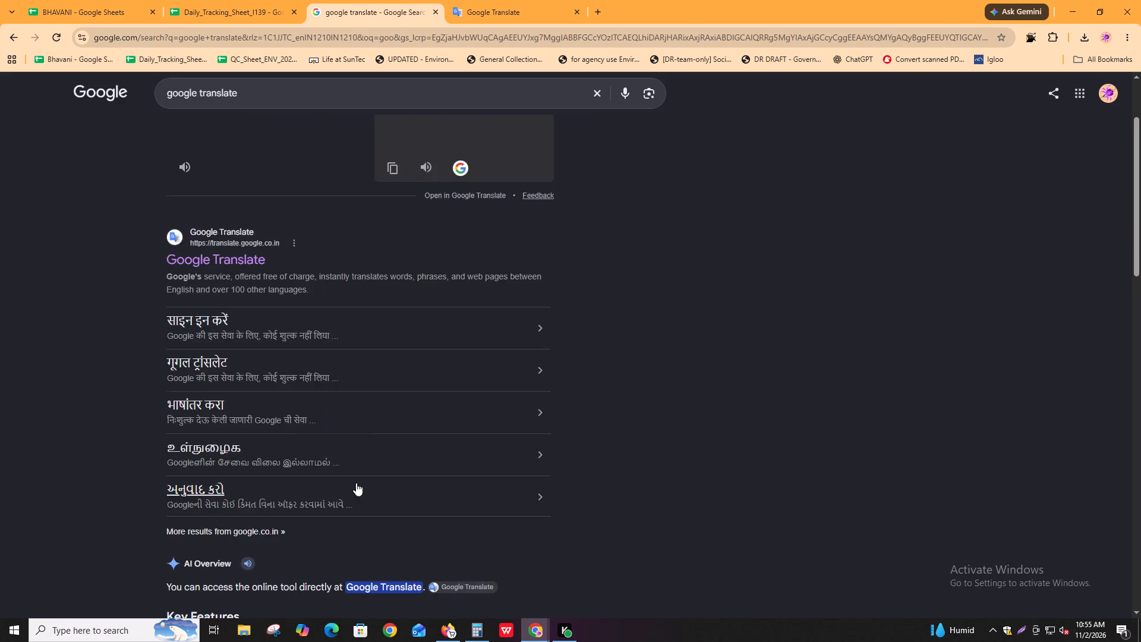
pyautogui.scroll(3, 275, 424)
pyautogui.scroll(2, 357, 389)
# Return to page 92 of the original report and look through the sections on board composition, the board's work and its subcommittees.
pyautogui.hotkey('alt', 'Tab')
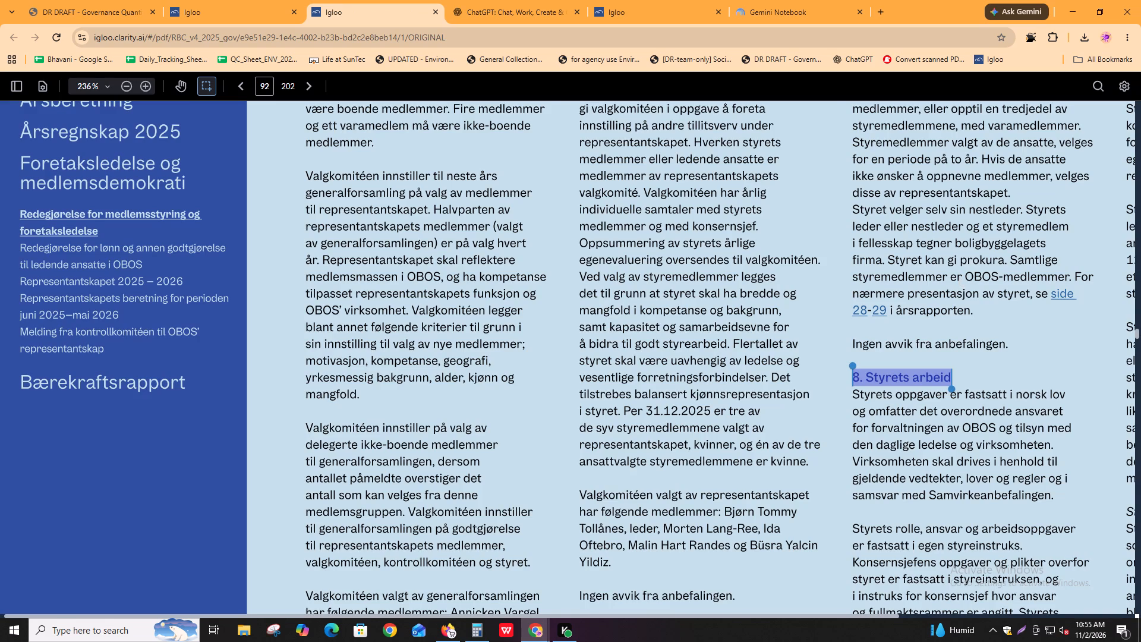
pyautogui.scroll(-3, 1036, 503)
pyautogui.keyDown('shift'); pyautogui.scroll(-7, 1027, 502); pyautogui.keyUp('shift')
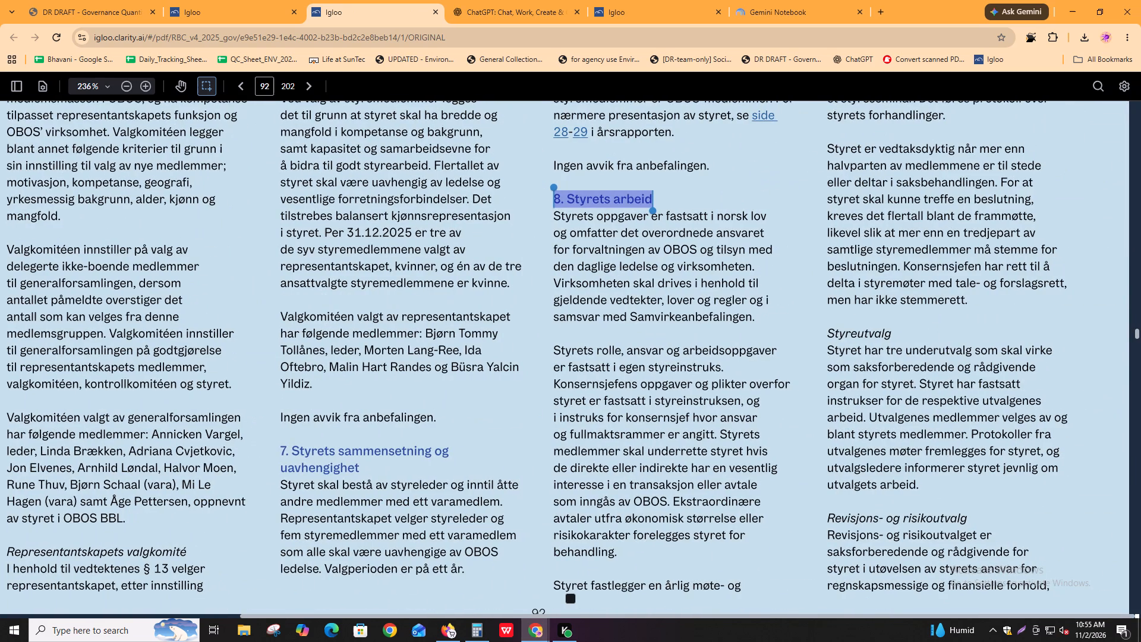
pyautogui.scroll(7, 1025, 503)
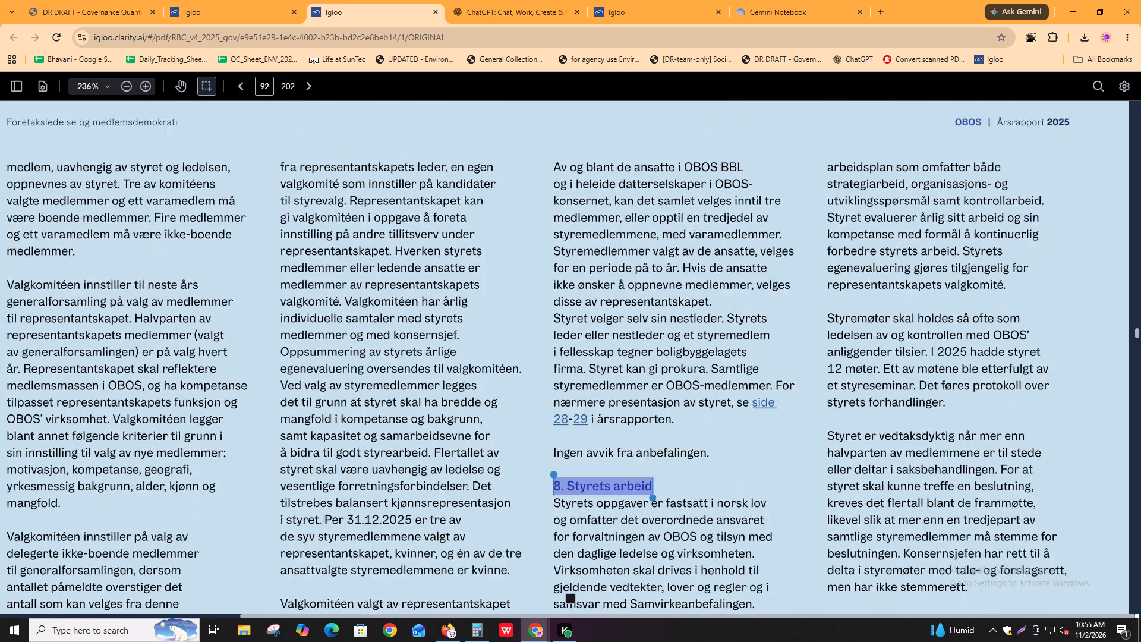
pyautogui.scroll(-8, 1025, 503)
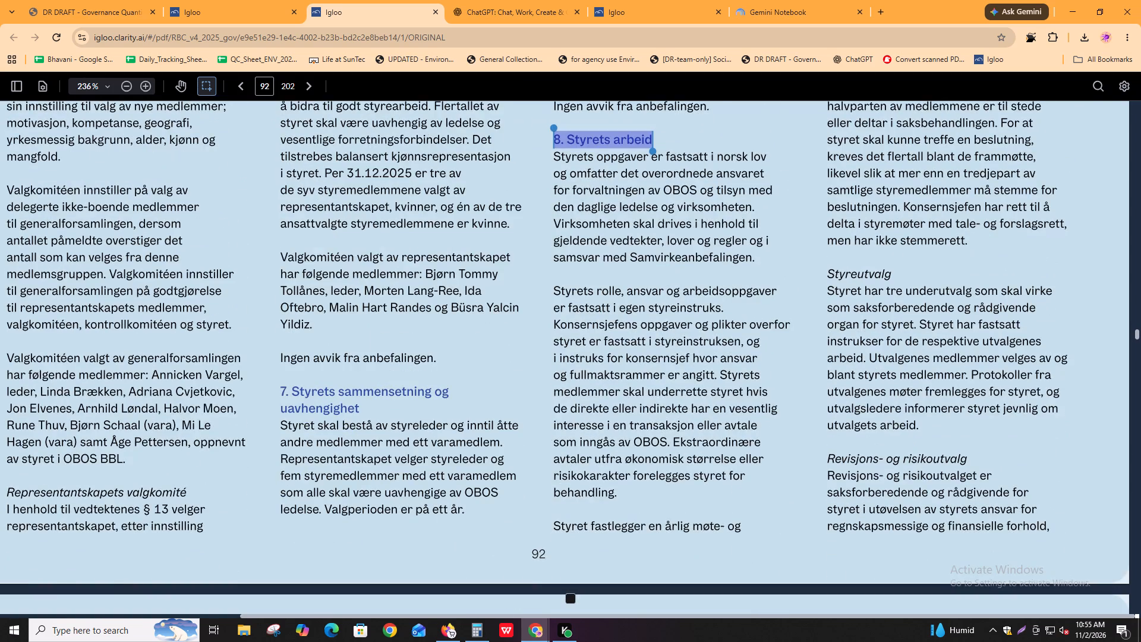
pyautogui.keyDown('shift'); pyautogui.scroll(6, 436, 552); pyautogui.keyUp('shift')
pyautogui.keyDown('shift'); pyautogui.scroll(-4, 439, 547); pyautogui.keyUp('shift')
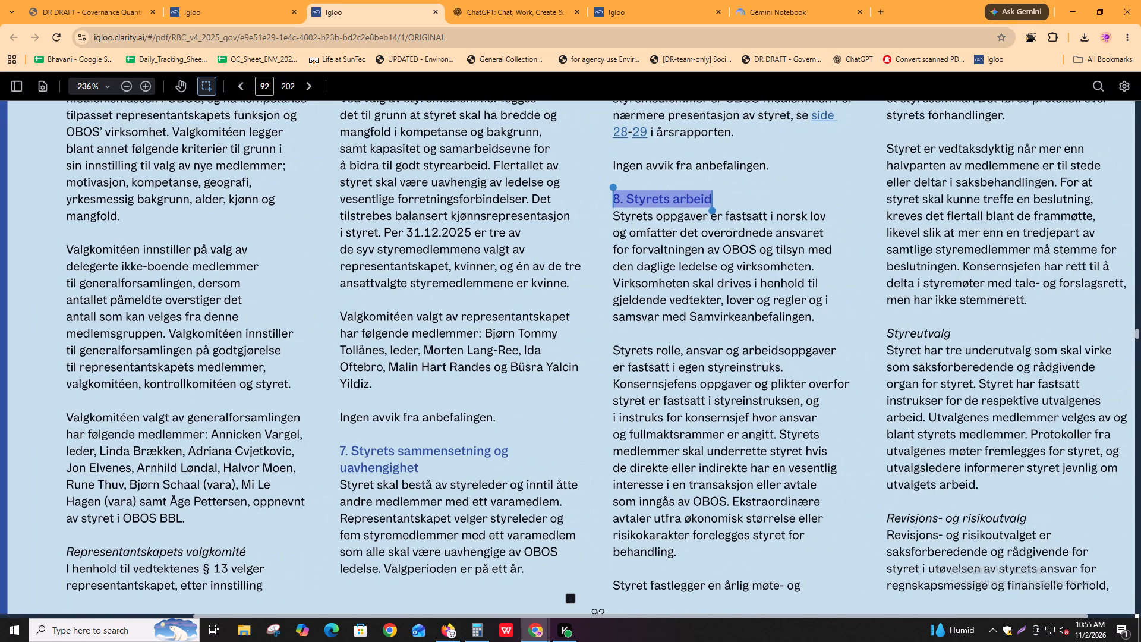
pyautogui.hotkey('ctrl', 'f')
pyautogui.hotkey('ctrl', 'f')
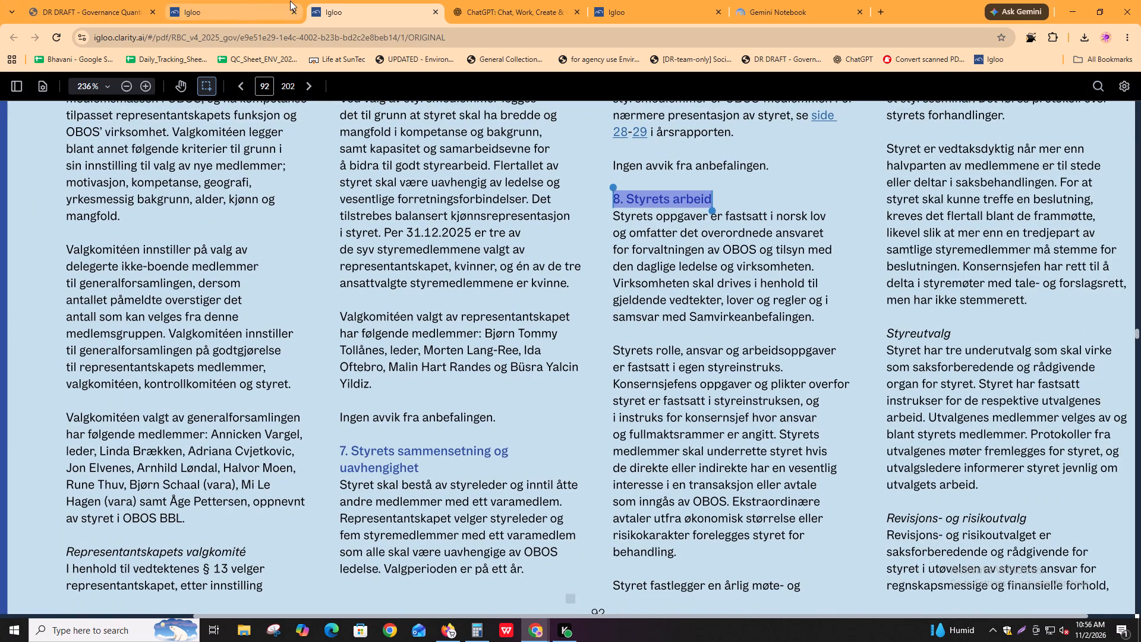
# Switch to the translated report, go to the next "independen" match on page 92 and read the surrounding text.
pyautogui.click(247, 2)
pyautogui.hotkey('alt', 'Tab')
pyautogui.hotkey('alt', 'Tab')
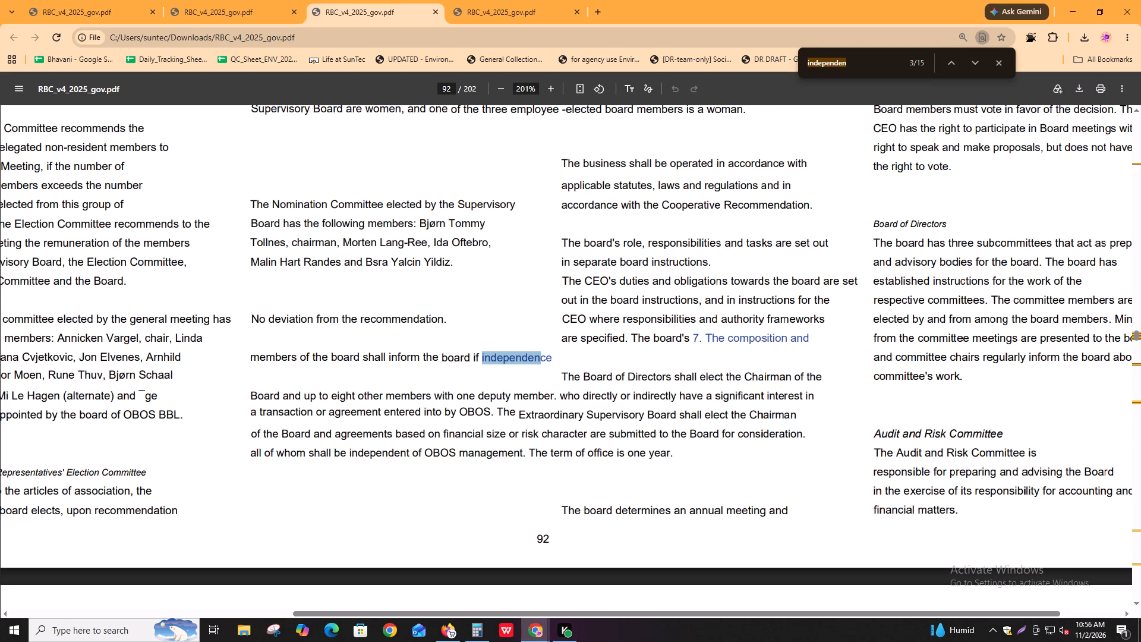
pyautogui.hotkey('ctrl', 'f')
pyautogui.press('Return')
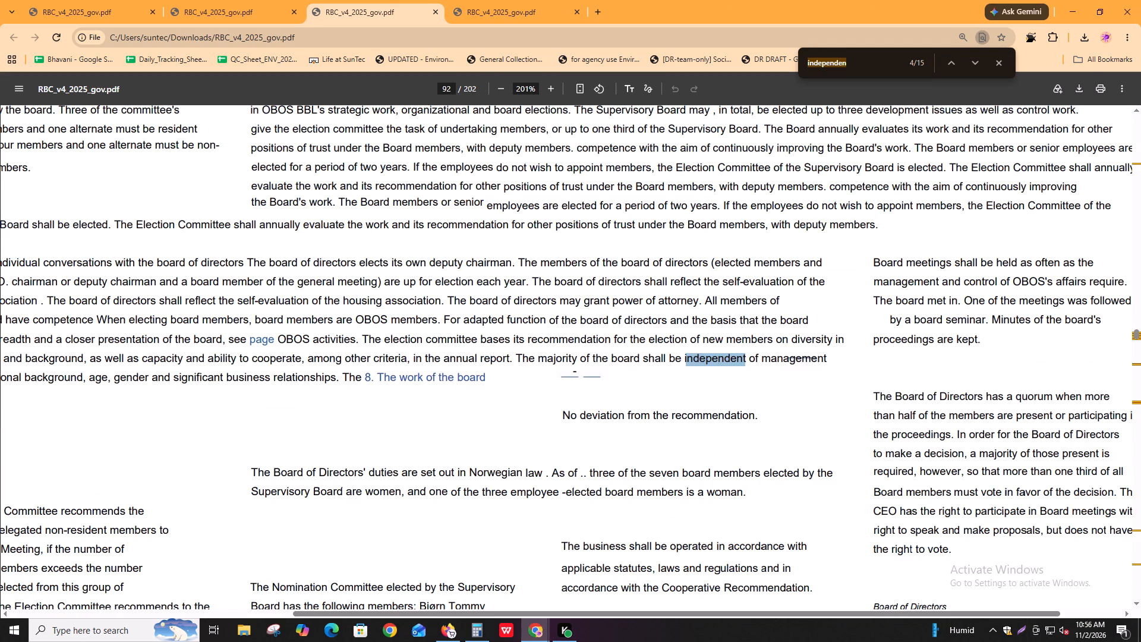
pyautogui.keyDown('shift'); pyautogui.scroll(3, 690, 309); pyautogui.keyUp('shift')
# Return to page 92 of the original report and locate the text under "8. Styrets arbeid".
pyautogui.hotkey('alt', 'Tab')
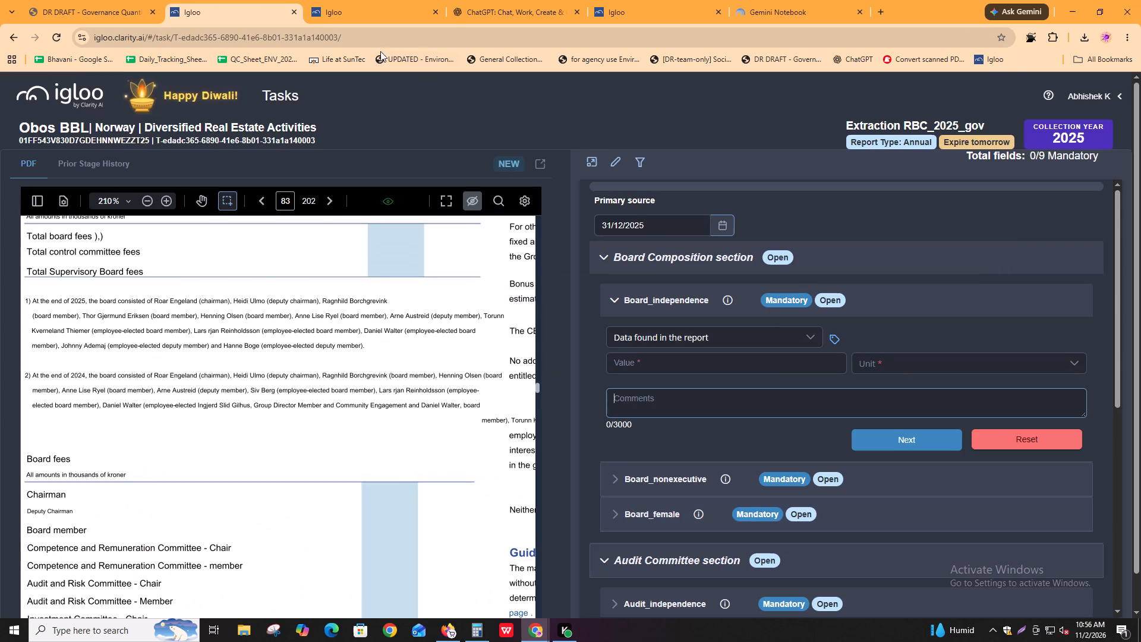
pyautogui.hotkey('alt', 'Tab')
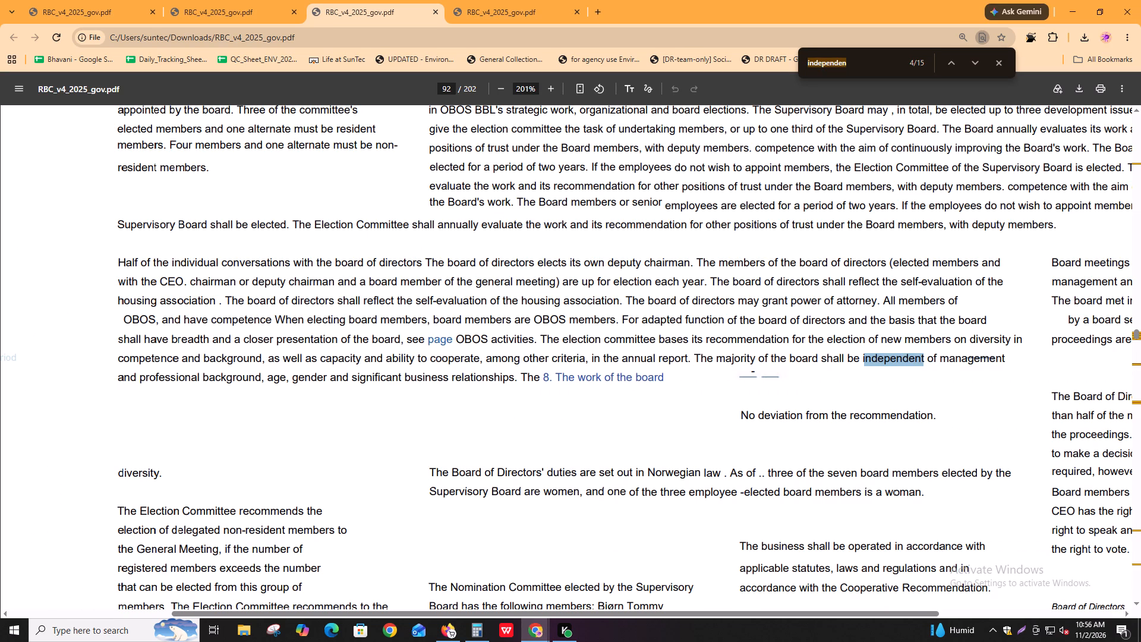
pyautogui.hotkey('alt', 'Tab')
pyautogui.keyDown('alt'); pyautogui.click(587, 344); pyautogui.keyUp('alt')
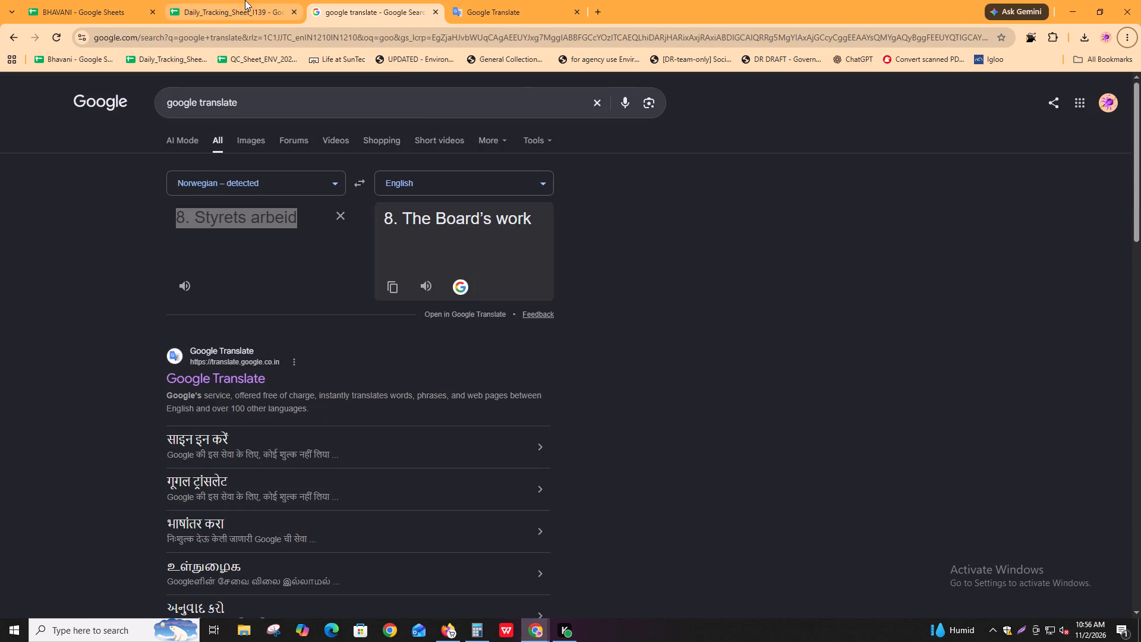
pyautogui.hotkey('alt', 'Tab')
pyautogui.hotkey('alt', 'Tab')
pyautogui.hotkey('alt', 'Tab')
pyautogui.click(364, 5)
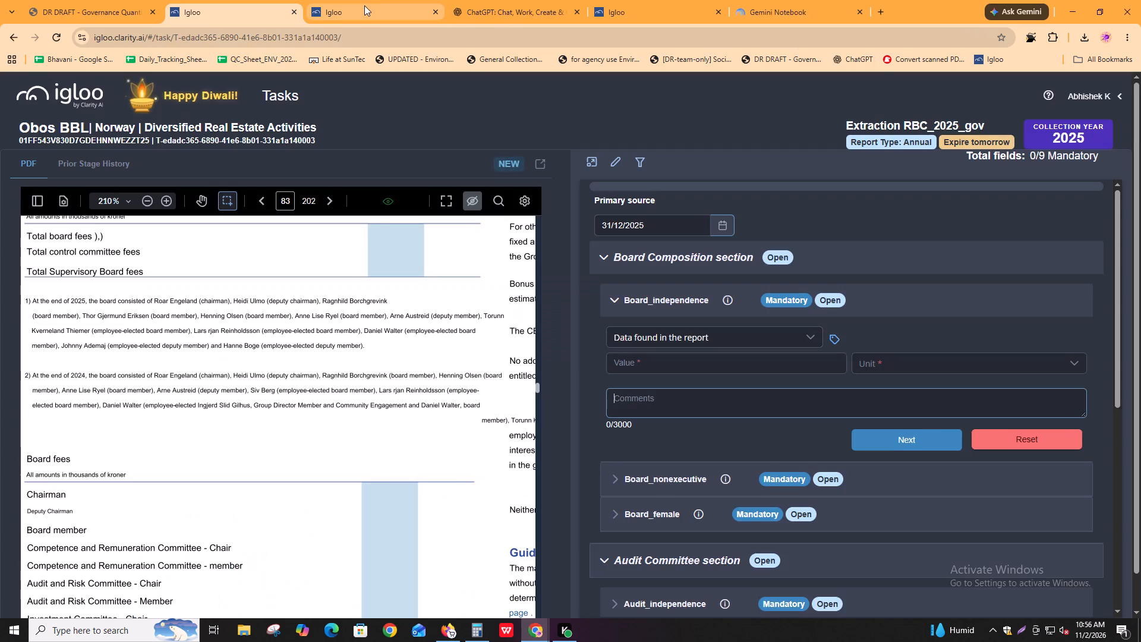
pyautogui.scroll(-2, 931, 399)
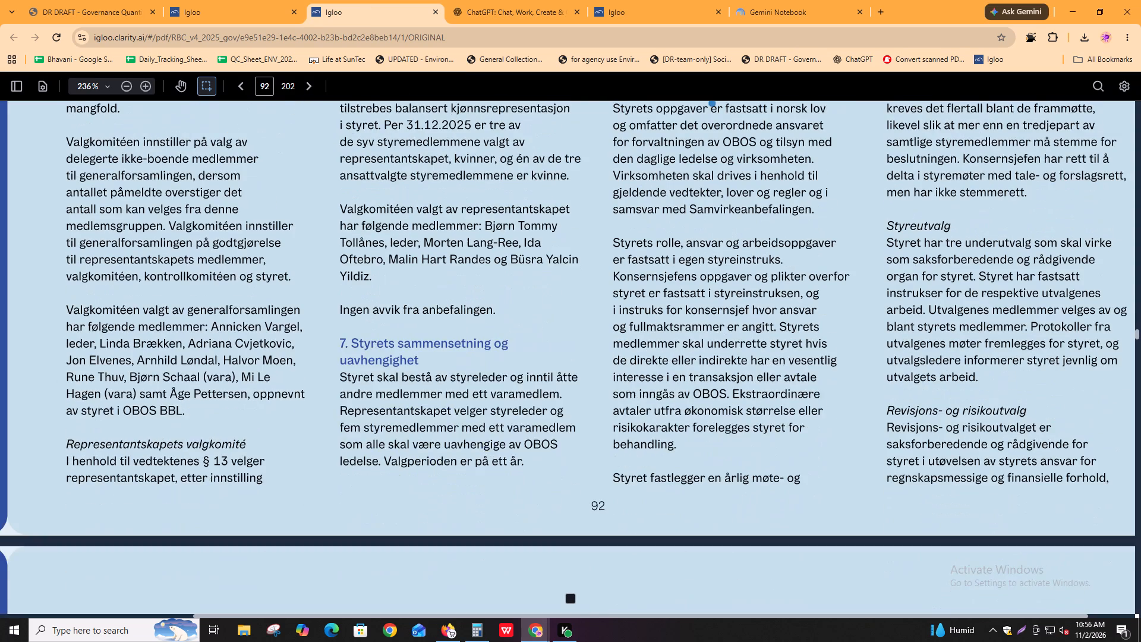
pyautogui.scroll(1, 923, 398)
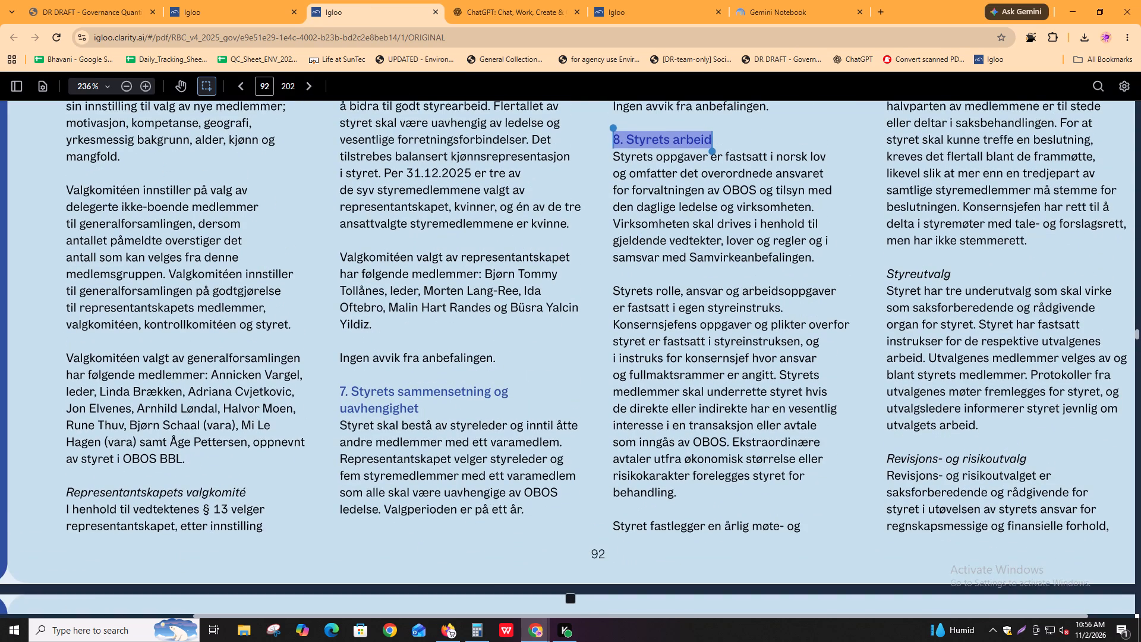
# Translate the first paragraph under "8. Styrets arbeid" into English with Google Translate and read the result.
pyautogui.moveTo(612, 157); pyautogui.dragTo(837, 266)
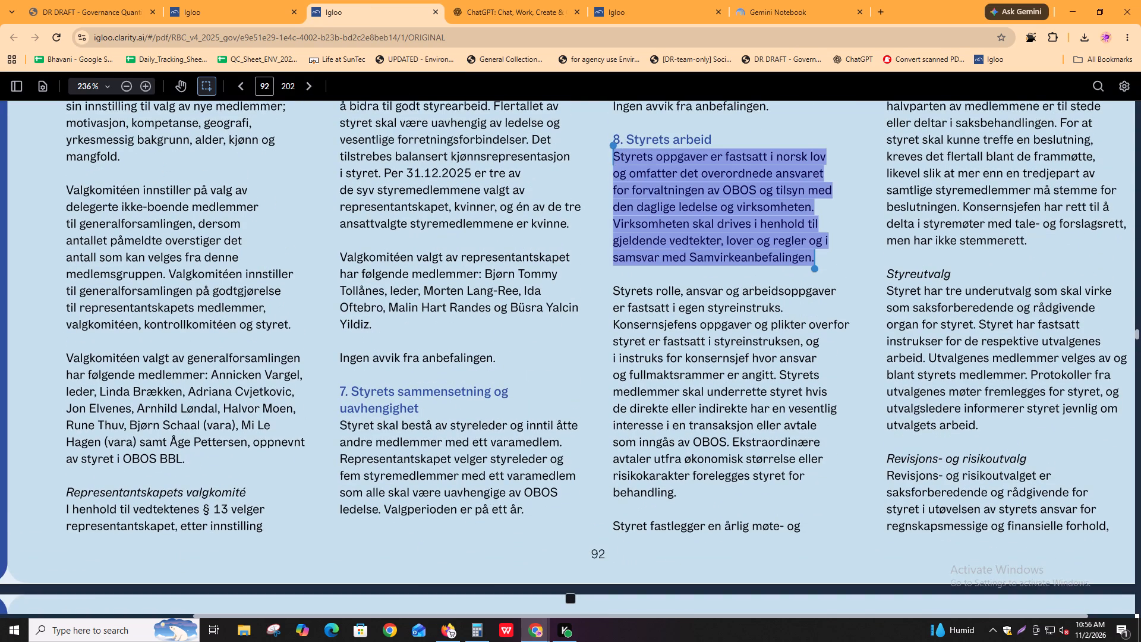
pyautogui.hotkey('ctrl', 'c')
pyautogui.hotkey('alt', 'Tab')
pyautogui.hotkey('alt', 'Tab')
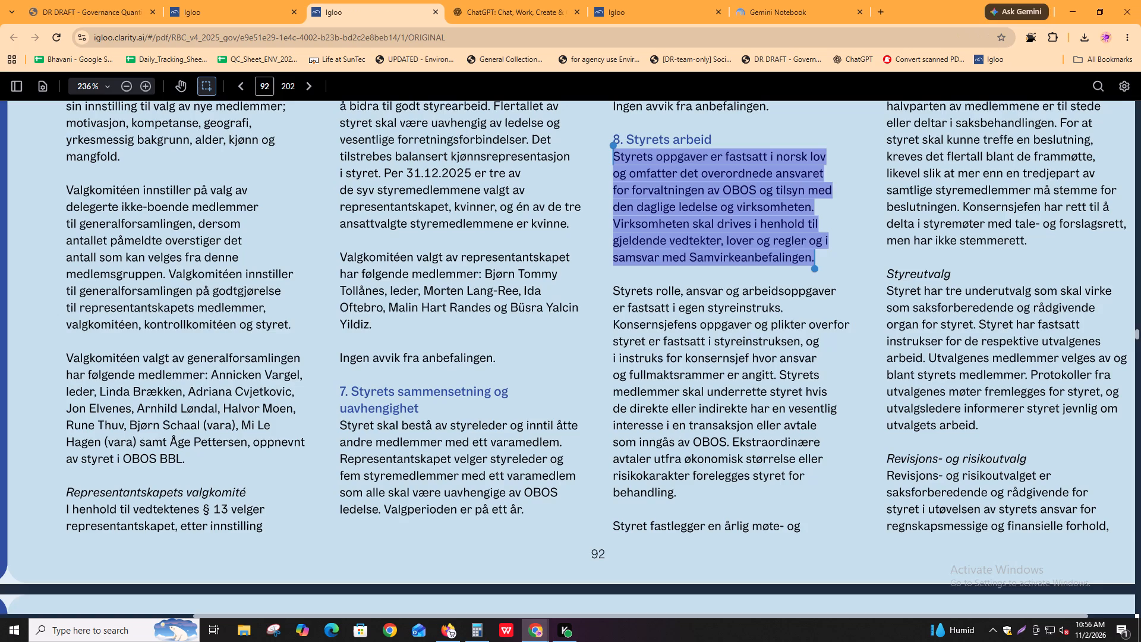
pyautogui.hotkey('alt', 'Tab')
pyautogui.hotkey('alt', 'Tab')
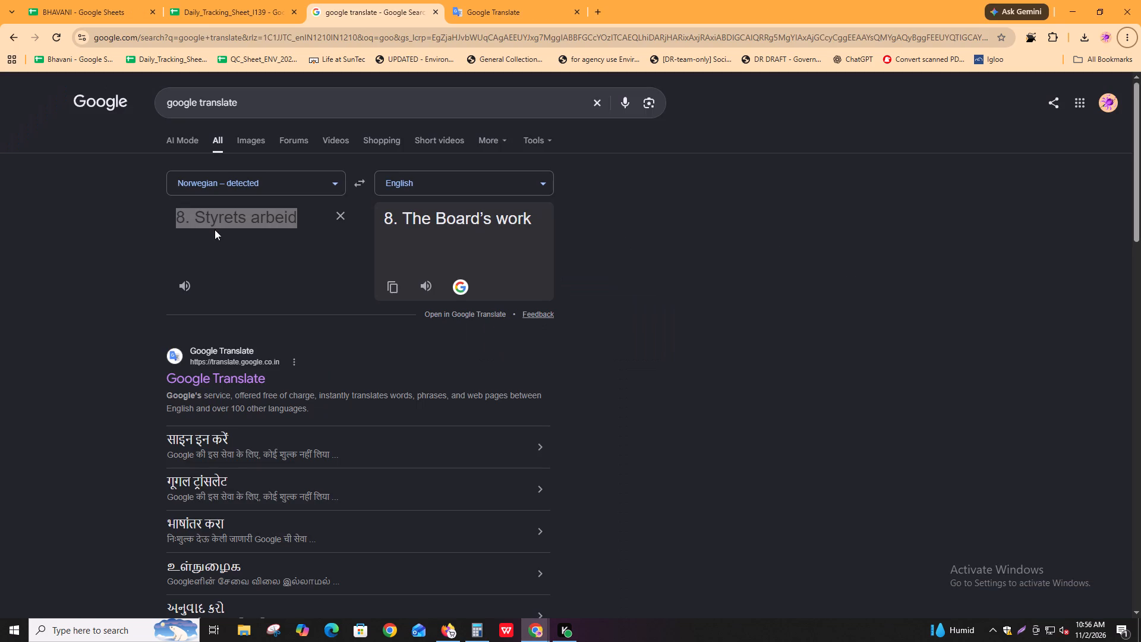
pyautogui.click(308, 208)
pyautogui.doubleClick(309, 208)
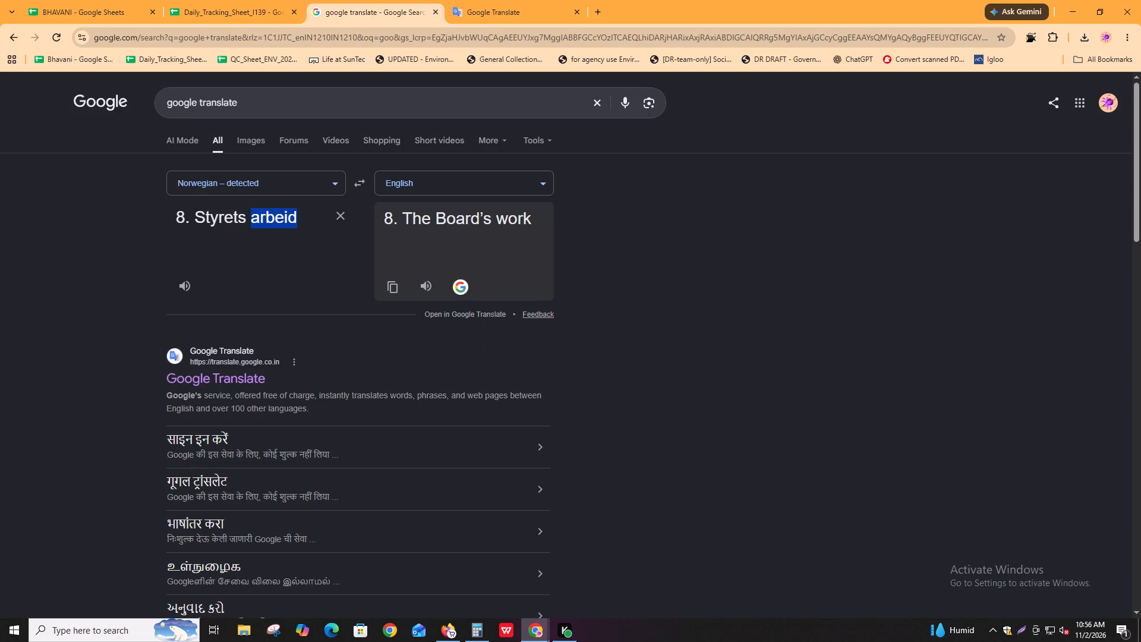
pyautogui.click(308, 210)
pyautogui.click(295, 295)
pyautogui.click(301, 219)
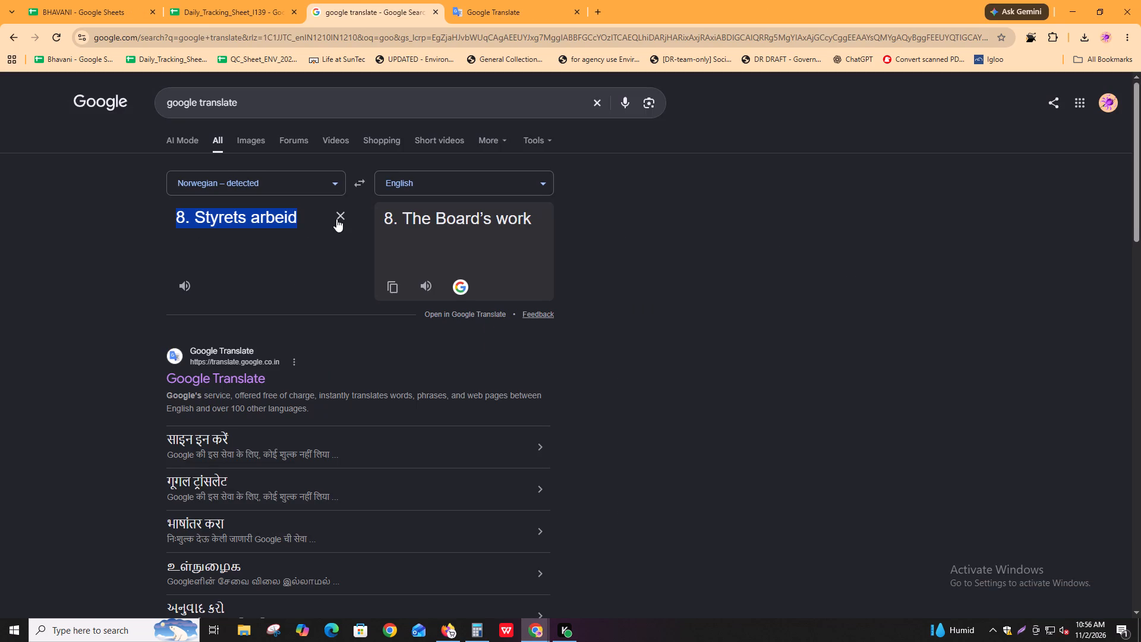
pyautogui.hotkey('ctrl', 'v')
pyautogui.scroll(-2, 447, 298)
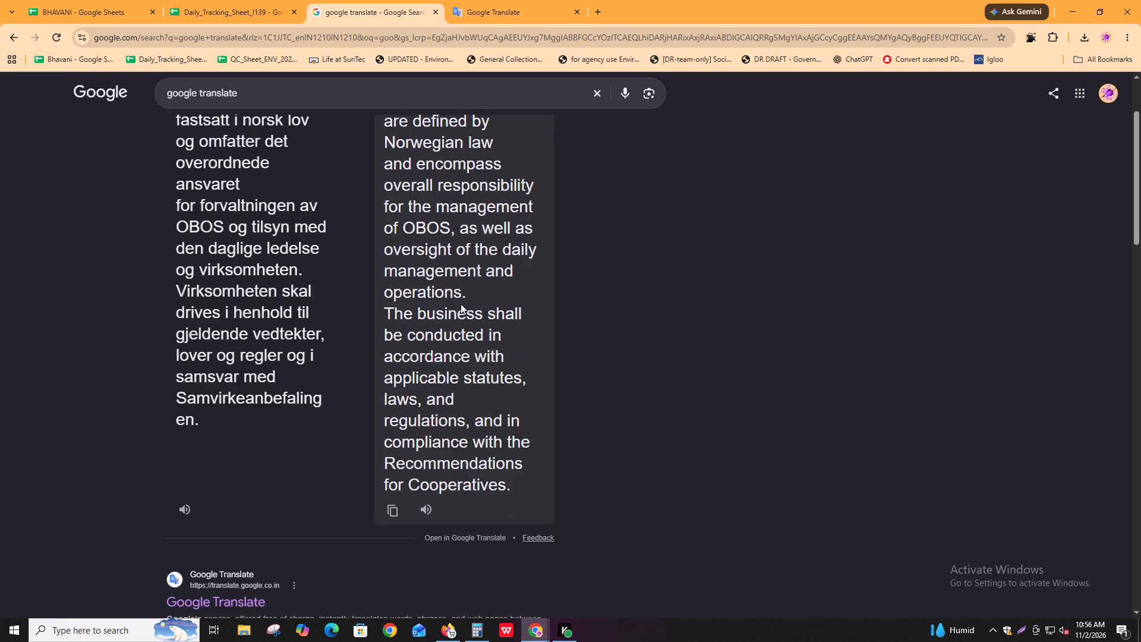
pyautogui.scroll(-3, 462, 310)
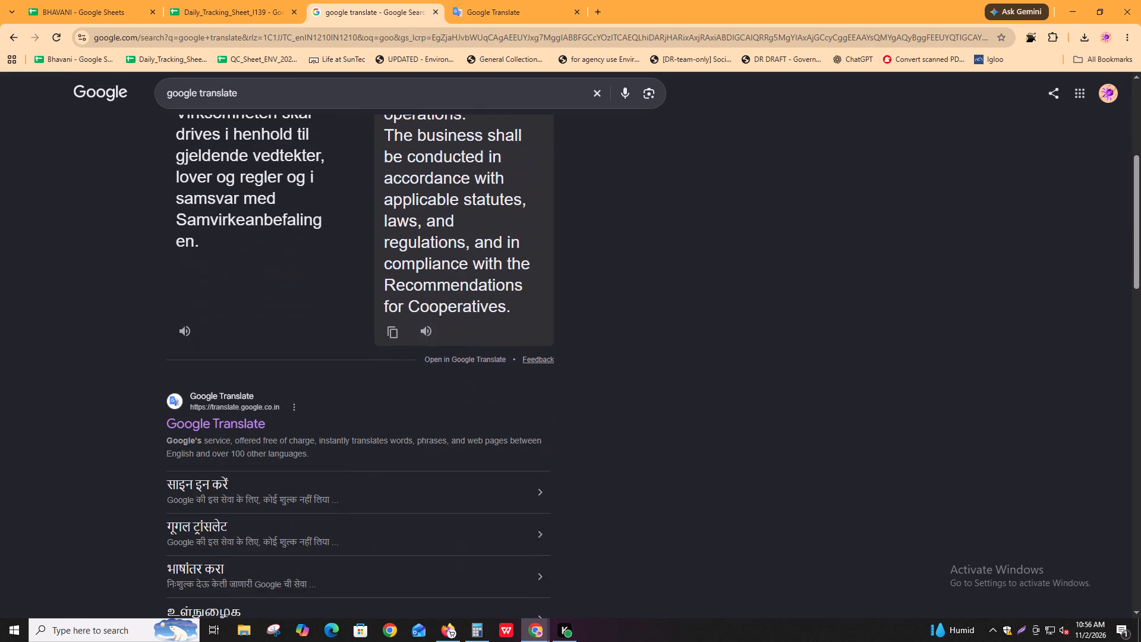
# Translate the passage starting "Styrets rolle, ansvar og arbeidsoppgaver" on page 92 of the original report into English and read it.
pyautogui.hotkey('alt', 'Tab')
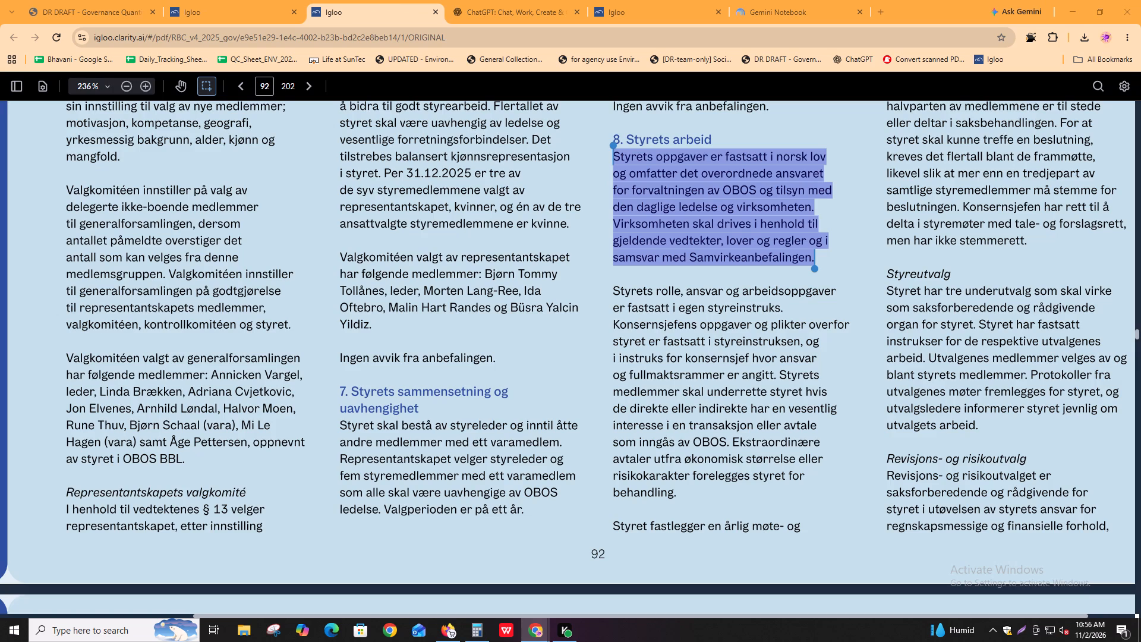
pyautogui.moveTo(614, 289); pyautogui.dragTo(774, 377)
pyautogui.hotkey('ctrl', 'c')
pyautogui.hotkey('ctrl', 'c')
pyautogui.hotkey('alt', 'Tab')
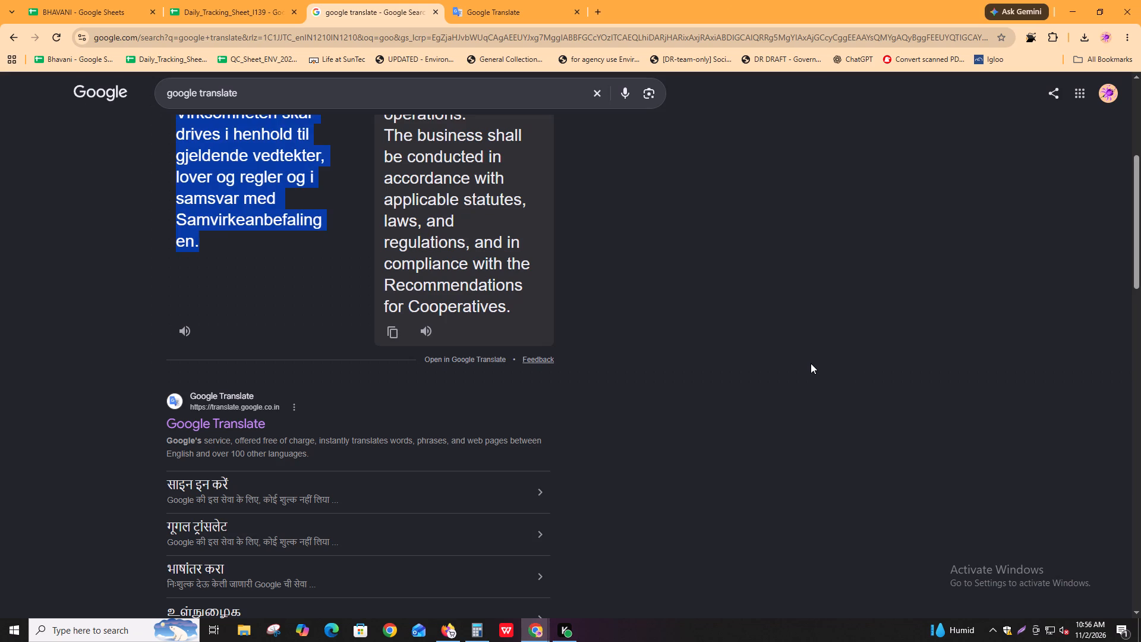
pyautogui.hotkey('ctrl', 'v')
pyautogui.scroll(3, 658, 288)
pyautogui.scroll(4, 568, 289)
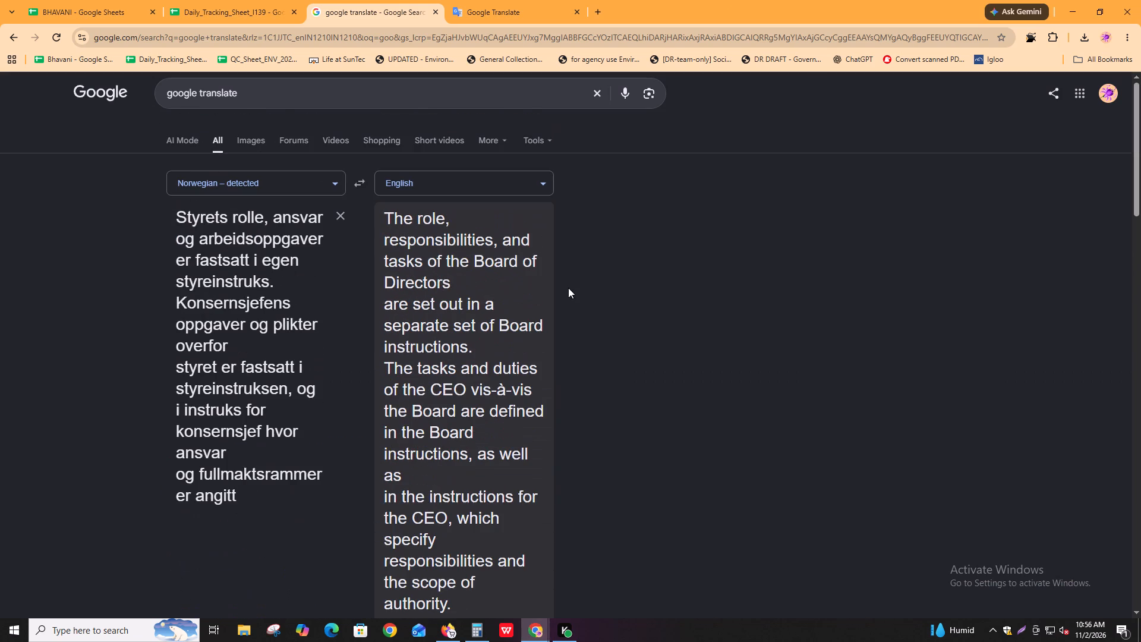
pyautogui.moveTo(415, 226); pyautogui.dragTo(513, 231)
pyautogui.moveTo(434, 306); pyautogui.dragTo(452, 358)
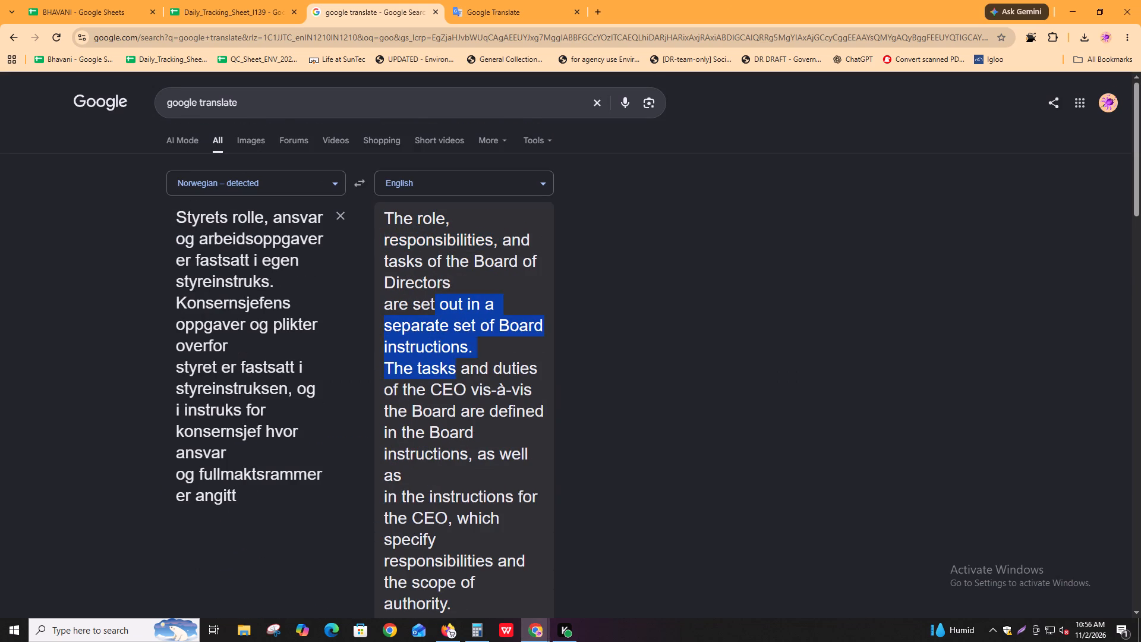
pyautogui.moveTo(493, 353); pyautogui.dragTo(508, 353)
pyautogui.click(479, 364)
pyautogui.moveTo(458, 372); pyautogui.dragTo(469, 372)
# Translate the paragraph under "7. Styrets sammensetning og uavhengighet" on page 92 of the original report into English with Google Translate.
pyautogui.hotkey('alt', 'Tab')
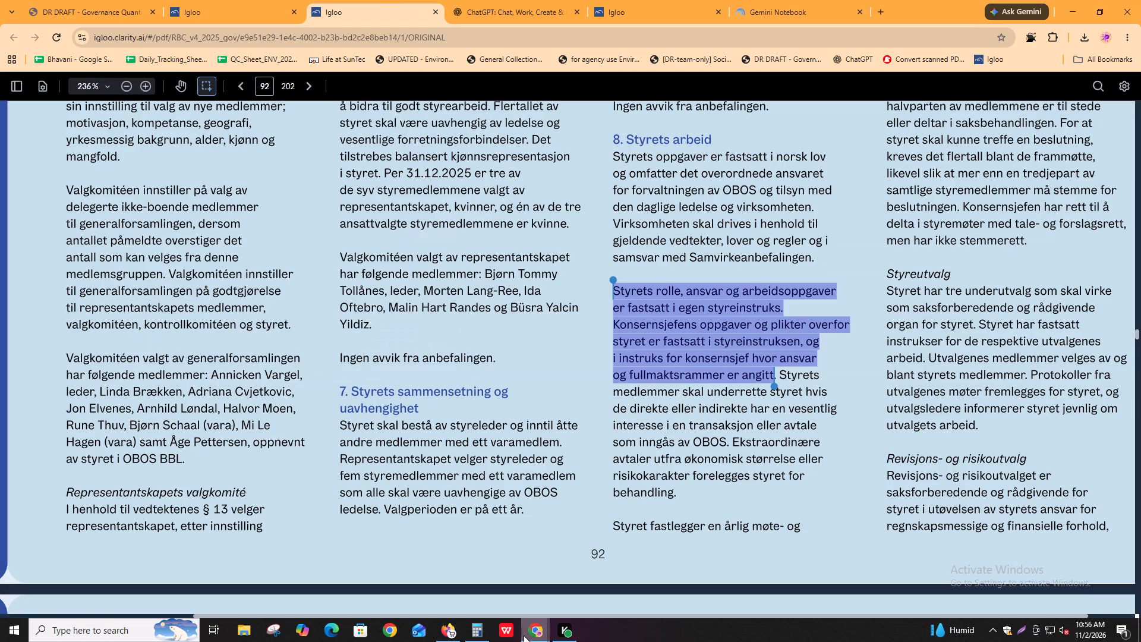
pyautogui.moveTo(339, 425); pyautogui.dragTo(554, 550)
pyautogui.hotkey('ctrl', 'c')
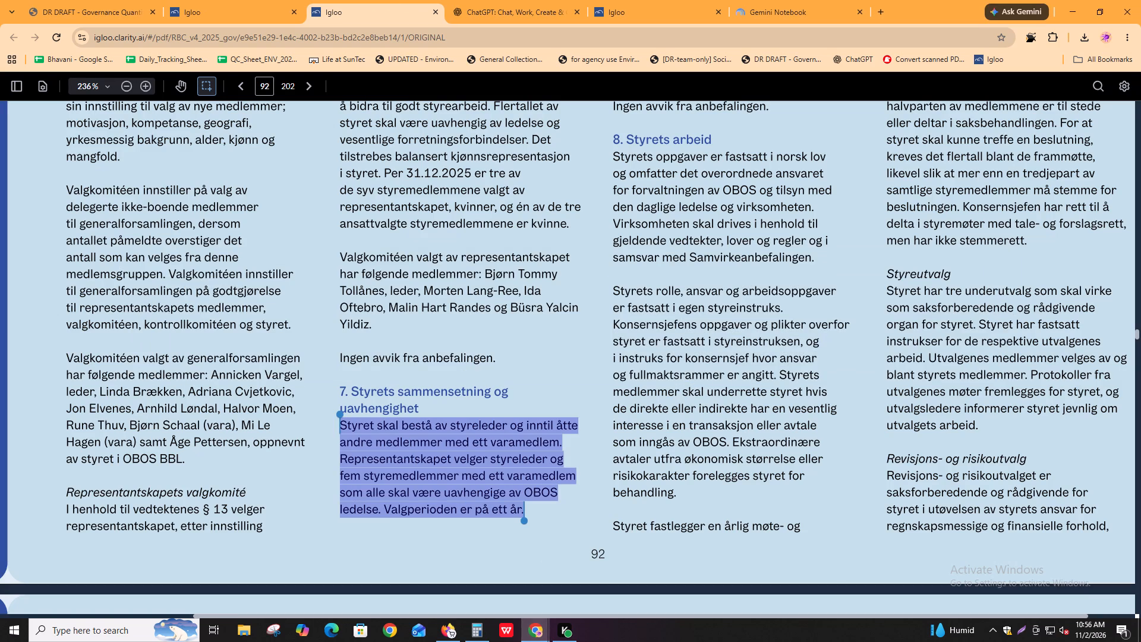
pyautogui.hotkey('alt', 'Tab')
pyautogui.hotkey('ctrl', 'v')
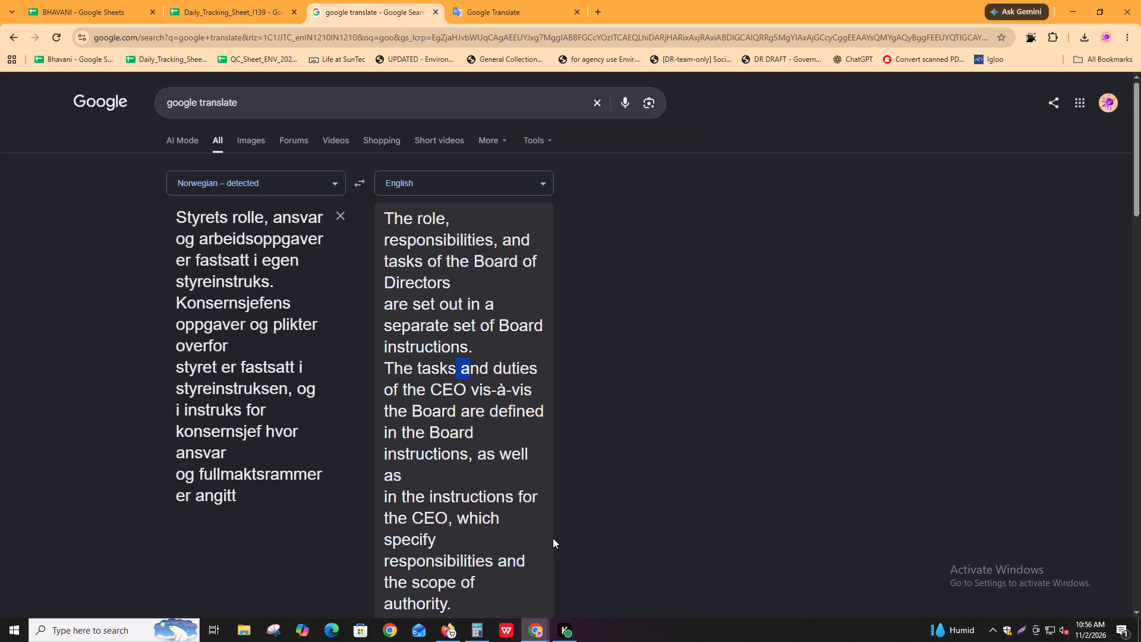
pyautogui.click(290, 528)
pyautogui.click(274, 502)
pyautogui.hotkey('ctrl', 'v')
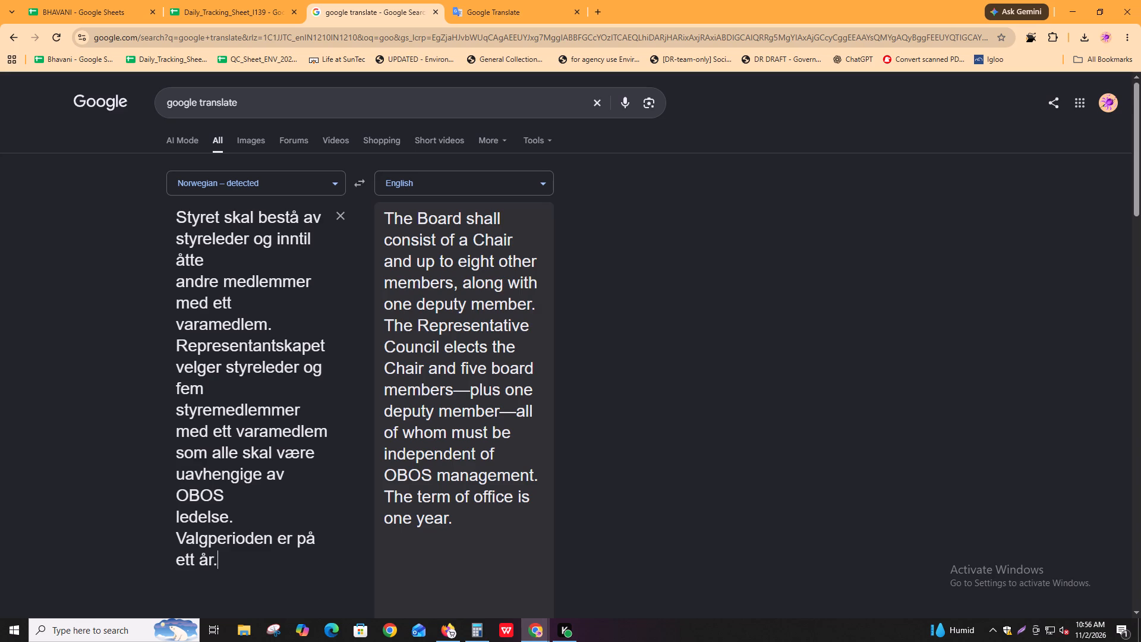
# Compare the English translation of the board composition paragraph with the original and the board independence text on page 92 of the translated report.
pyautogui.hotkey('alt', 'Tab')
pyautogui.hotkey('alt', 'Tab')
pyautogui.hotkey('ctrl', 'f')
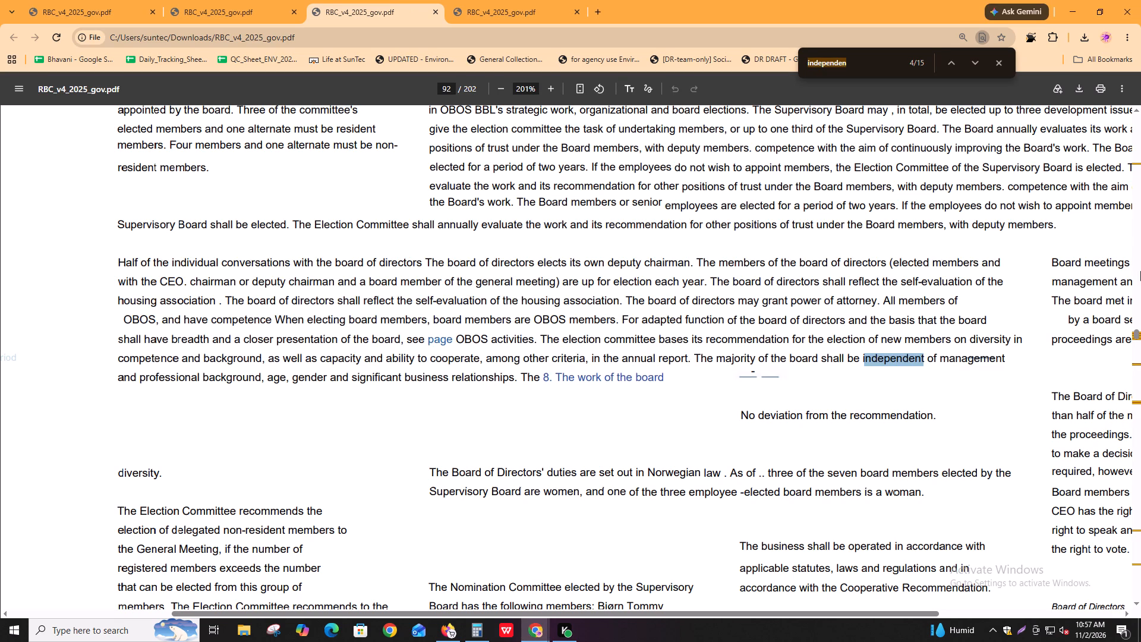
pyautogui.hotkey('alt', 'Tab')
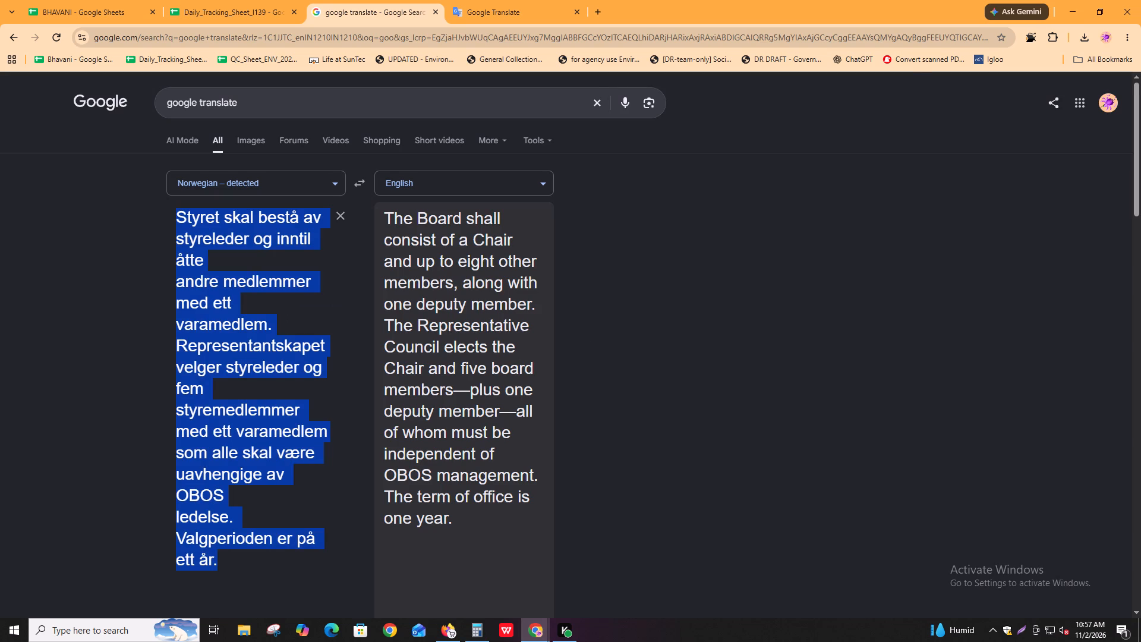
pyautogui.hotkey('alt', 'Tab')
pyautogui.hotkey('alt', 'Tab')
pyautogui.hotkey('alt', 'Tab')
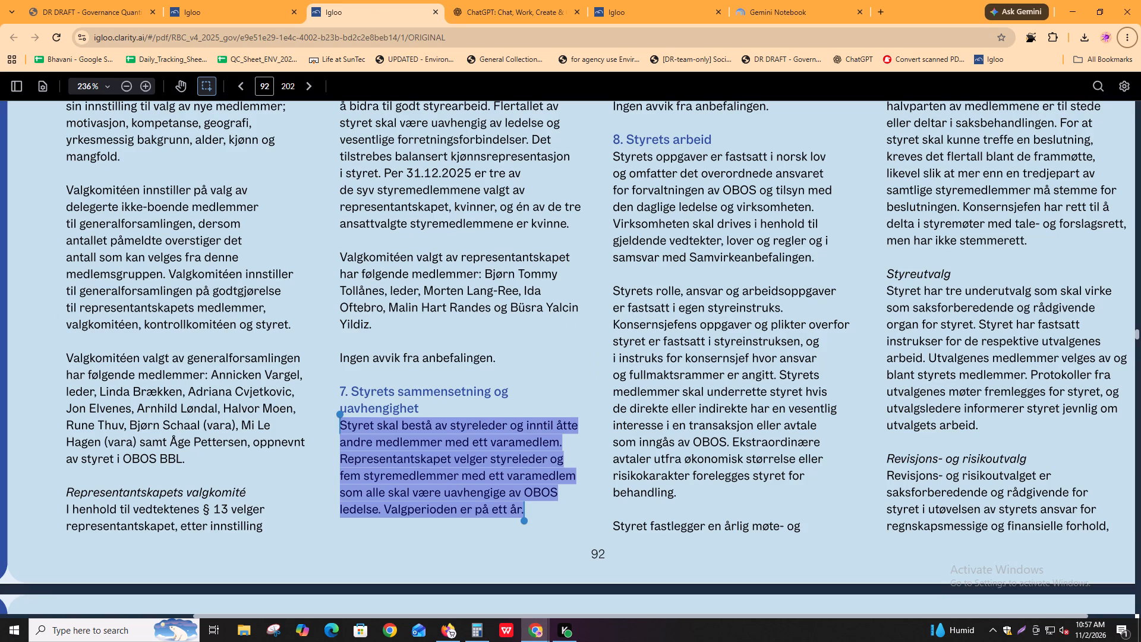
pyautogui.hotkey('alt', 'Tab')
pyautogui.hotkey('alt', 'Tab')
pyautogui.hotkey('alt', 'Tab')
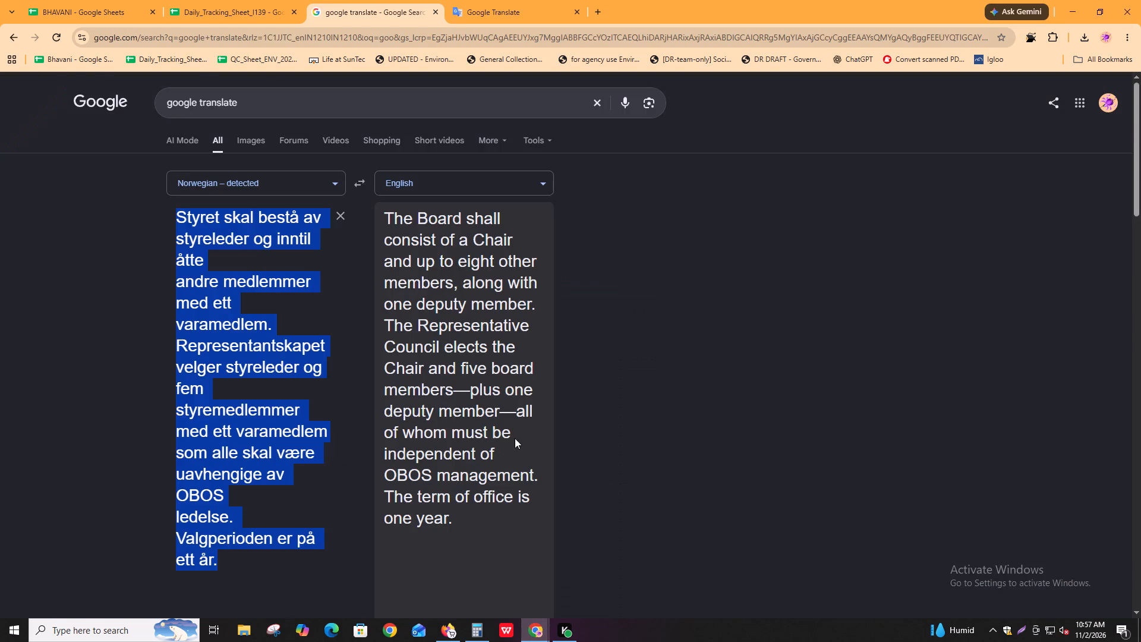
pyautogui.hotkey('alt', 'Tab')
pyautogui.hotkey('alt', 'Tab')
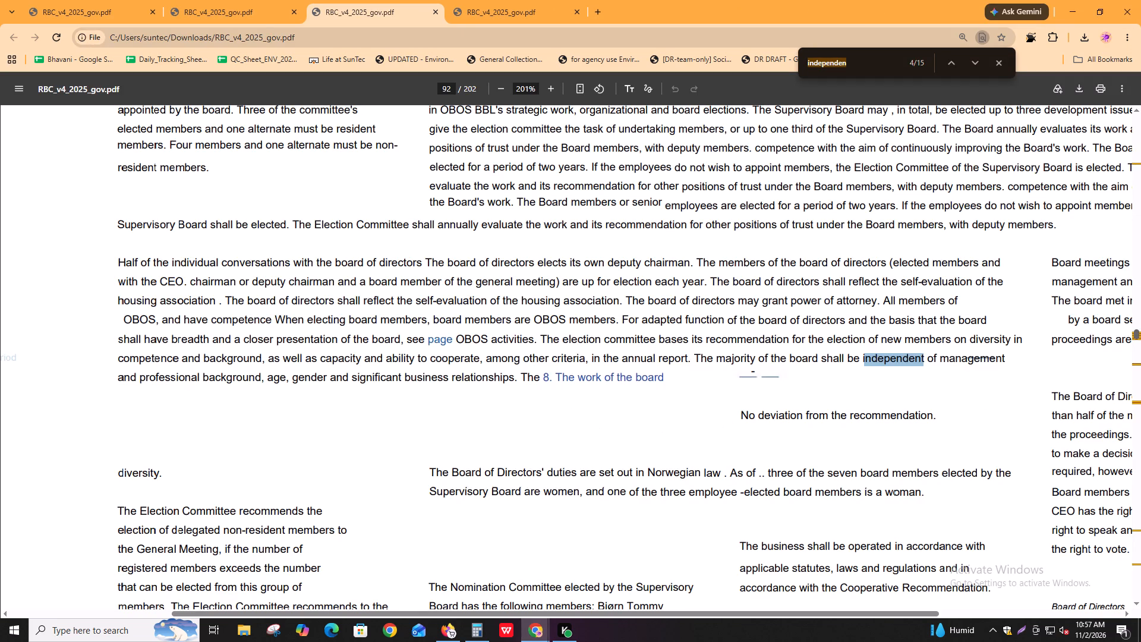
pyautogui.moveTo(528, 352); pyautogui.dragTo(802, 346)
pyautogui.click(802, 346)
pyautogui.moveTo(524, 291); pyautogui.dragTo(566, 291)
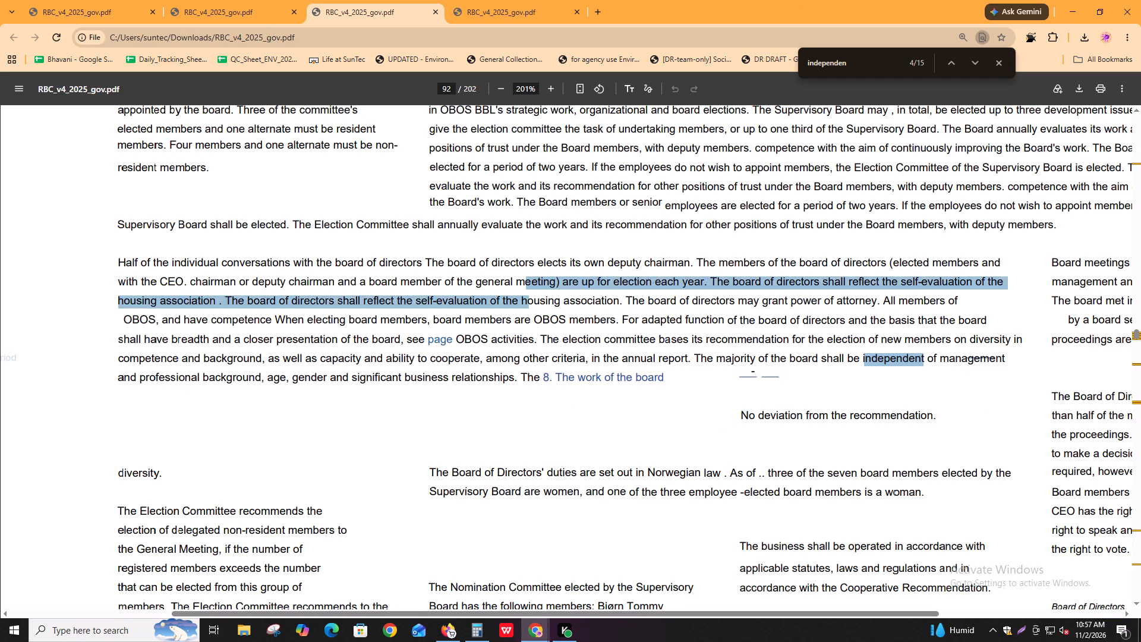
pyautogui.moveTo(566, 291); pyautogui.dragTo(769, 290)
pyautogui.click(769, 289)
pyautogui.doubleClick(726, 328)
# Go to the next "independen" match in the translated report and read the surrounding election committee and board text on page 92.
pyautogui.hotkey('ctrl', 'f')
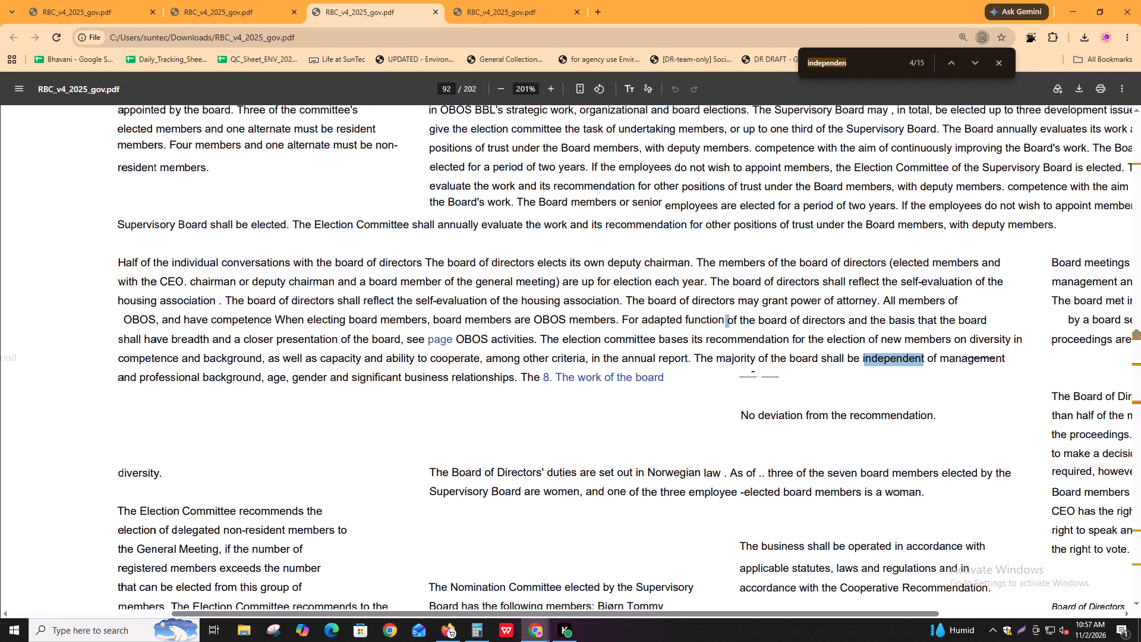
pyautogui.press('Return')
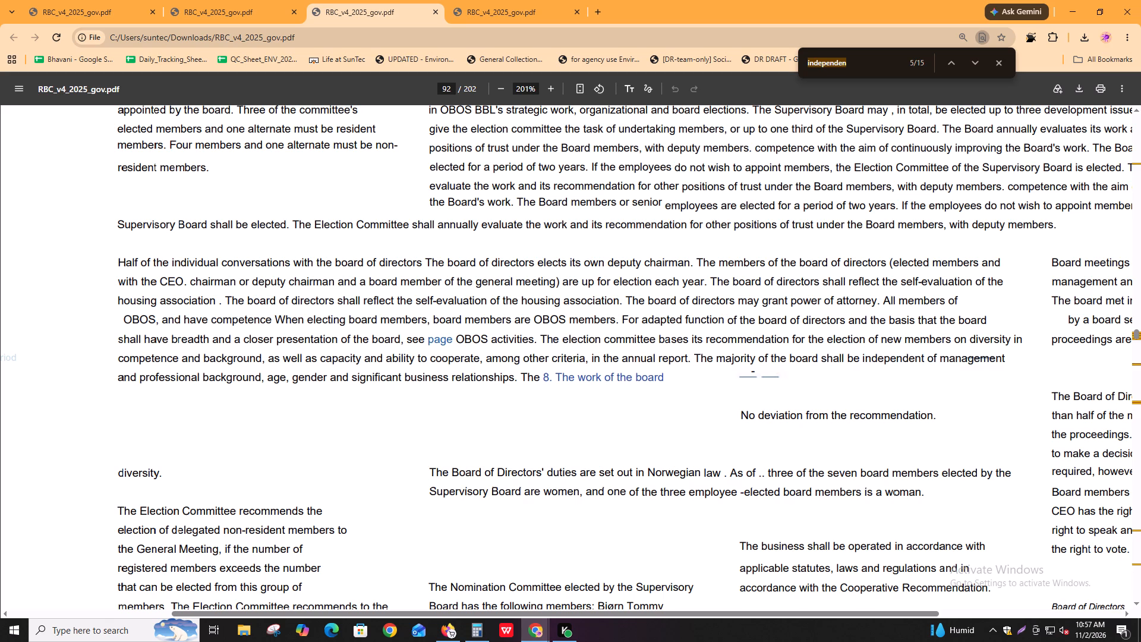
pyautogui.scroll(3, 603, 317)
pyautogui.keyDown('shift'); pyautogui.scroll(-6, 900, 515); pyautogui.keyUp('shift')
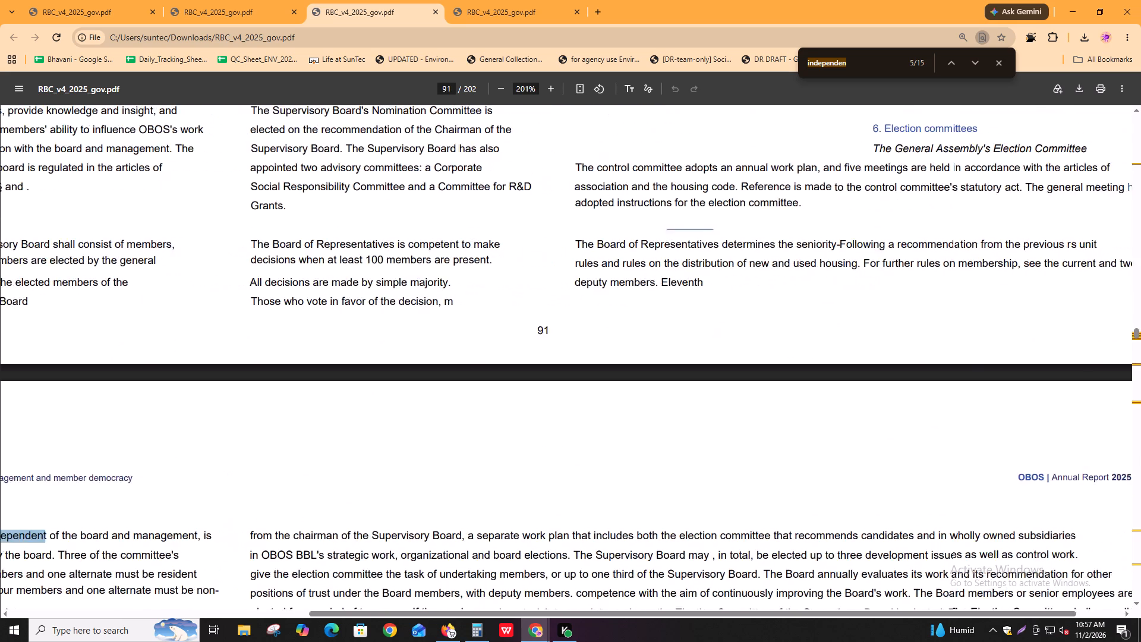
pyautogui.keyDown('shift'); pyautogui.scroll(-6, 896, 527); pyautogui.keyUp('shift')
pyautogui.scroll(-6, 897, 528)
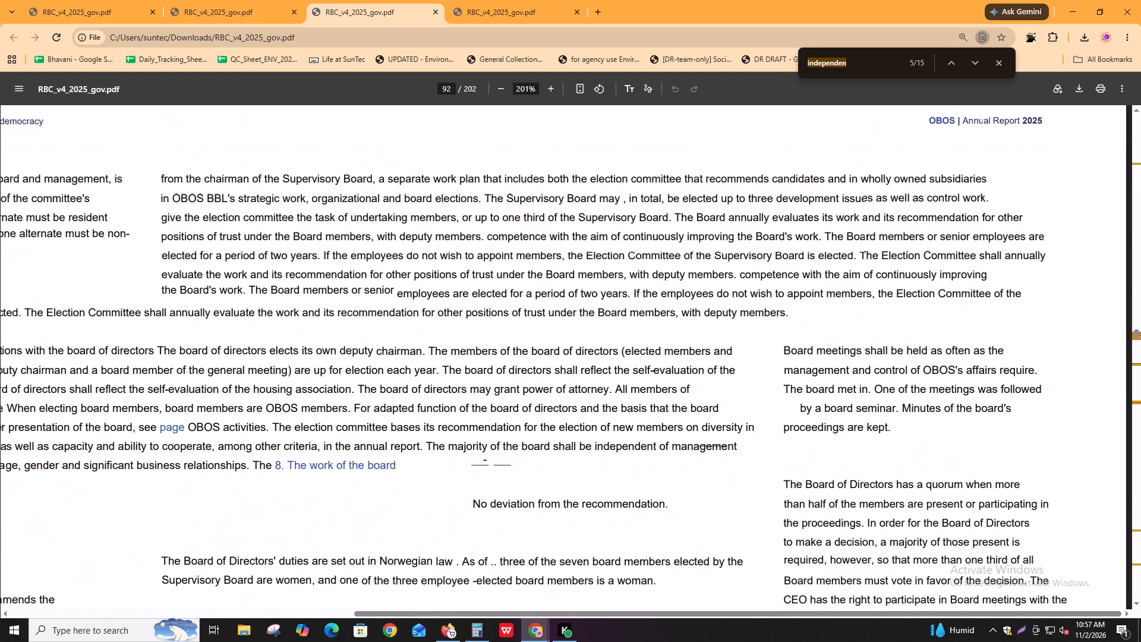
pyautogui.scroll(1, 897, 528)
pyautogui.keyDown('shift'); pyautogui.scroll(8, 897, 528); pyautogui.keyUp('shift')
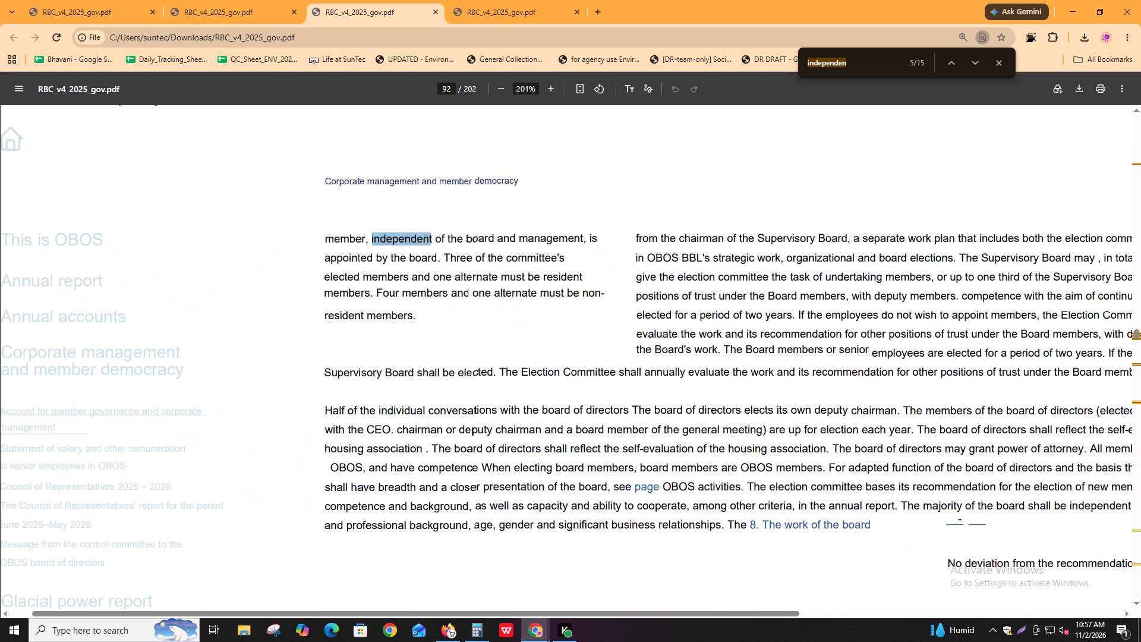
pyautogui.keyDown('shift'); pyautogui.scroll(4, 496, 423); pyautogui.keyUp('shift')
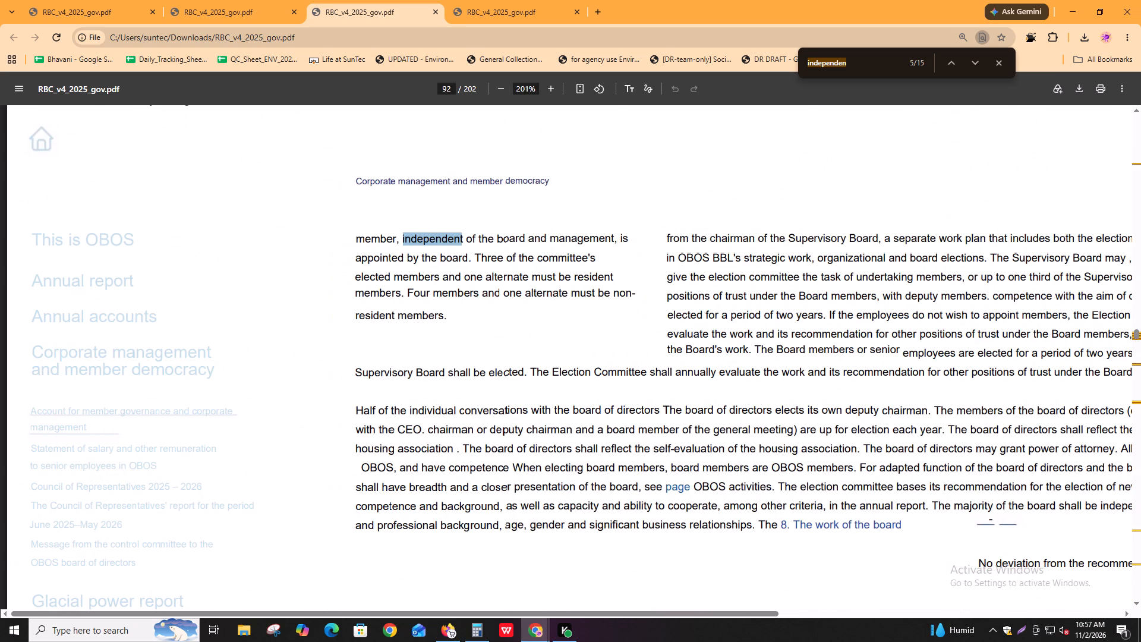
# Go to the following "independen" match in the translated report and examine the passage on board members' independence and term of office.
pyautogui.hotkey('ctrl', 'f')
pyautogui.press('Return')
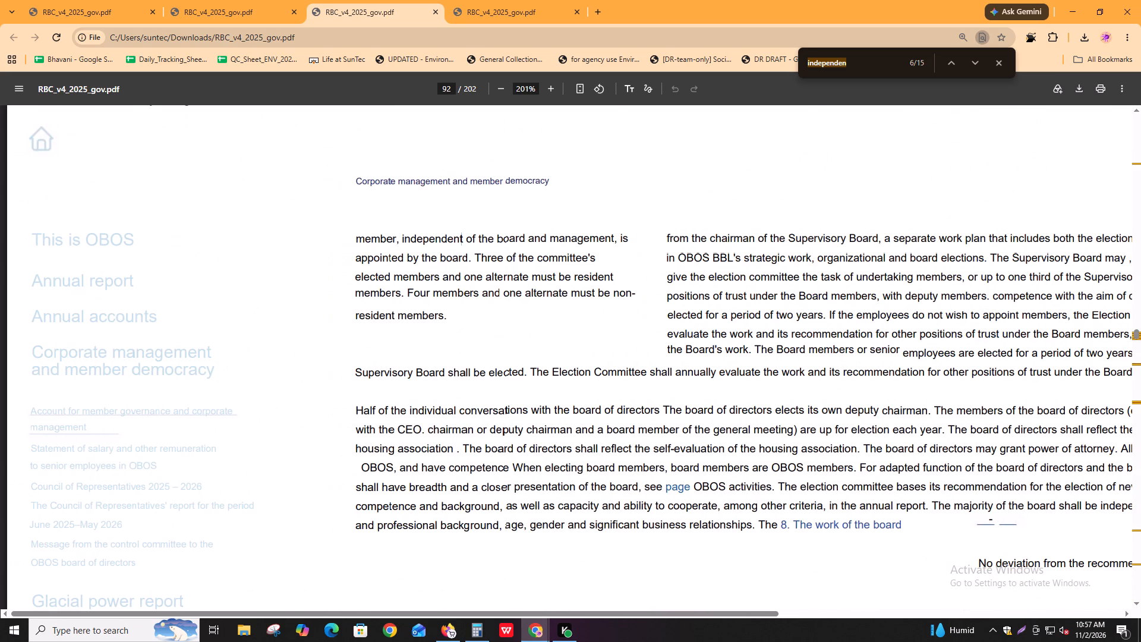
pyautogui.keyDown('shift'); pyautogui.scroll(-4, 771, 384); pyautogui.keyUp('shift')
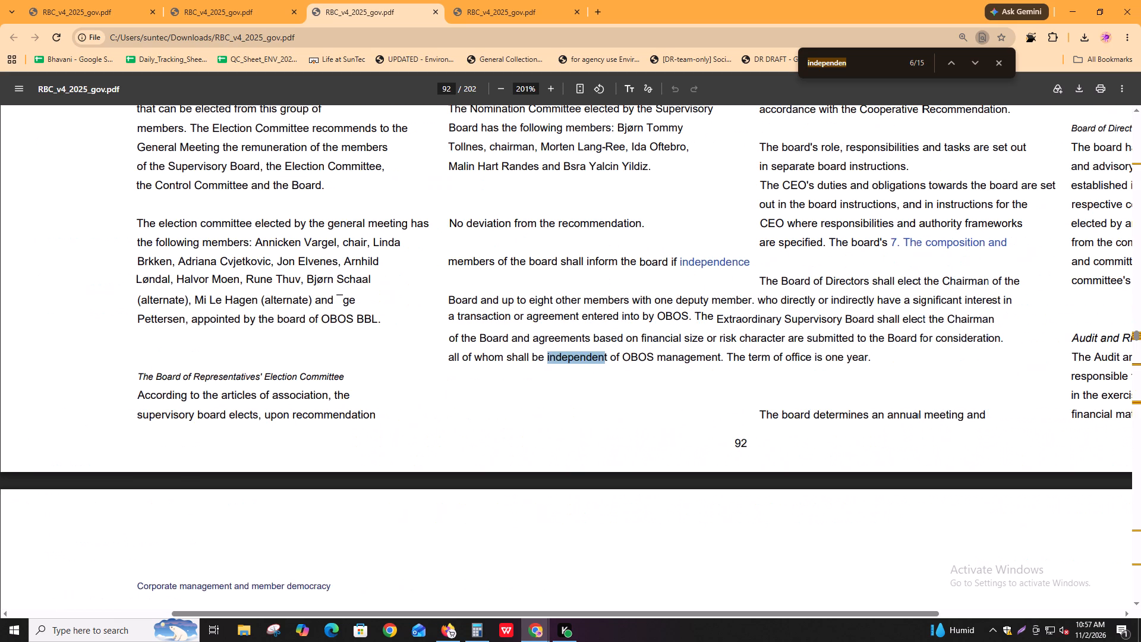
# Go through the next "independen" matches in the translated report up to page 104 and read its Board section on independence.
pyautogui.keyDown('shift'); pyautogui.scroll(-2, 814, 360); pyautogui.keyUp('shift')
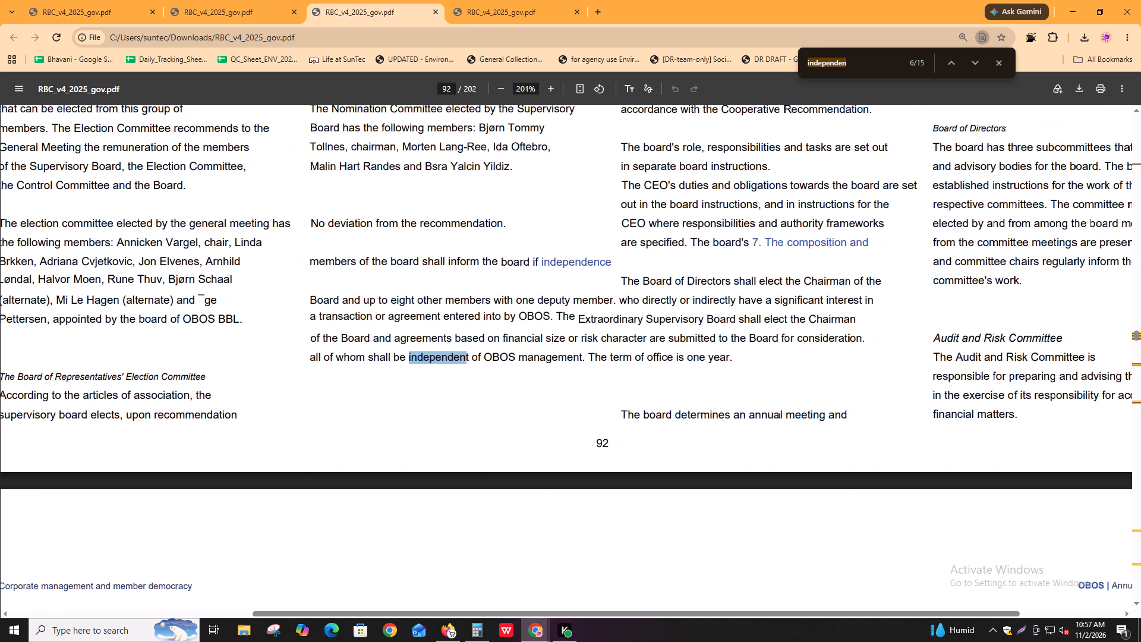
pyautogui.press('Return')
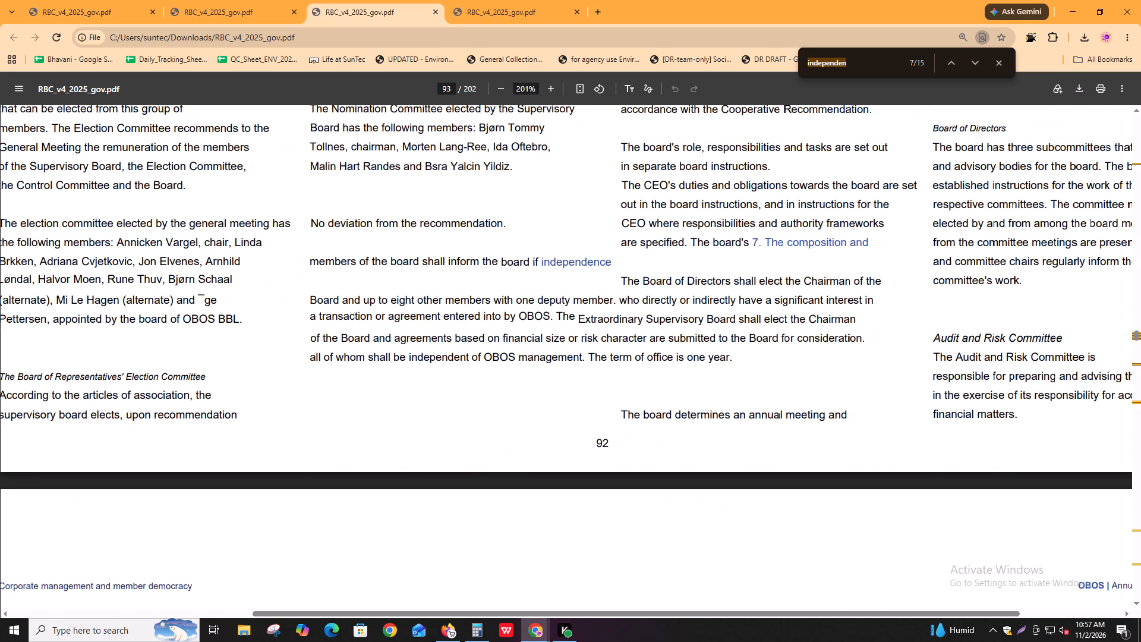
pyautogui.keyDown('shift'); pyautogui.scroll(5, 172, 424); pyautogui.keyUp('shift')
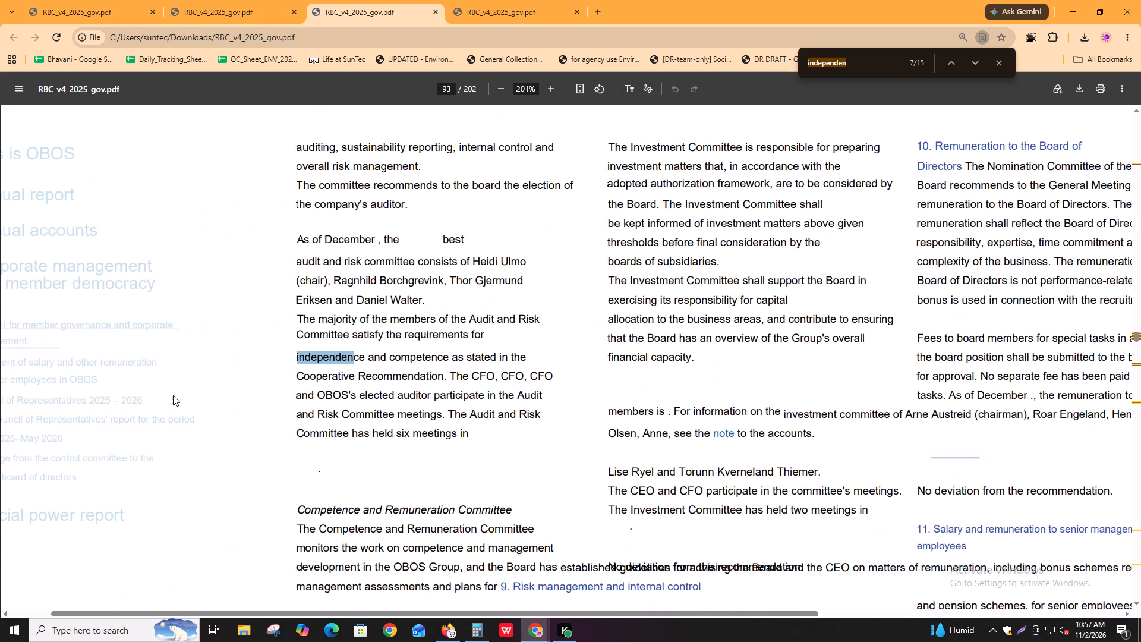
pyautogui.press('Return')
pyautogui.hotkey('shift', 'Return')
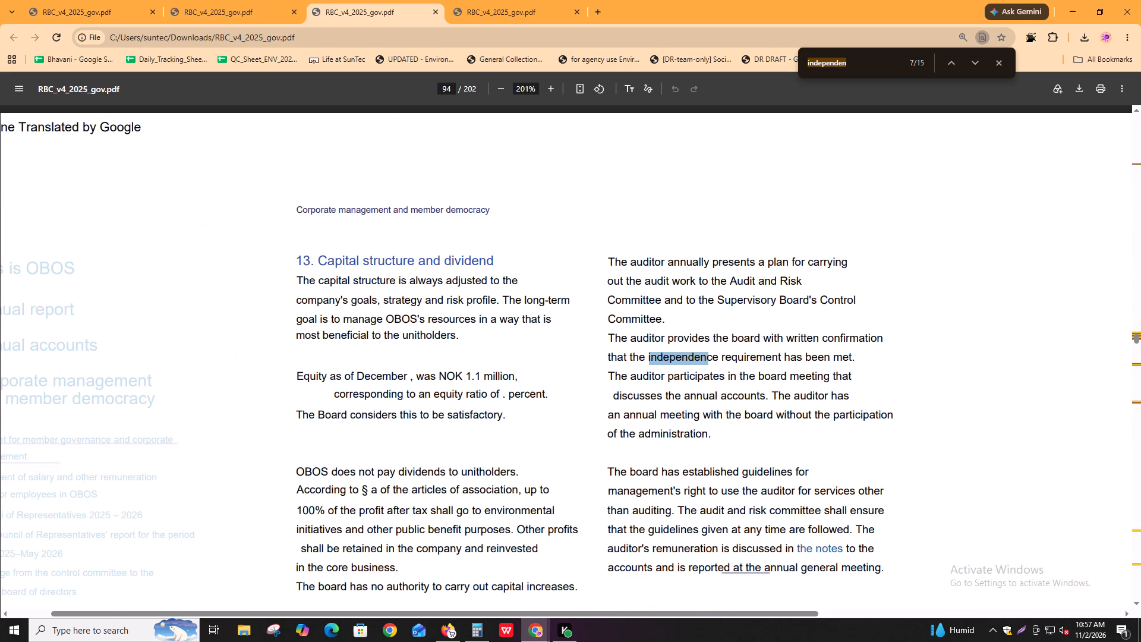
pyautogui.press('Return')
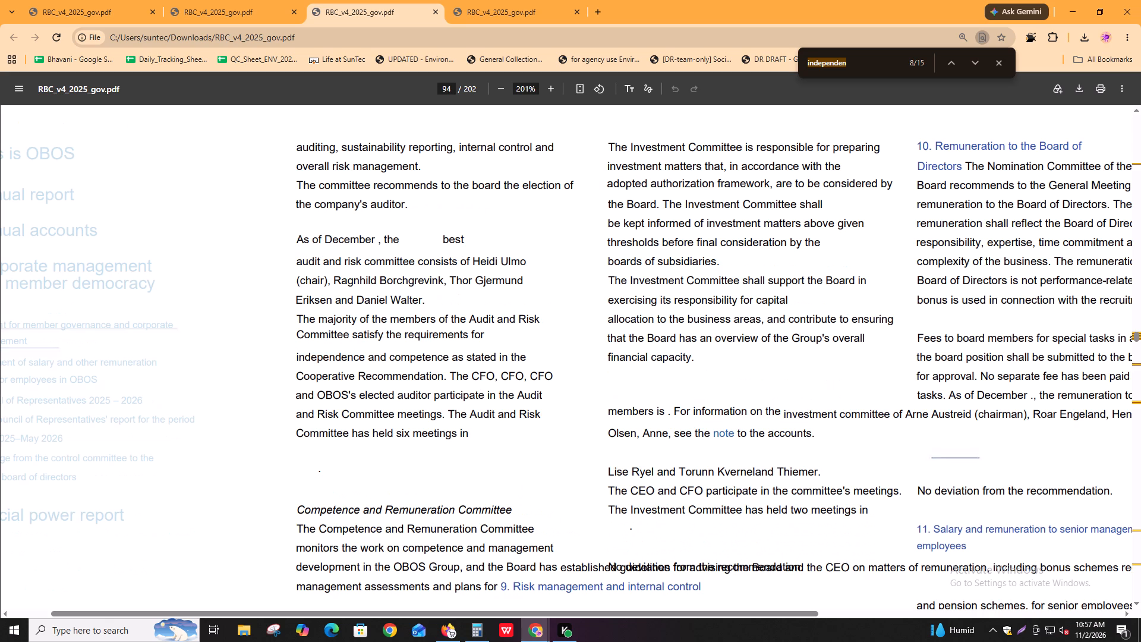
pyautogui.press('Return')
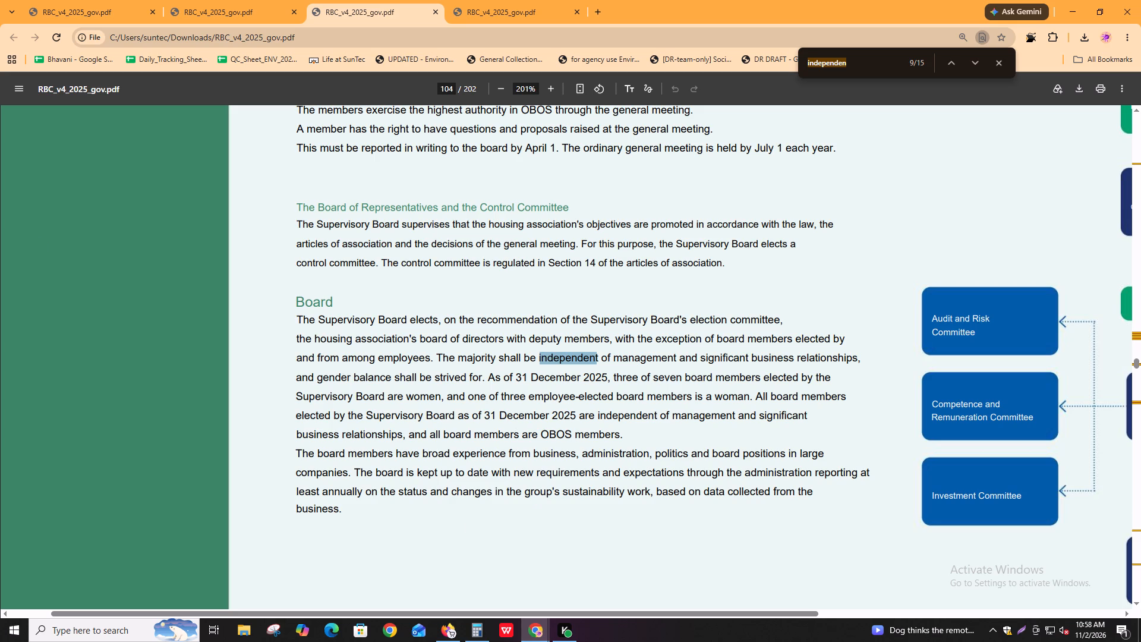
# Switch to the BHAVANI spreadsheet and view the list of board members and their roles on the GOV sheet.
pyautogui.hotkey('alt', 'Tab')
pyautogui.keyDown('alt'); pyautogui.click(523, 341); pyautogui.keyUp('alt')
pyautogui.click(499, 0)
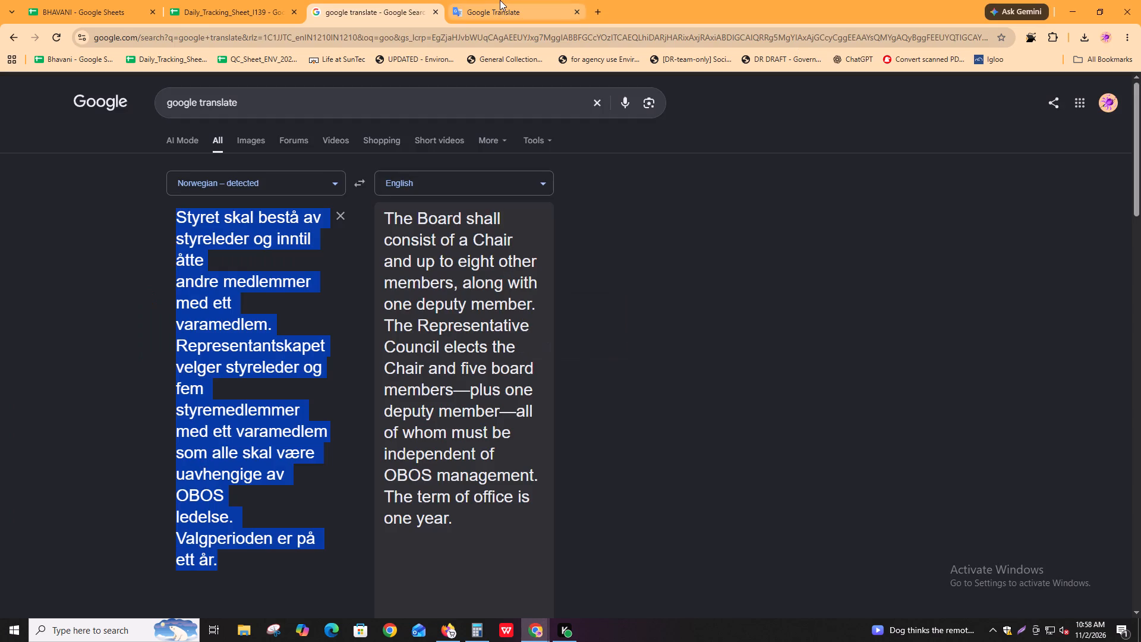
pyautogui.click(390, 0)
pyautogui.click(250, 0)
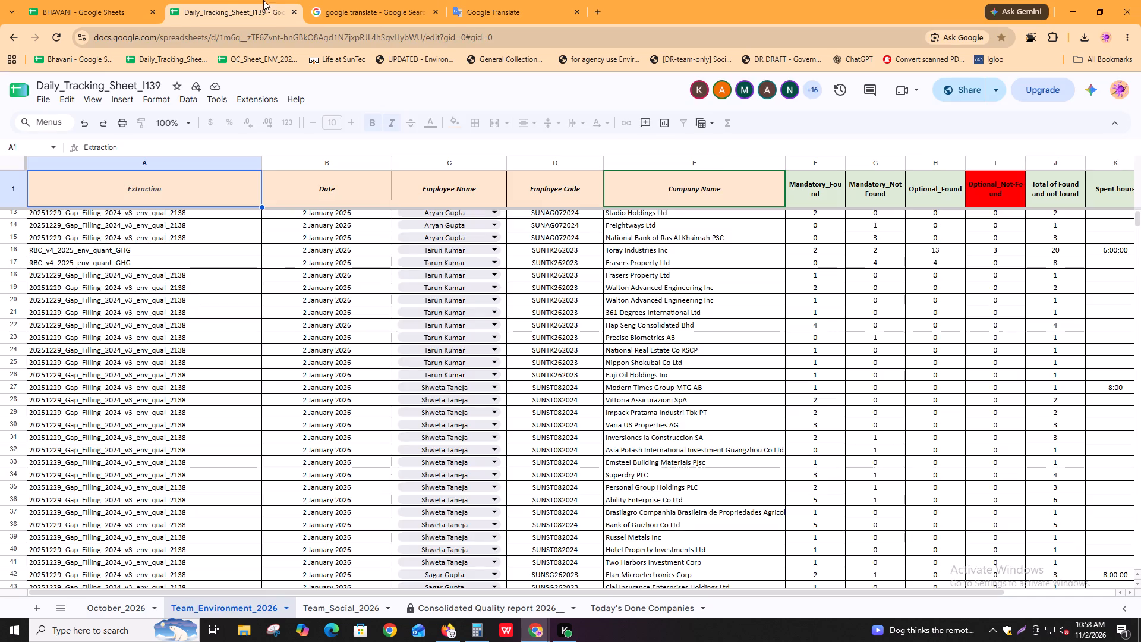
pyautogui.click(126, 6)
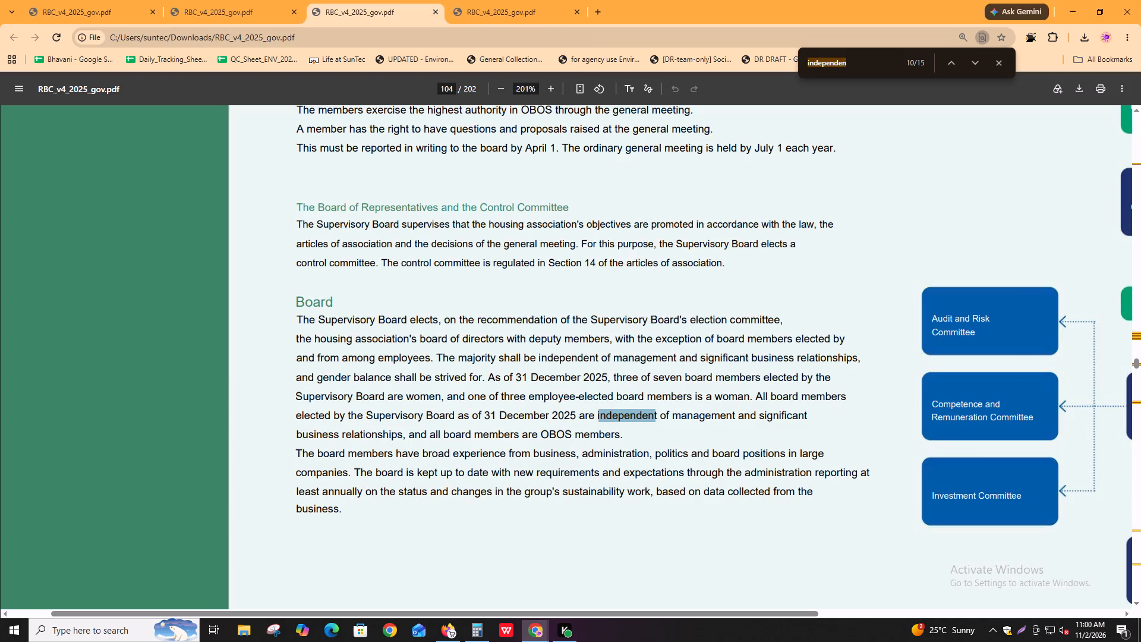
pyautogui.hotkey('alt', 'Tab')
pyautogui.hotkey('alt', 'Tab')
pyautogui.hotkey('alt', 'Tab')
pyautogui.click(241, 0)
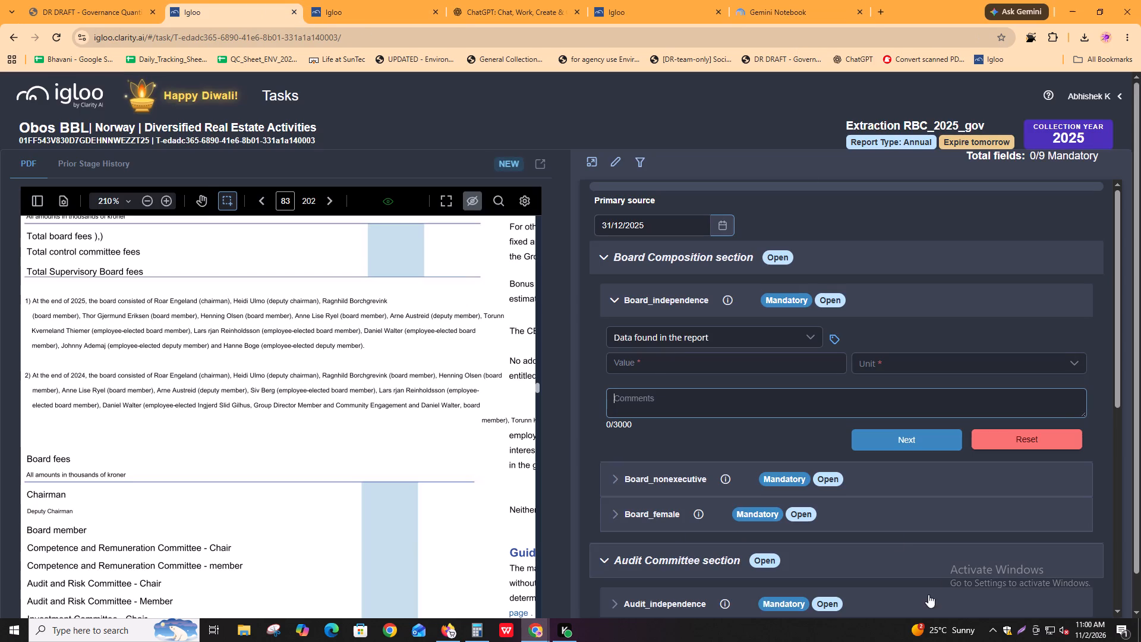
pyautogui.click(650, 404)
pyautogui.hotkey('shift', '(')
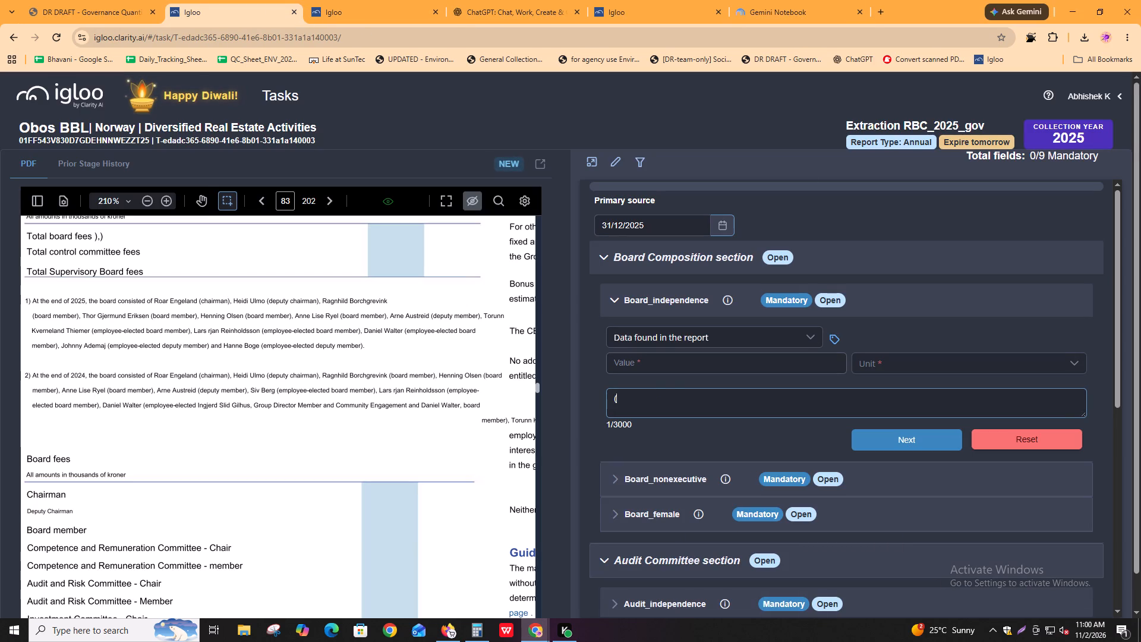
pyautogui.write('6/9)*')
pyautogui.write('100 =')
pyautogui.press('space')
# Complete the Board_independence comment with the Calculator result rounded to 66.67%.
pyautogui.hotkey('alt', 'Tab')
pyautogui.hotkey('alt', 'Tab')
pyautogui.hotkey('alt', 'Tab')
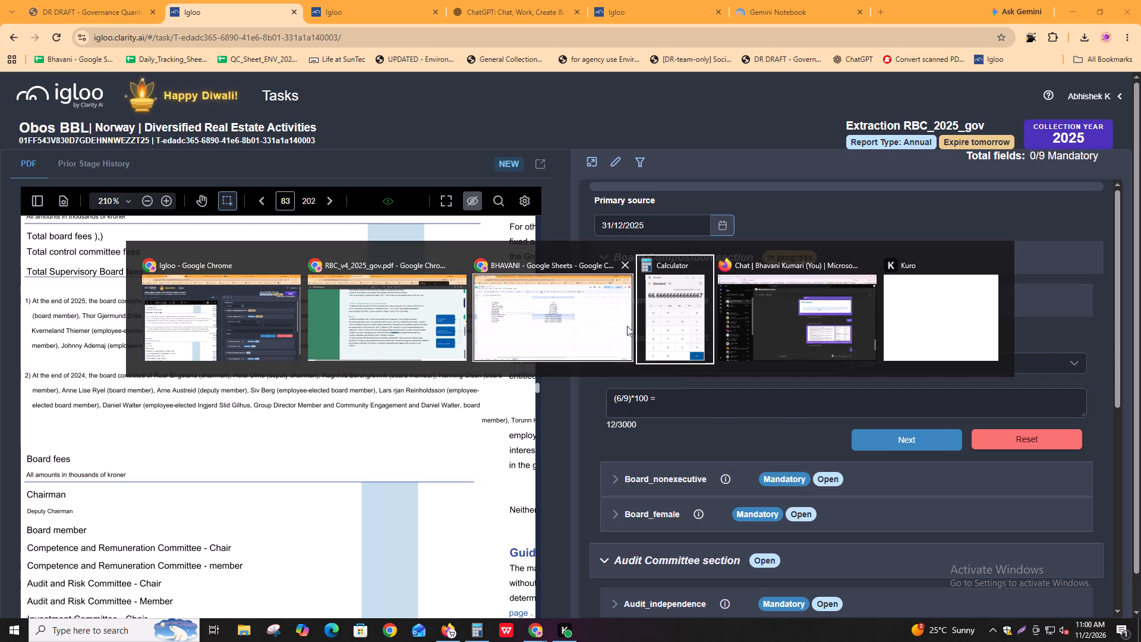
pyautogui.moveTo(874, 269); pyautogui.dragTo(901, 271)
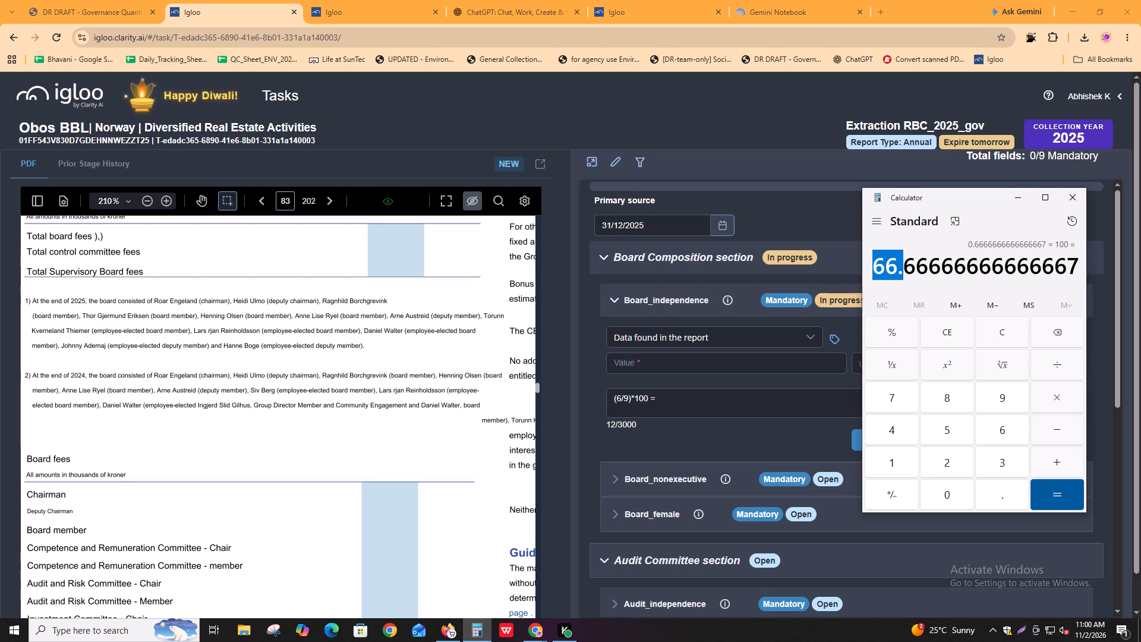
pyautogui.moveTo(901, 271); pyautogui.dragTo(913, 271)
pyautogui.hotkey('ctrl', 'c')
pyautogui.click(666, 405)
pyautogui.hotkey('ctrl', 'v')
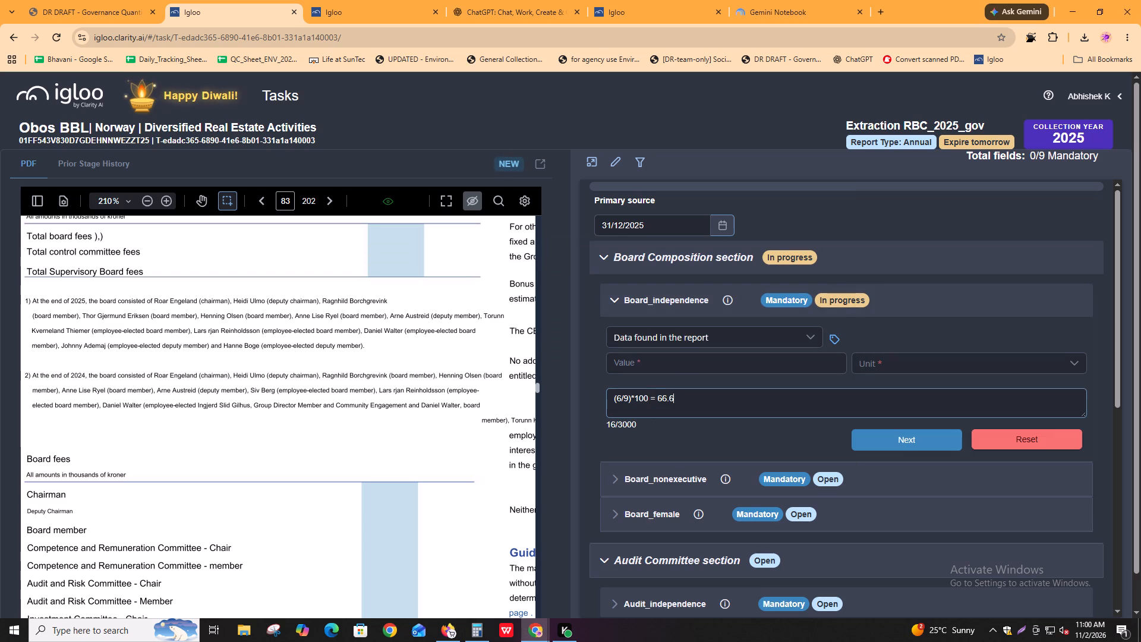
pyautogui.press('7')
pyautogui.hotkey('shift', '%')
# Set the Board_independence value to 66.67 with % as the unit.
pyautogui.doubleClick(671, 398)
pyautogui.hotkey('ctrl', 'c')
pyautogui.click(683, 366)
pyautogui.hotkey('ctrl', 'v')
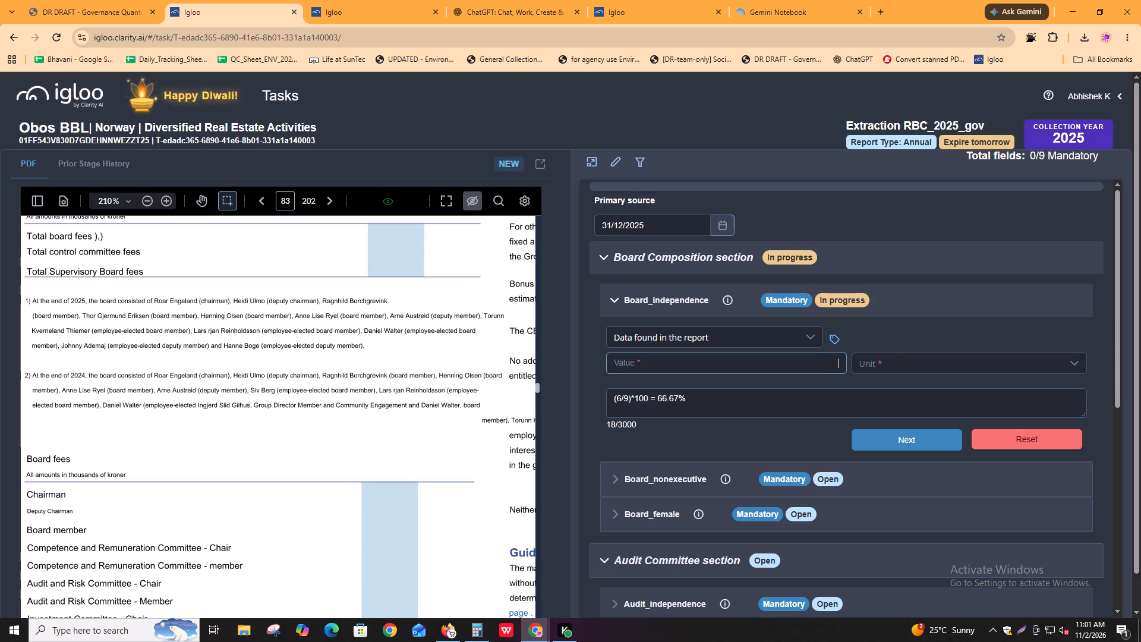
pyautogui.click(928, 365)
pyautogui.click(902, 389)
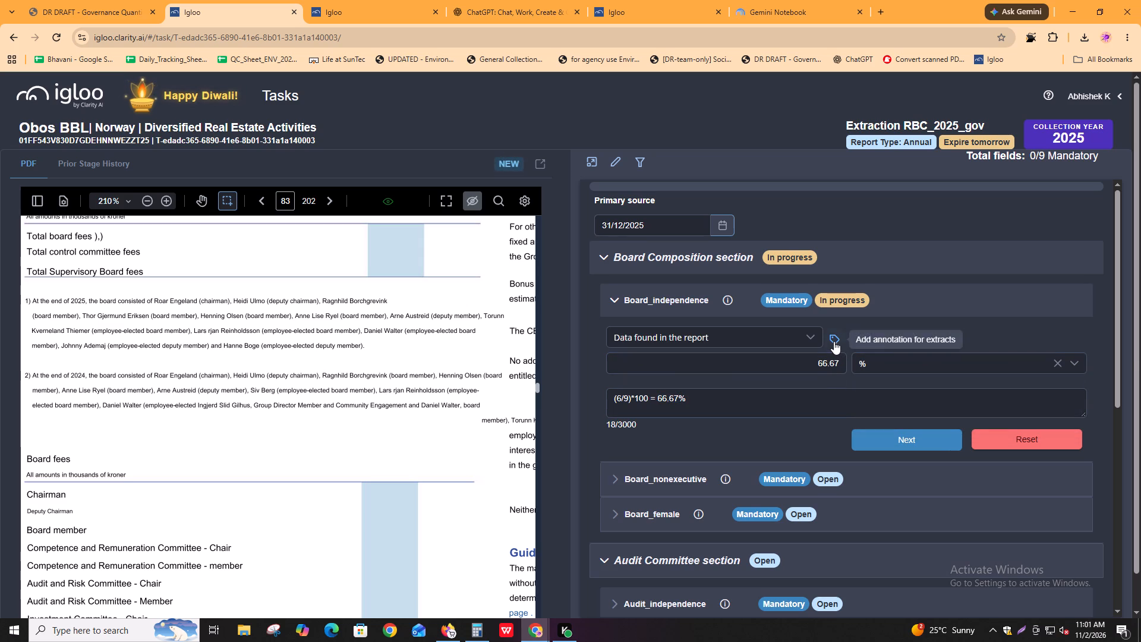
# Check the source page in the report and go to page 104 of the PDF shown in Igloo.
pyautogui.hotkey('alt', 'Tab')
pyautogui.hotkey('alt', 'Tab')
pyautogui.hotkey('alt', 'Tab')
pyautogui.hotkey('alt', 'Tab')
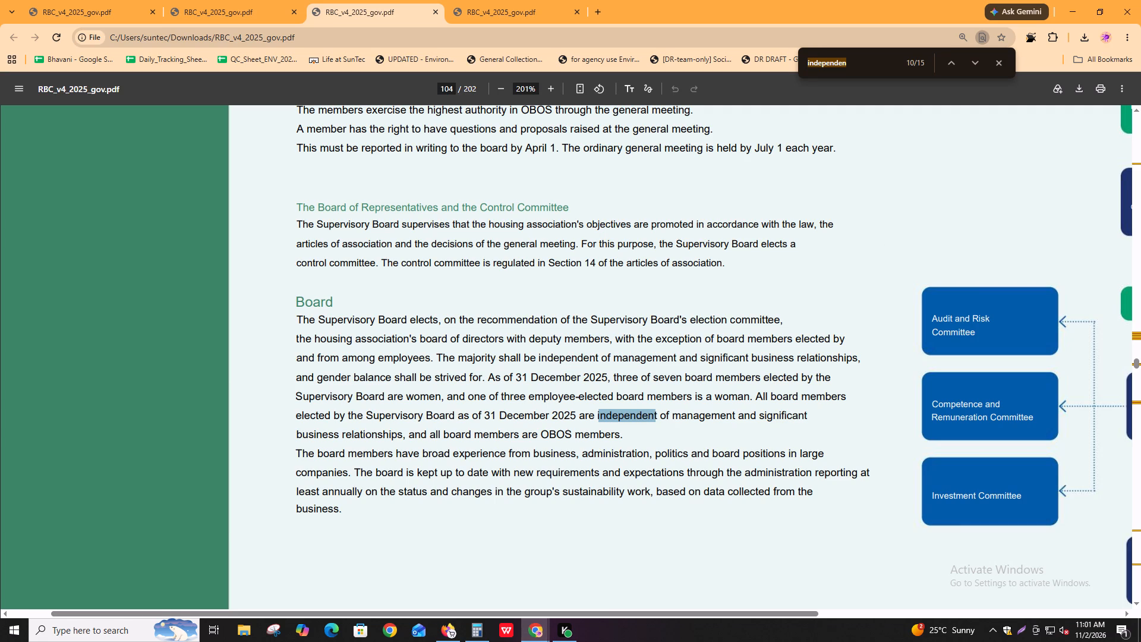
pyautogui.hotkey('alt', 'Tab')
pyautogui.click(286, 202)
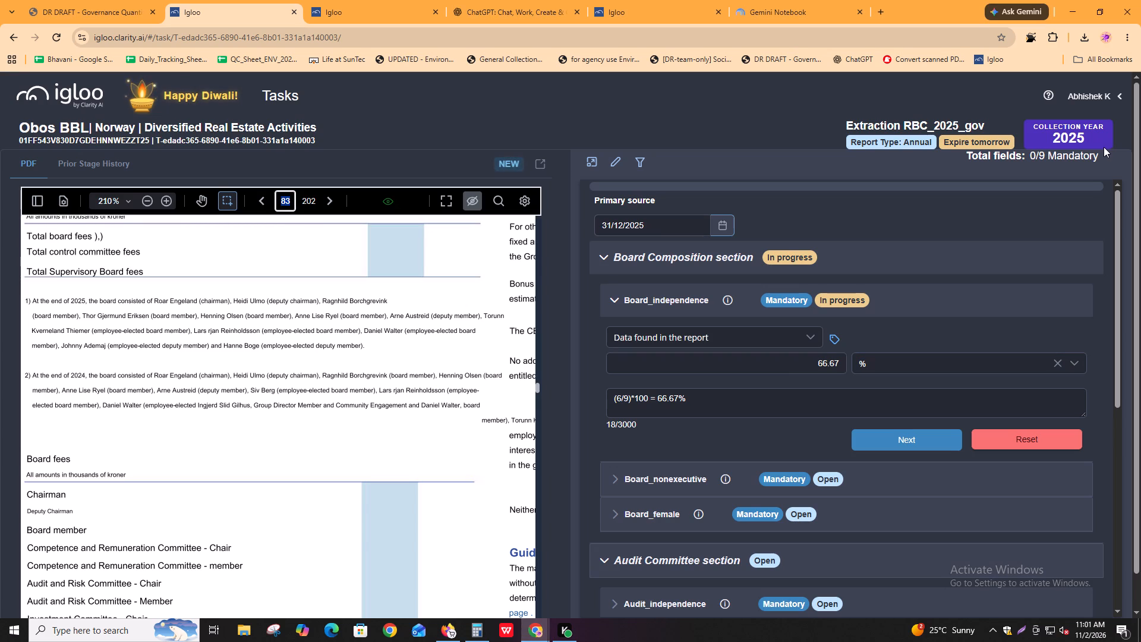
pyautogui.write('10')
pyautogui.press('Return')
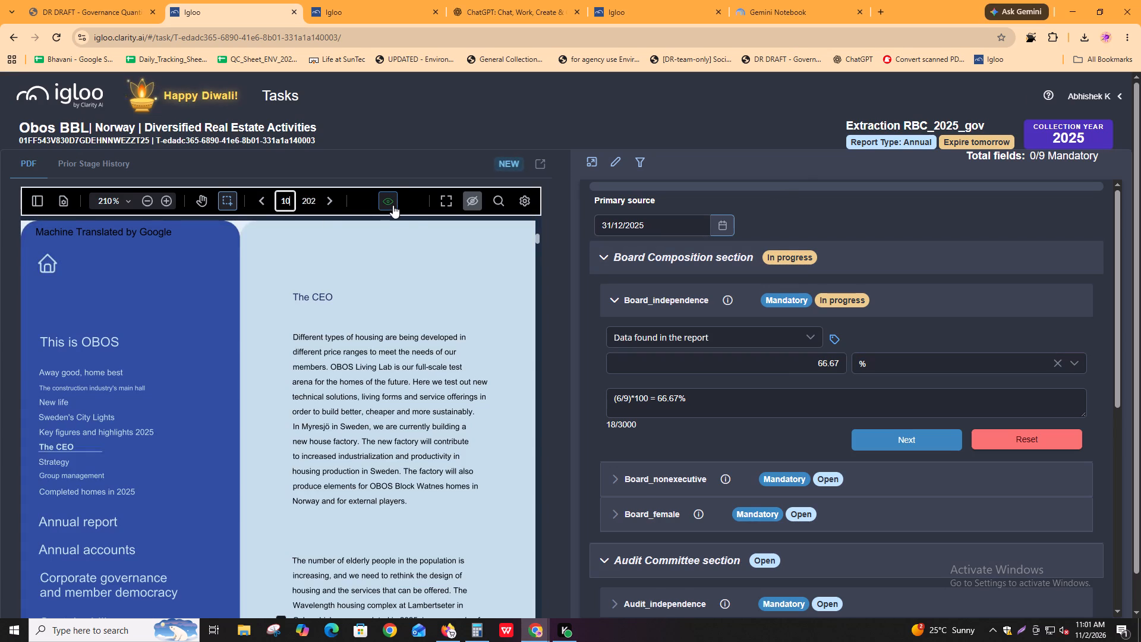
pyautogui.press('4')
pyautogui.press('Return')
pyautogui.click(307, 490)
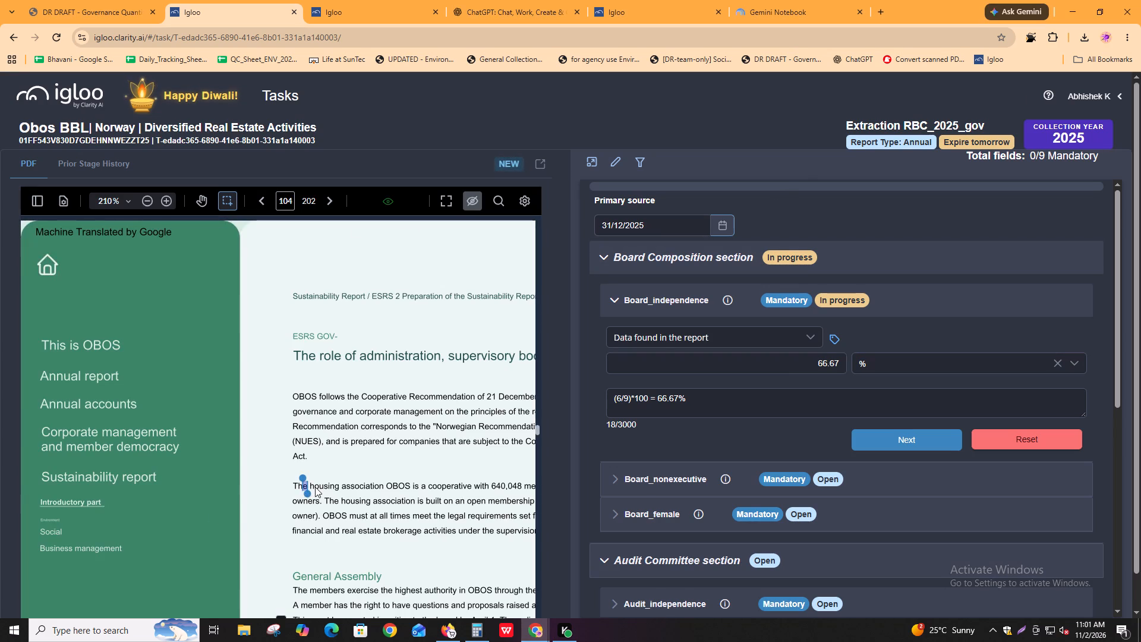
pyautogui.keyDown('shift'); pyautogui.scroll(-3, 315, 487); pyautogui.keyUp('shift')
pyautogui.click(317, 484)
# Search the RBC_v4_2025_gov report for "supervisory" and review the successive mentions for the supervisory board's role.
pyautogui.hotkey('alt', 'Tab')
pyautogui.hotkey('alt', 'Tab')
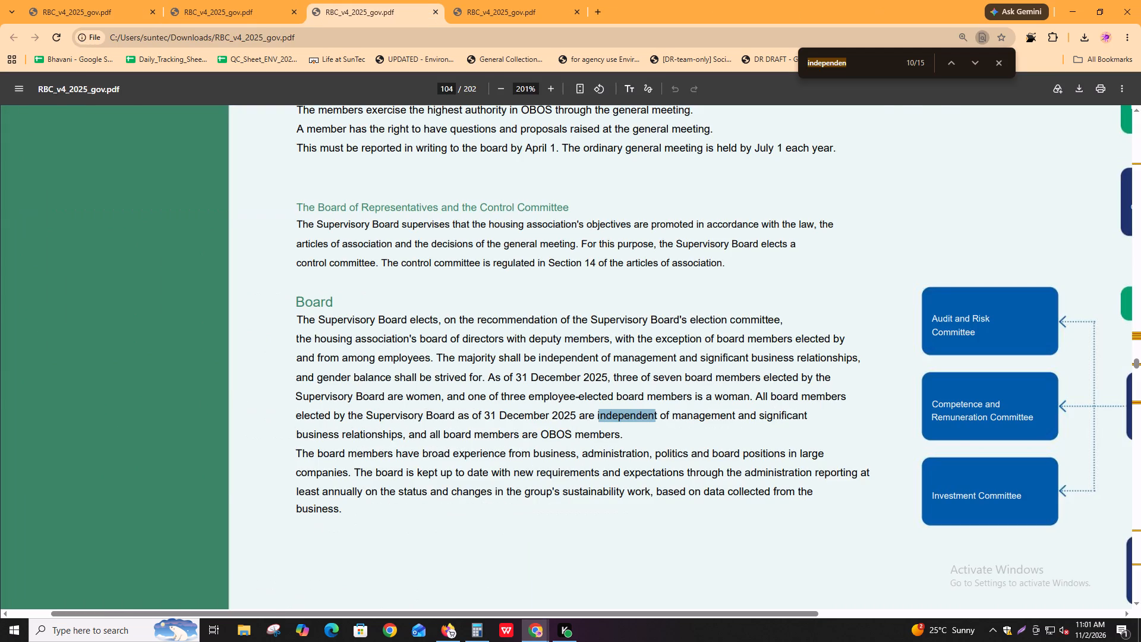
pyautogui.hotkey('alt', 'Tab')
pyautogui.scroll(3, 595, 441)
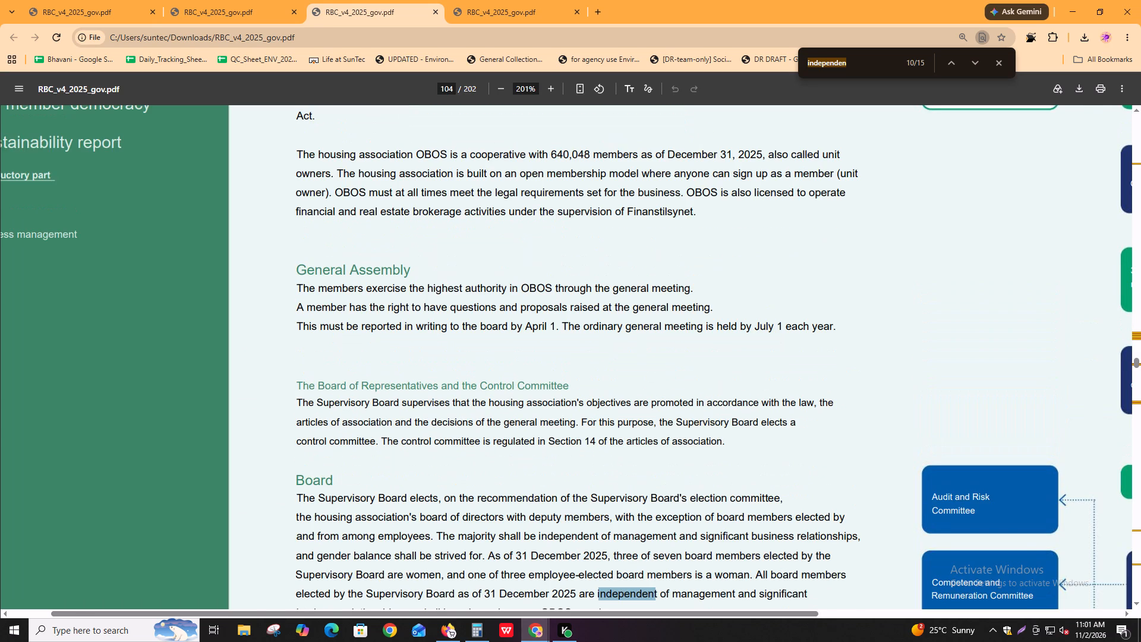
pyautogui.keyDown('shift'); pyautogui.scroll(-1, 597, 444); pyautogui.keyUp('shift')
pyautogui.hotkey('ctrl', 'f')
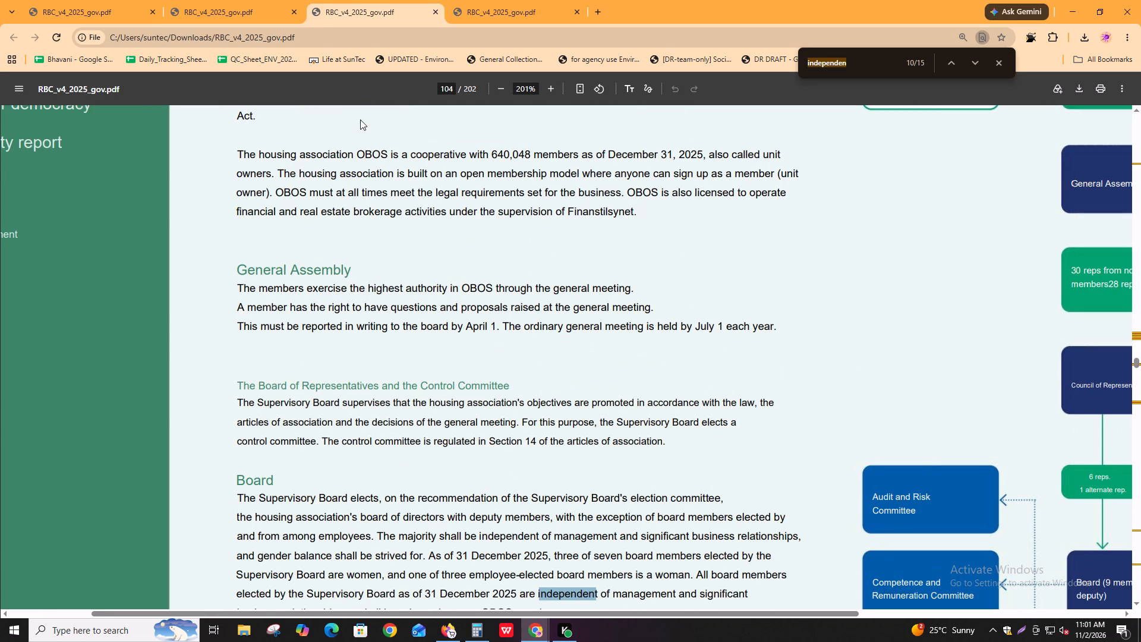
pyautogui.write('supervisory')
pyautogui.press('Return')
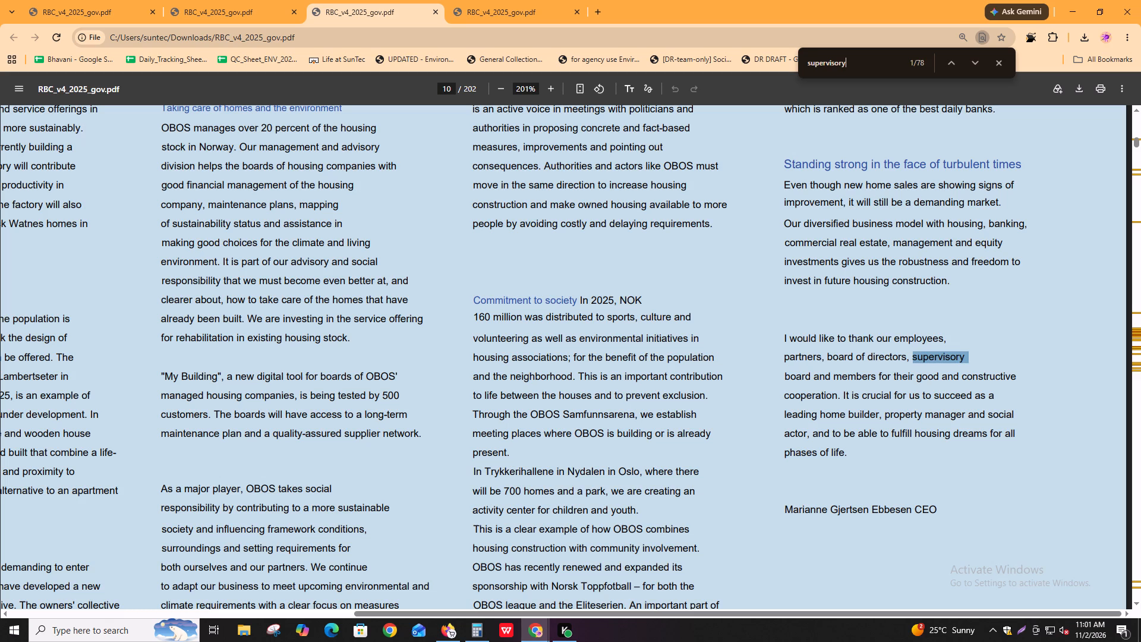
pyautogui.press('Return')
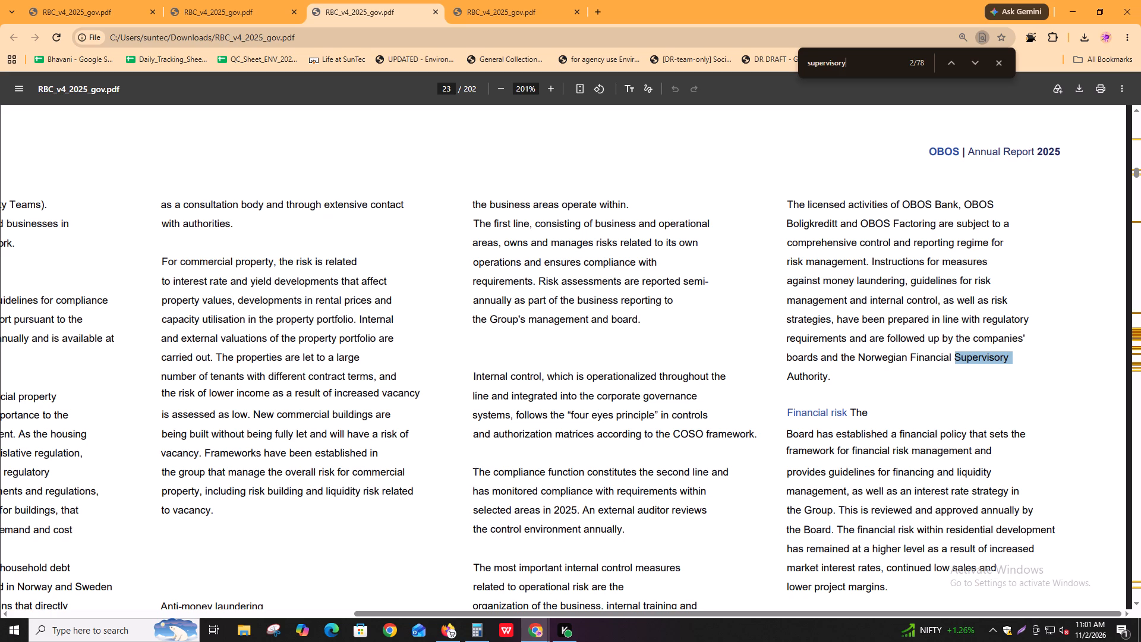
pyautogui.press('Return')
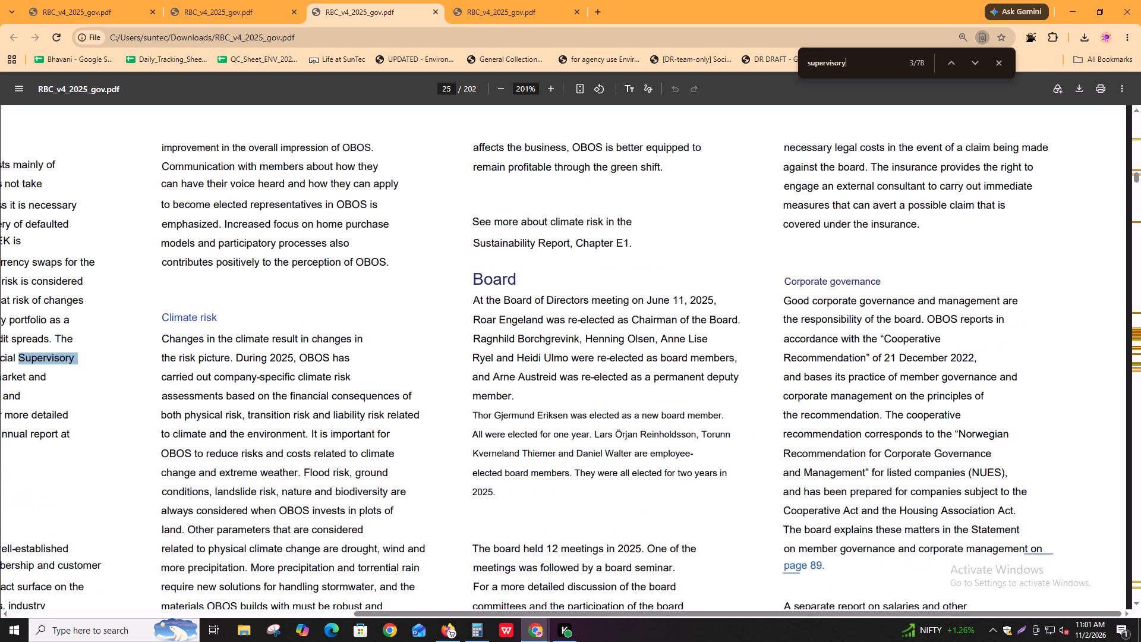
pyautogui.keyDown('shift'); pyautogui.scroll(3, 358, 461); pyautogui.keyUp('shift')
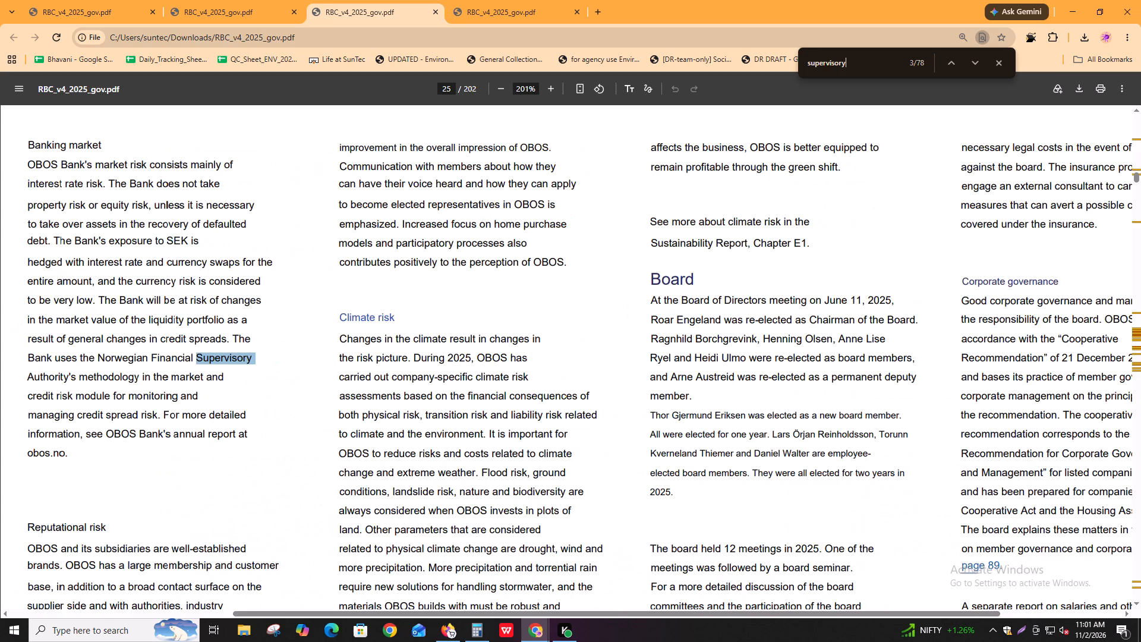
pyautogui.keyDown('shift'); pyautogui.scroll(3, 353, 456); pyautogui.keyUp('shift')
pyautogui.press('Return')
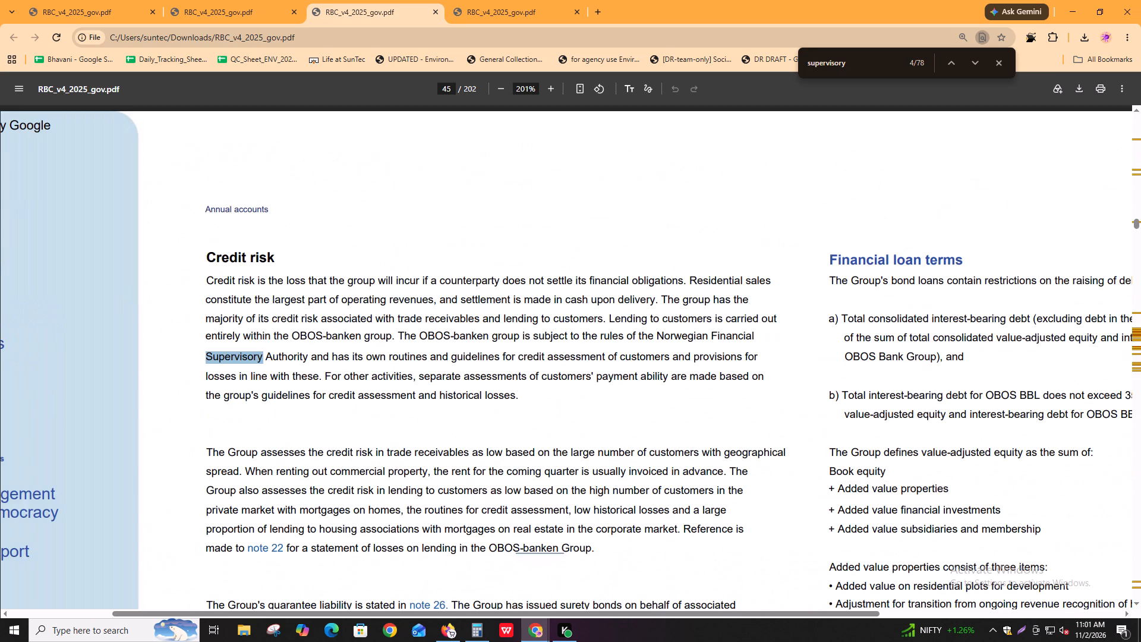
pyautogui.press('Return')
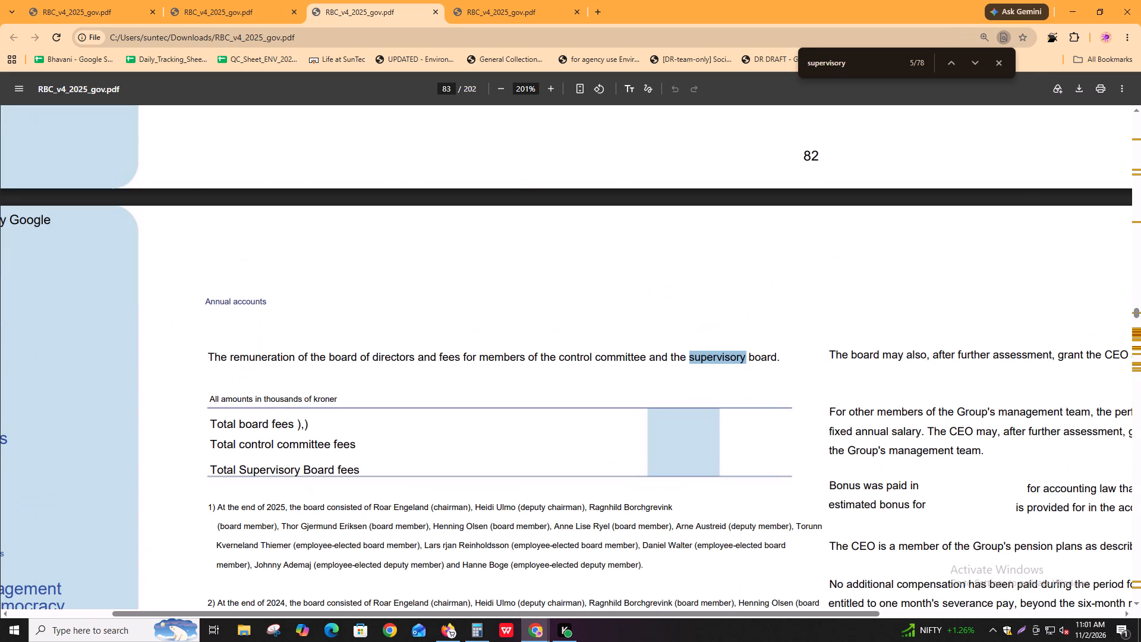
pyautogui.press('Return')
pyautogui.press('Return')
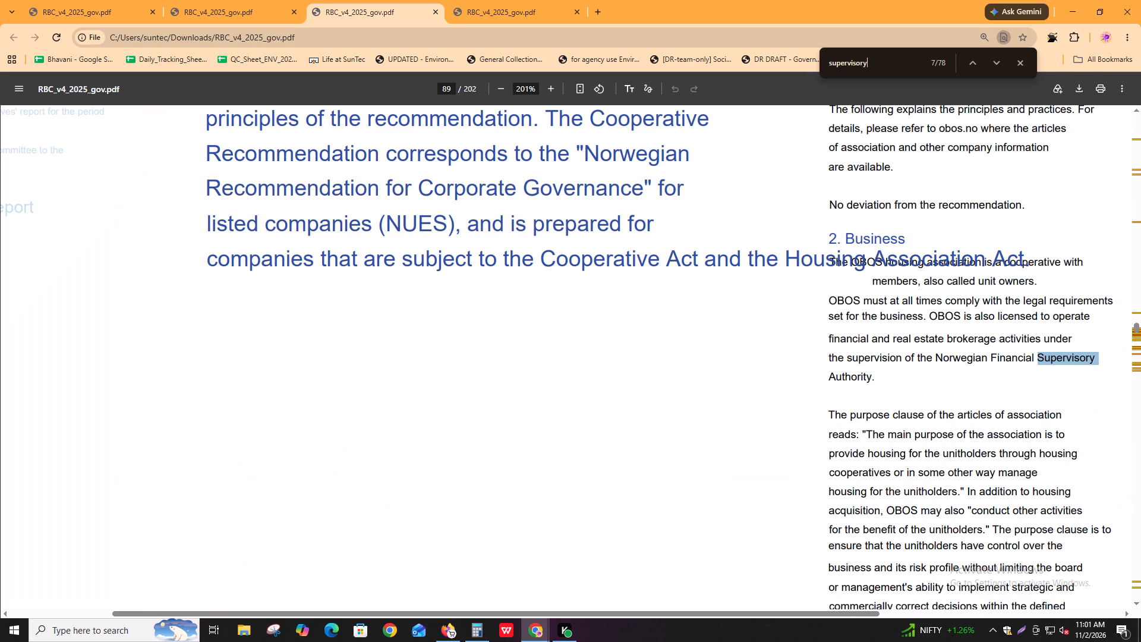
pyautogui.keyDown('shift'); pyautogui.scroll(-7, 860, 445); pyautogui.keyUp('shift')
pyautogui.press('Return')
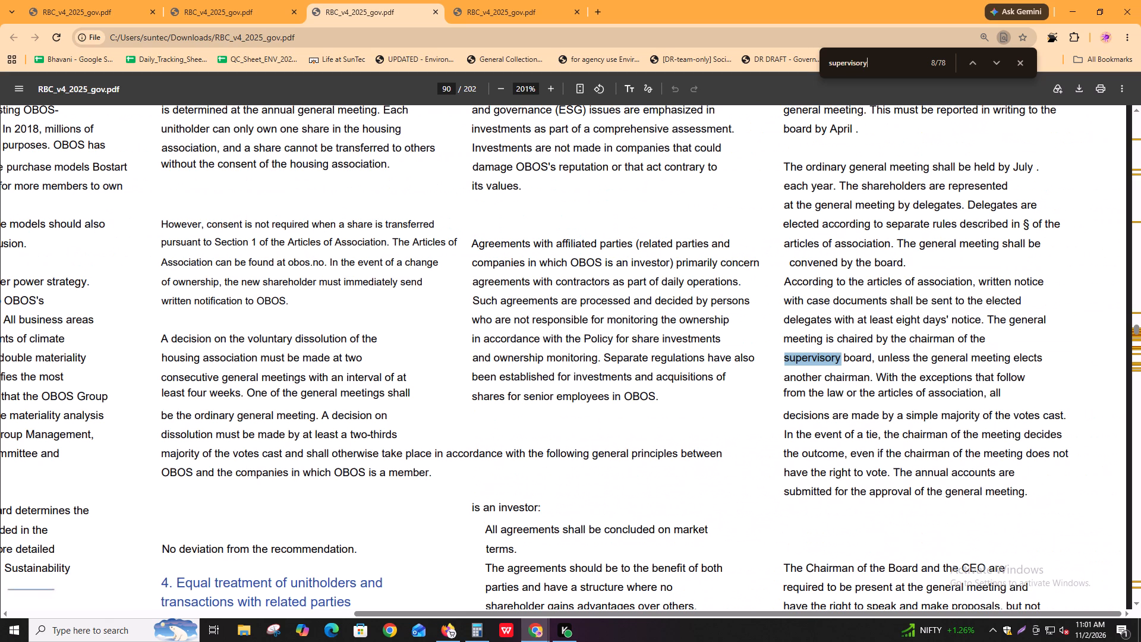
# Search the Governance Quantitative Metrics Methodology for "supervisory" to find its guidance on two-tier board structures.
pyautogui.hotkey('alt', 'Tab')
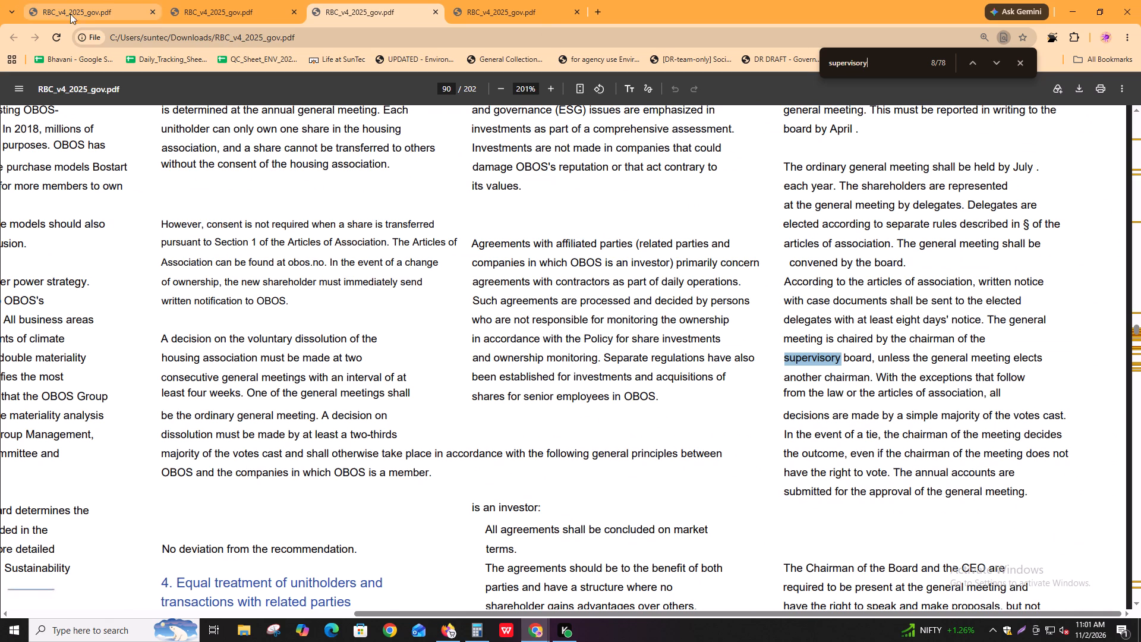
pyautogui.click(65, 2)
pyautogui.hotkey('ctrl', 'f')
pyautogui.write('supervisory')
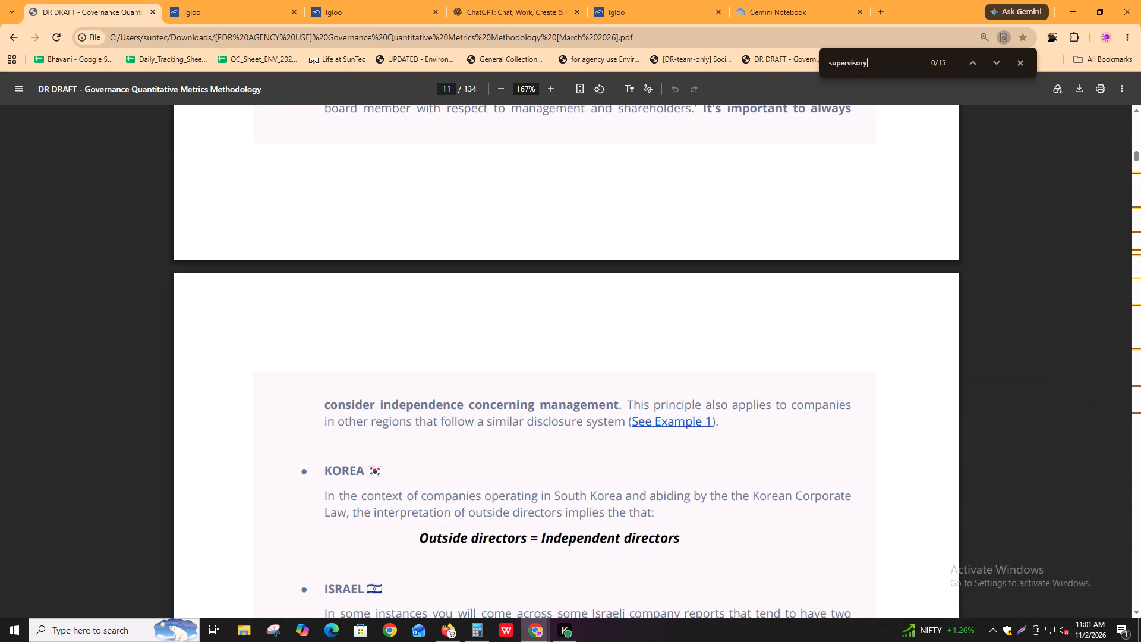
pyautogui.press('Return')
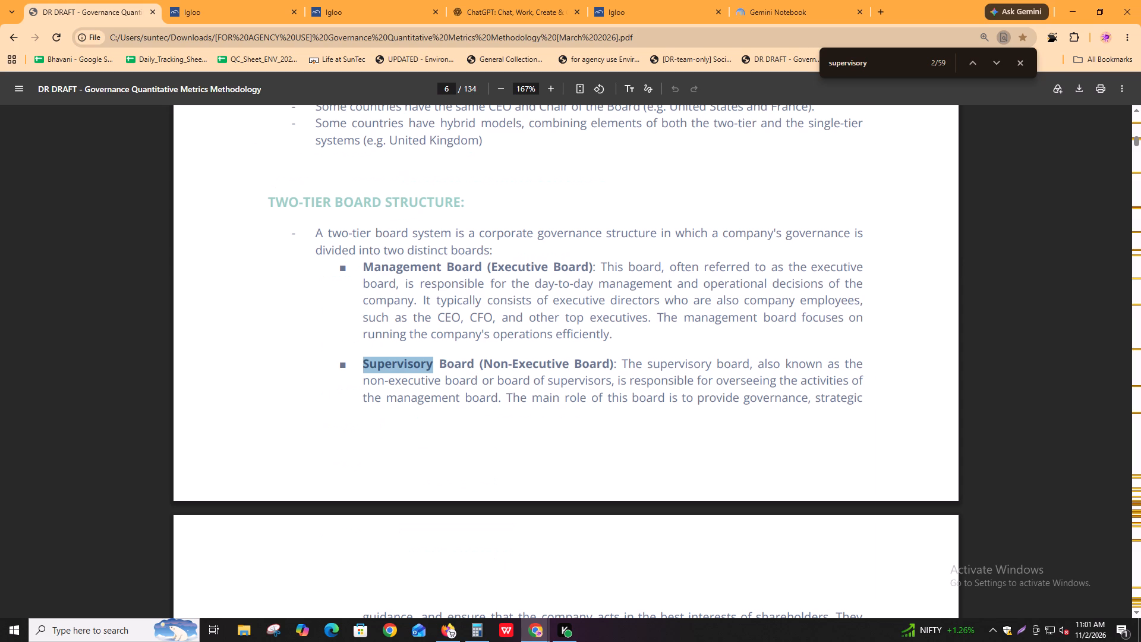
# Review the methodology's further mentions of "supervisory" for how two-tier and supervisory boards are treated in the board independence examples.
pyautogui.scroll(-3, 399, 407)
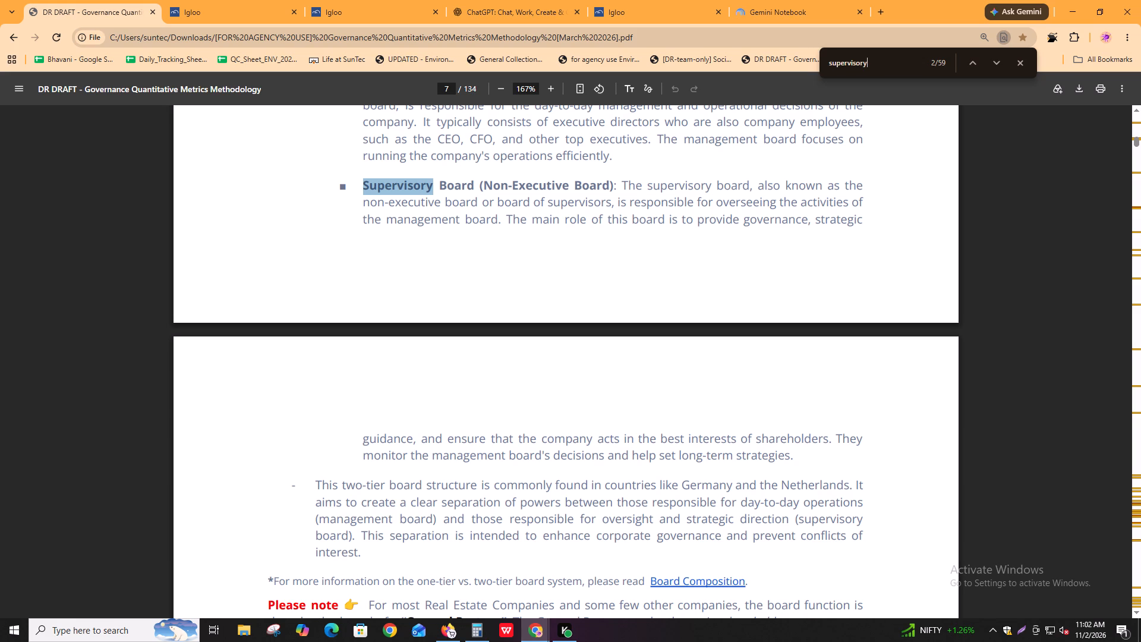
pyautogui.press('Return')
pyautogui.press('Return')
pyautogui.press('Return')
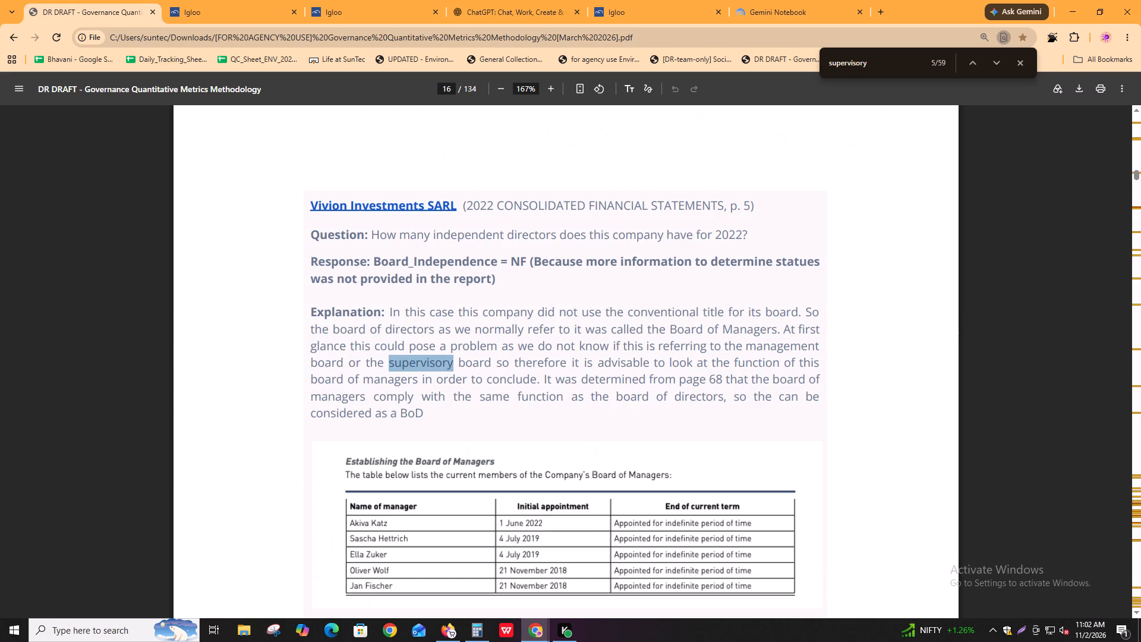
pyautogui.press('Return')
pyautogui.press('Return')
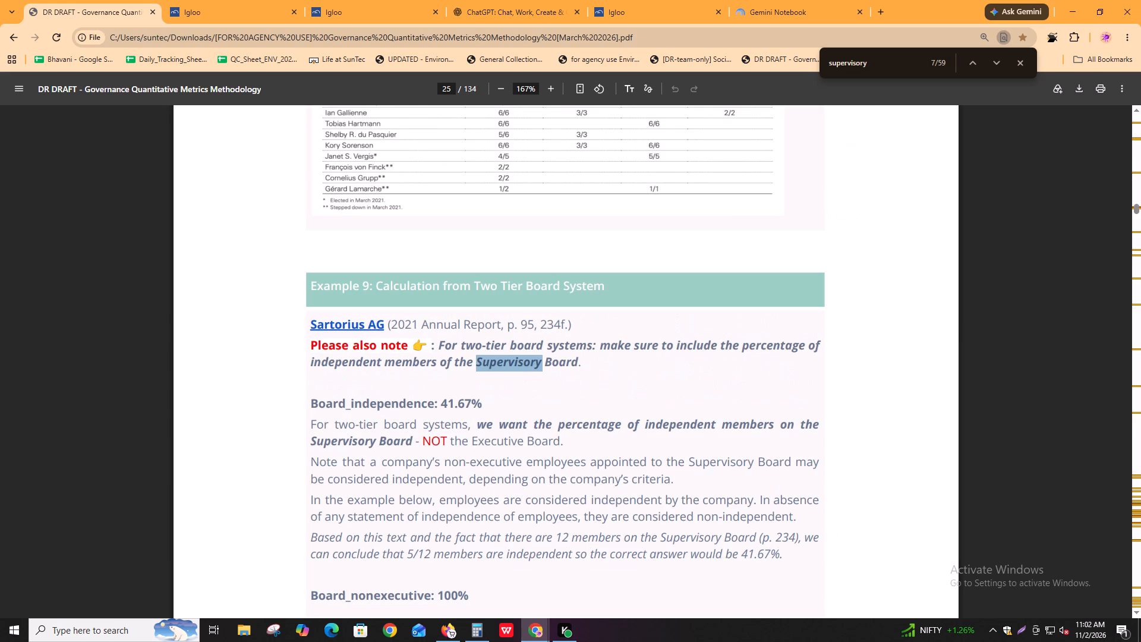
pyautogui.hotkey('shift', 'Return')
pyautogui.press('Return')
pyautogui.press('Return')
pyautogui.press('Return')
pyautogui.press('Return')
pyautogui.press('Return')
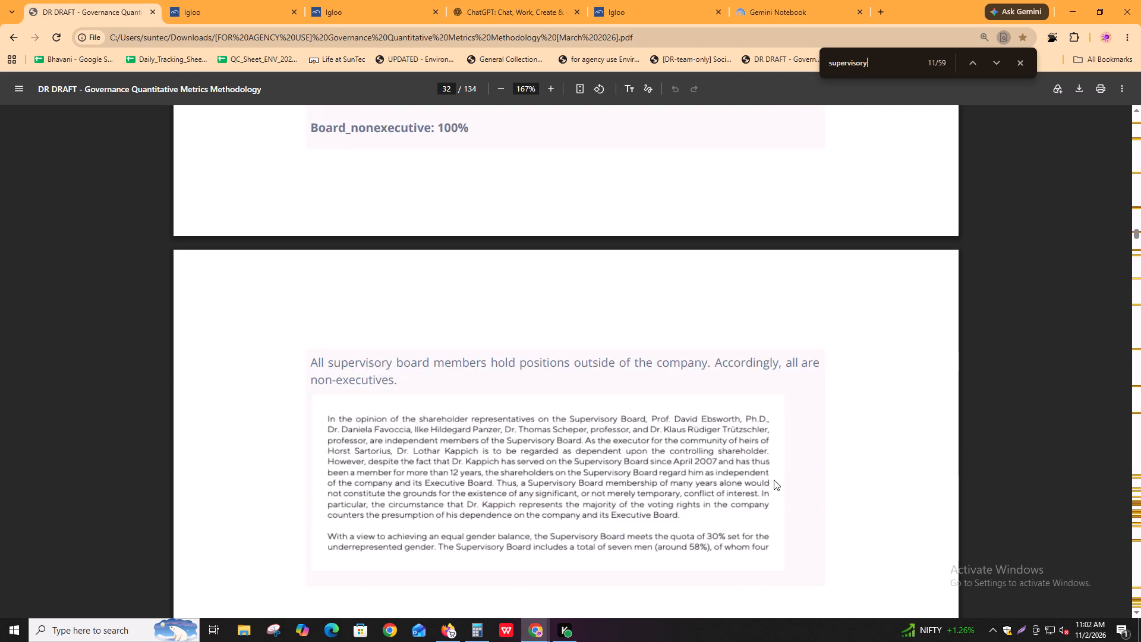
pyautogui.press('Return')
pyautogui.press('Return')
pyautogui.press('Return')
pyautogui.hotkey('ctrl', 'f')
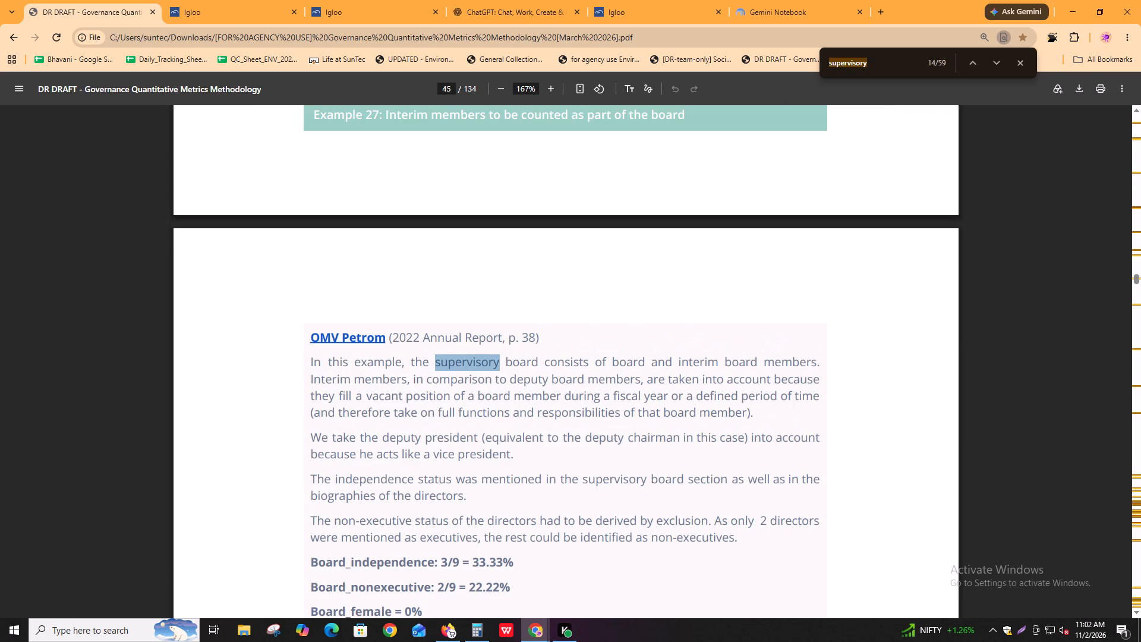
# Return to the RBC_v4_2025_gov report and review the "supervisory" mentions on page 91 covering the supervisory board's membership and meeting rules.
pyautogui.click(255, 16)
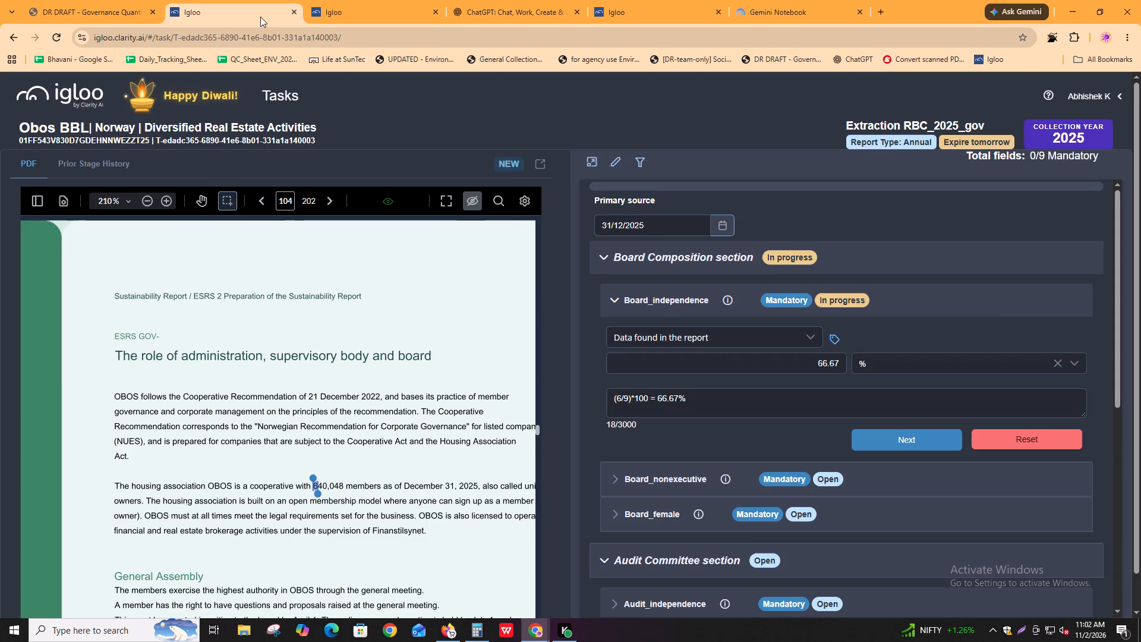
pyautogui.hotkey('alt', 'Tab')
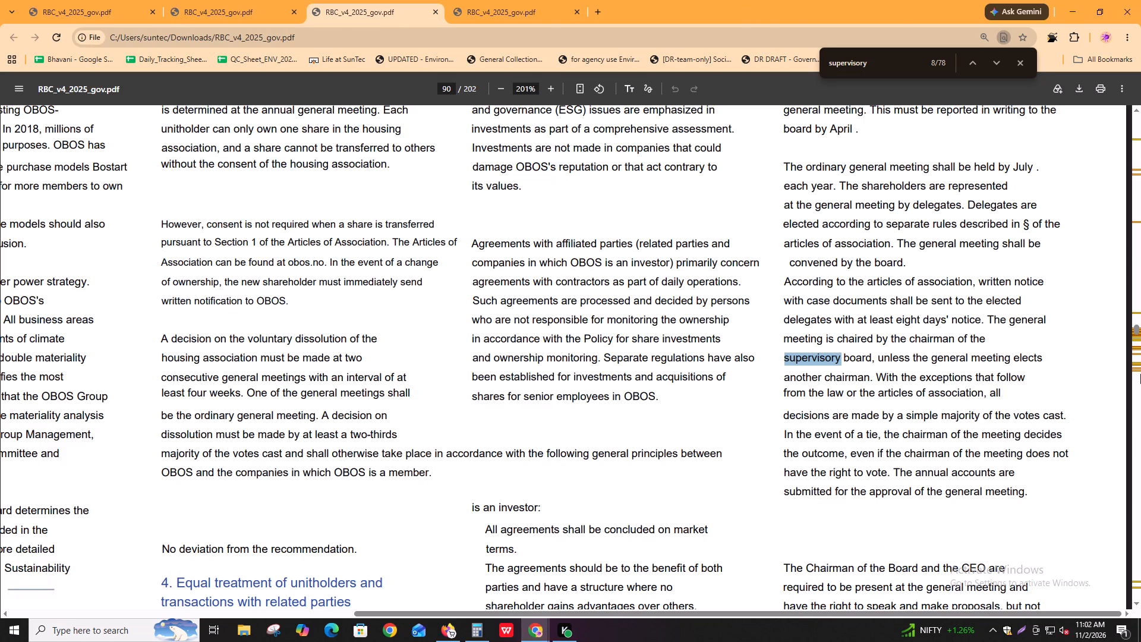
pyautogui.hotkey('ctrl', 'f')
pyautogui.press('Return')
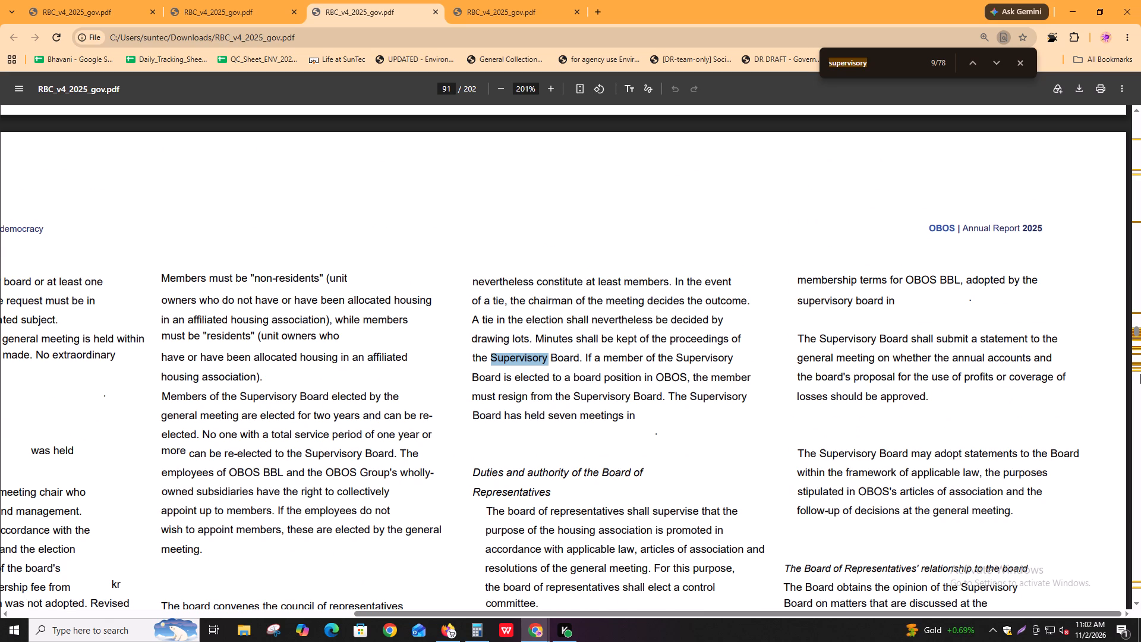
pyautogui.press('Return')
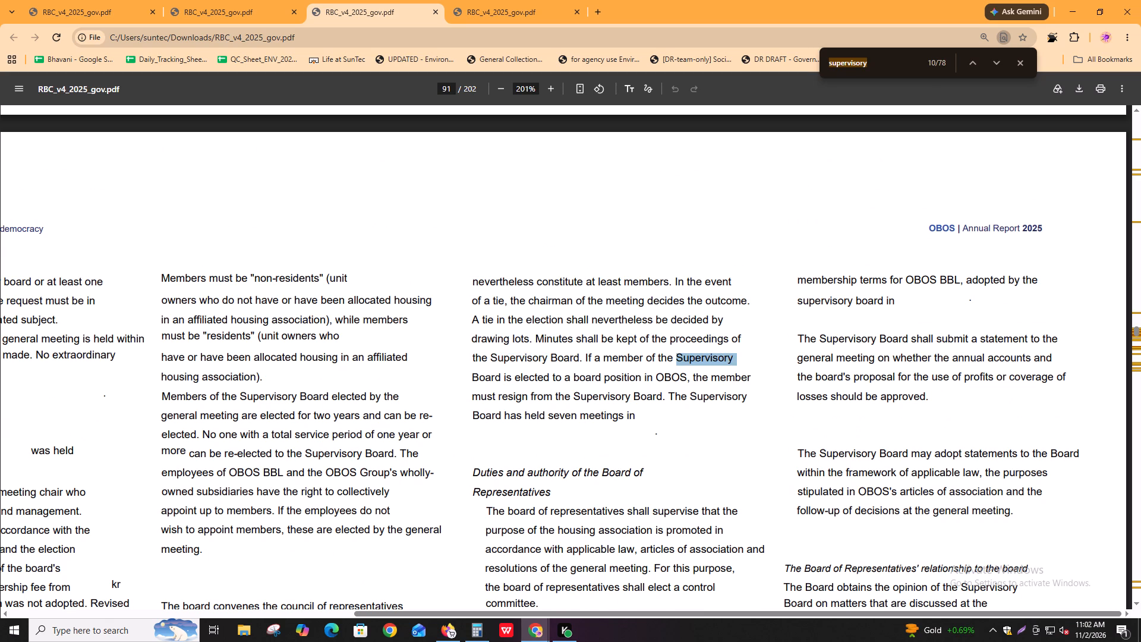
pyautogui.press('Return')
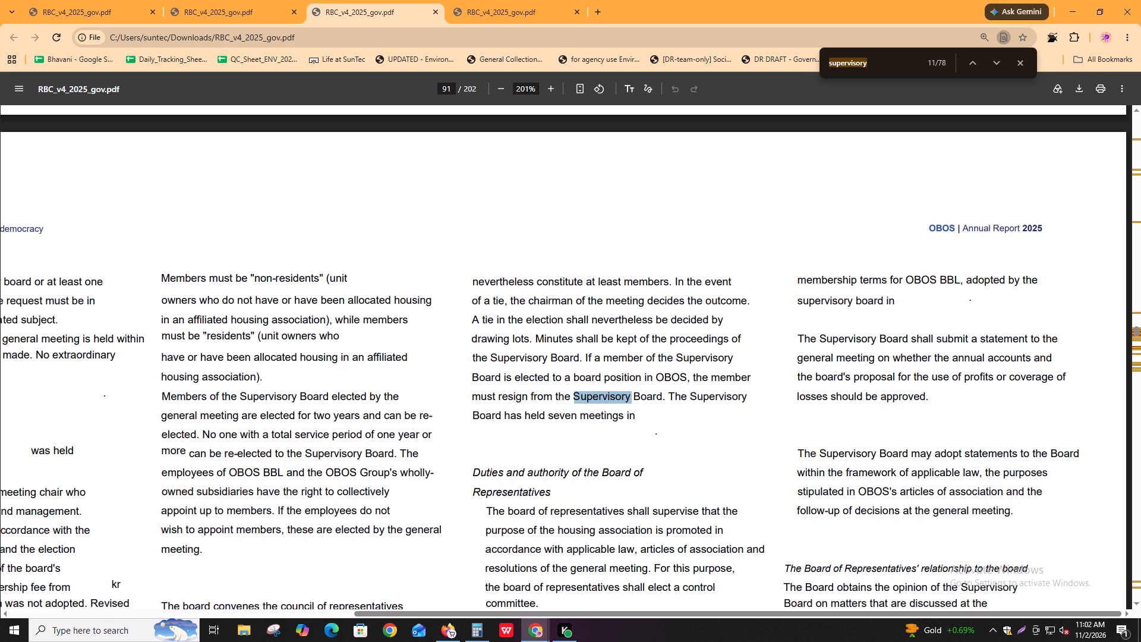
pyautogui.press('Return')
pyautogui.press('Return')
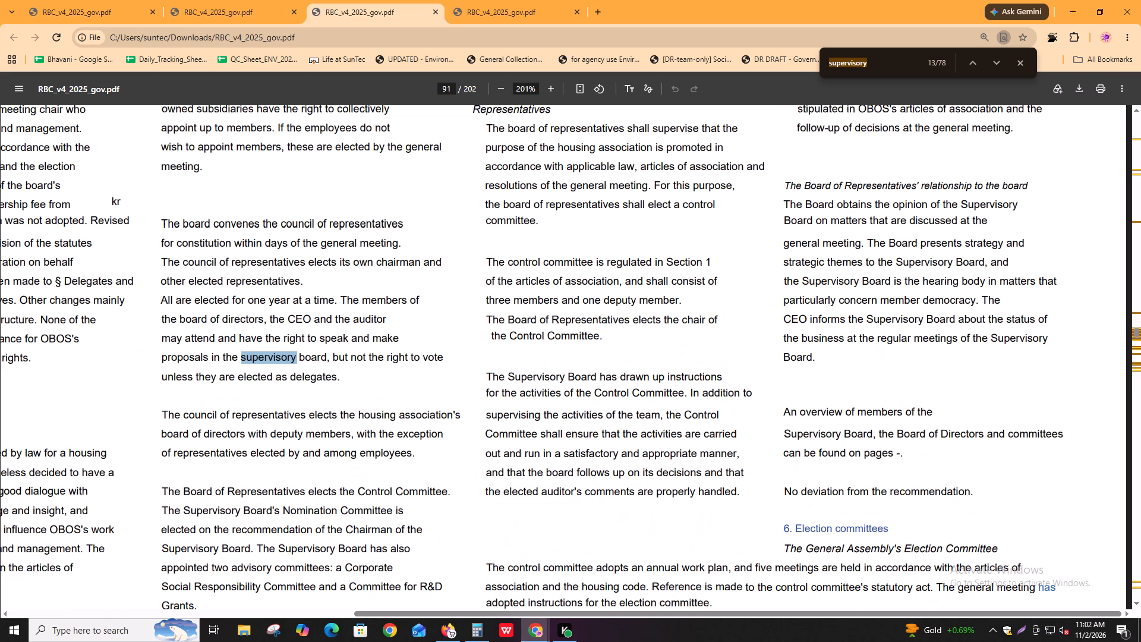
pyautogui.press('Return')
pyautogui.press('Return')
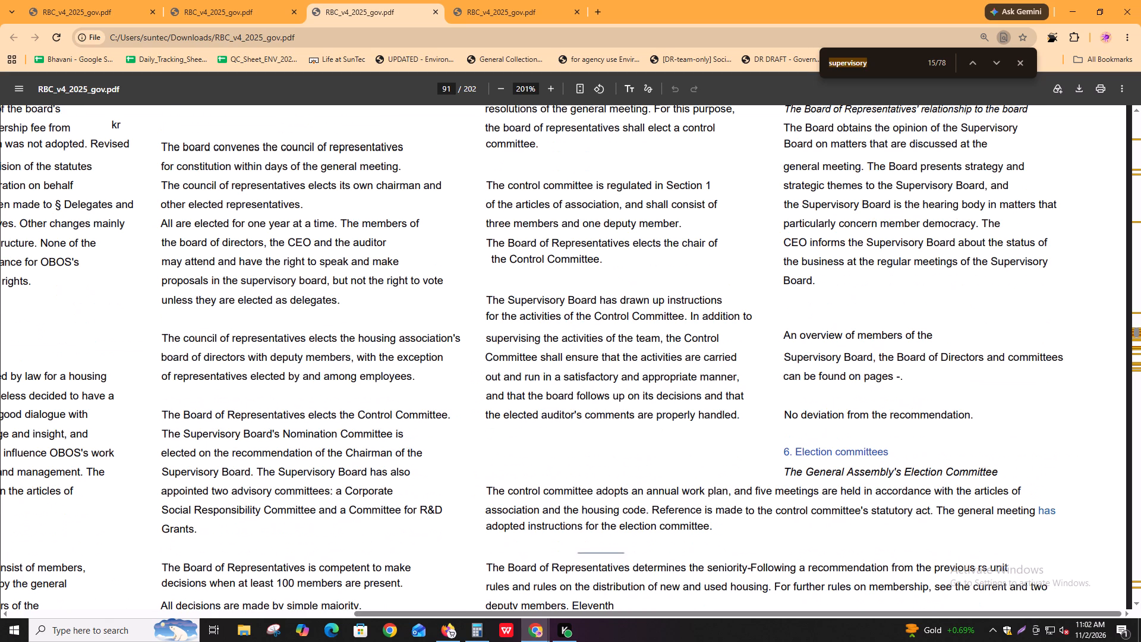
# Examine the "About the Supervisory Board" section on page 91 of the report for the board's legal basis, composition and election.
pyautogui.hotkey('shift', 'Return')
pyautogui.press('Return')
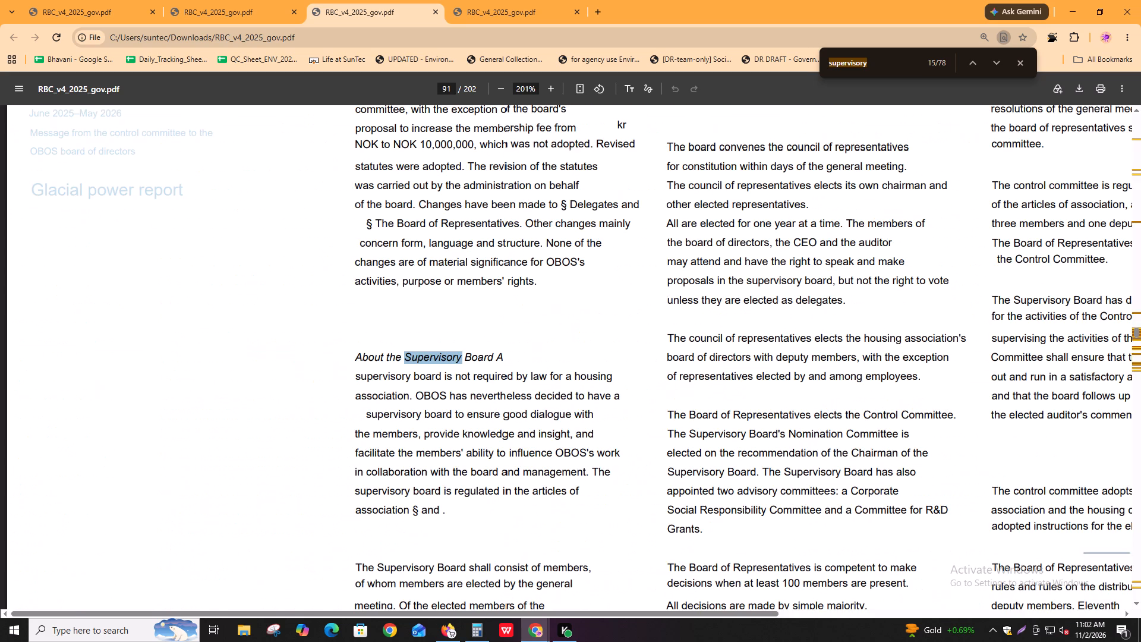
pyautogui.press('Return')
pyautogui.press('Return')
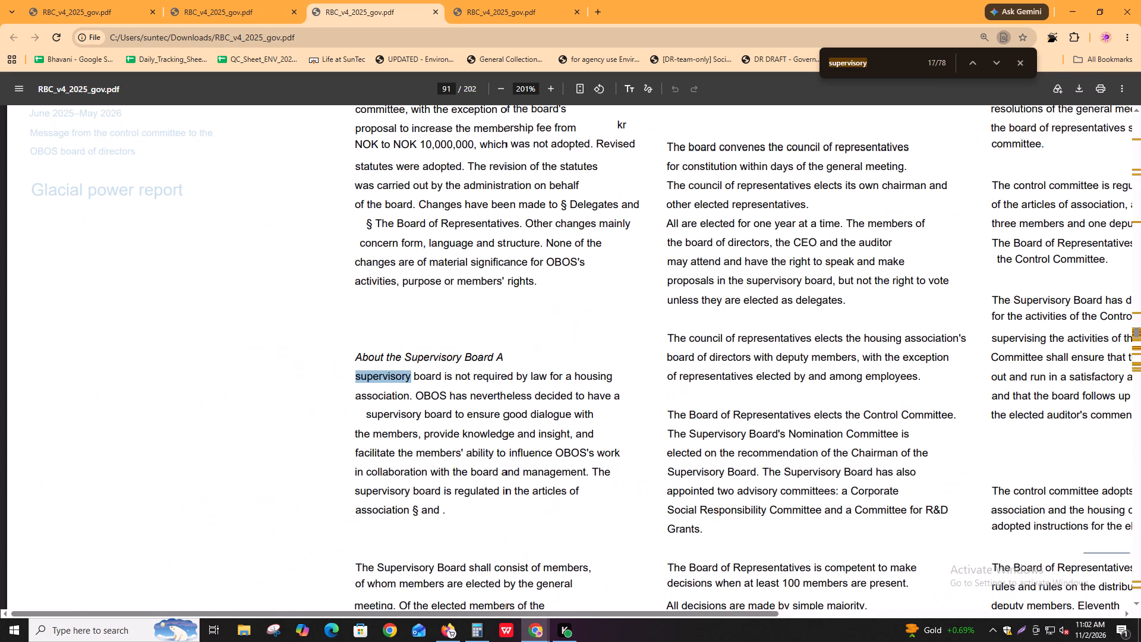
pyautogui.press('Return')
pyautogui.press('Return')
pyautogui.press('Return')
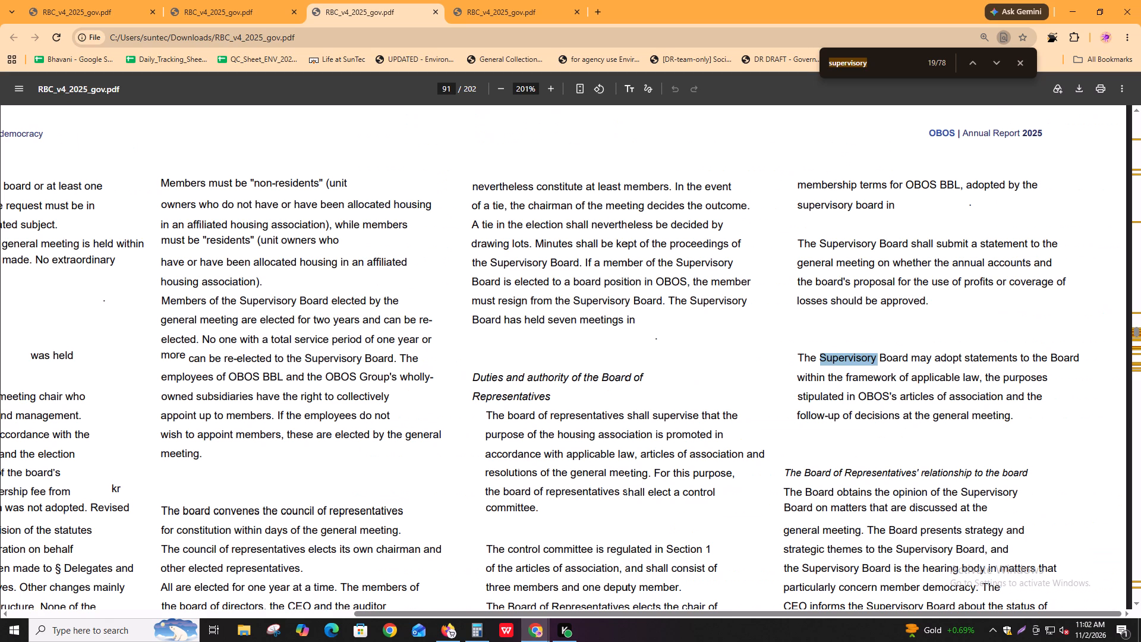
pyautogui.press('Return')
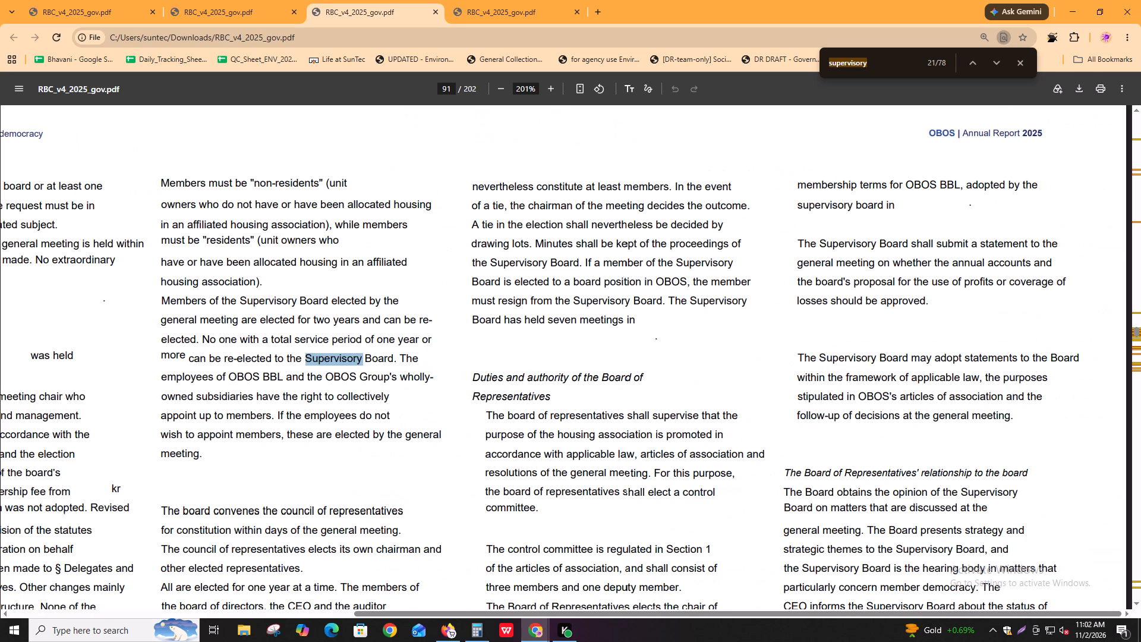
pyautogui.press('Return')
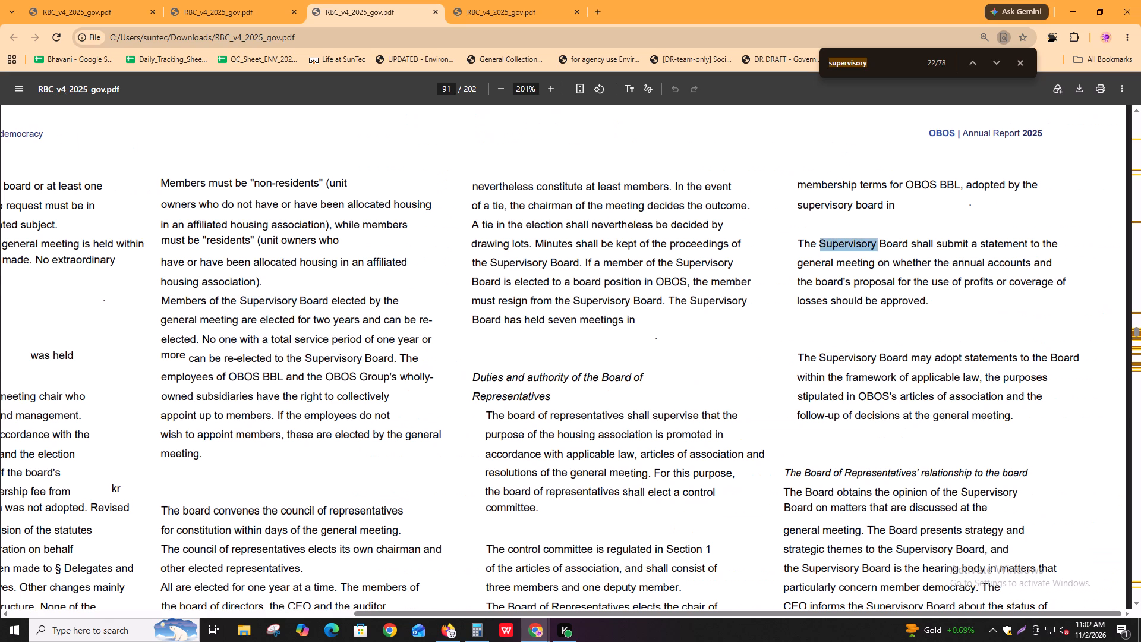
pyautogui.press('Return')
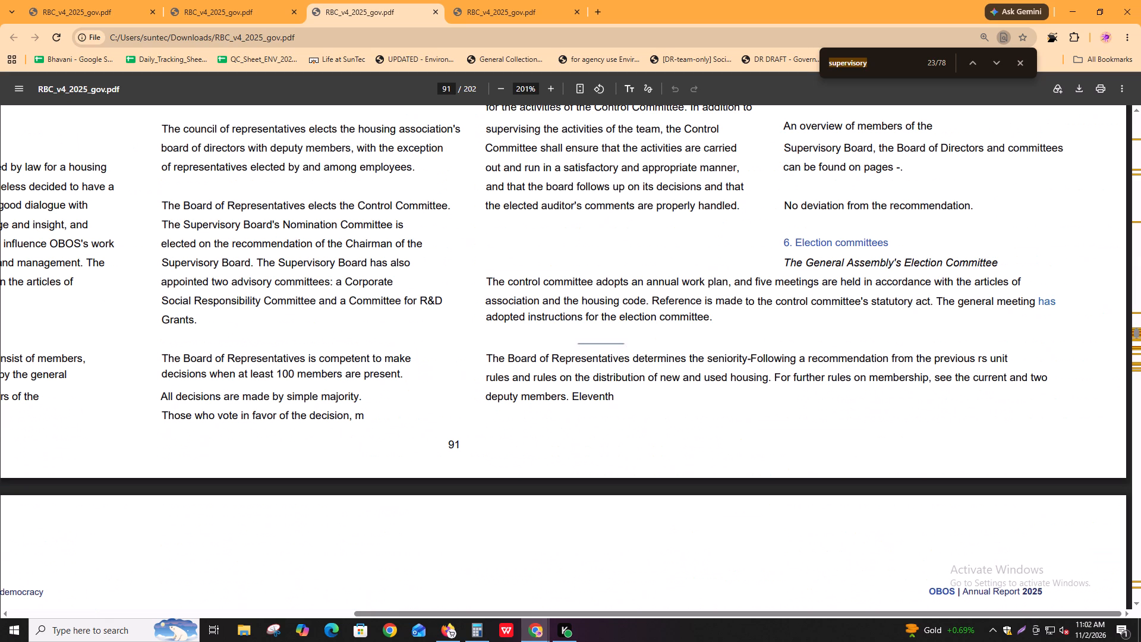
pyautogui.press('Return')
pyautogui.press('Return')
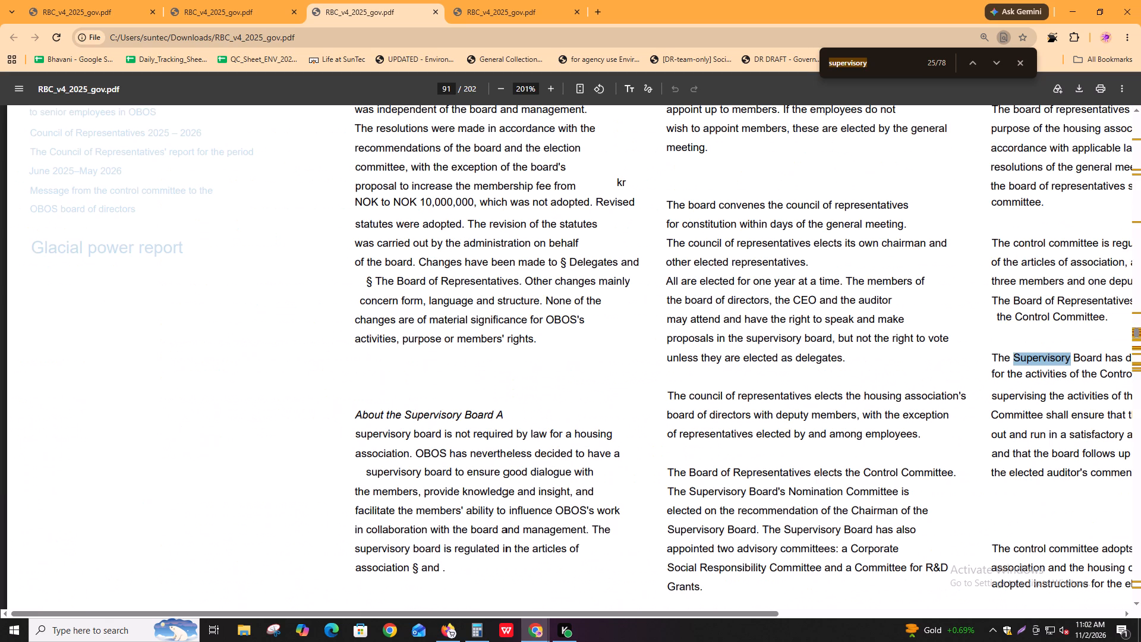
pyautogui.hotkey('shift', 'Return')
pyautogui.scroll(4, 1140, 411)
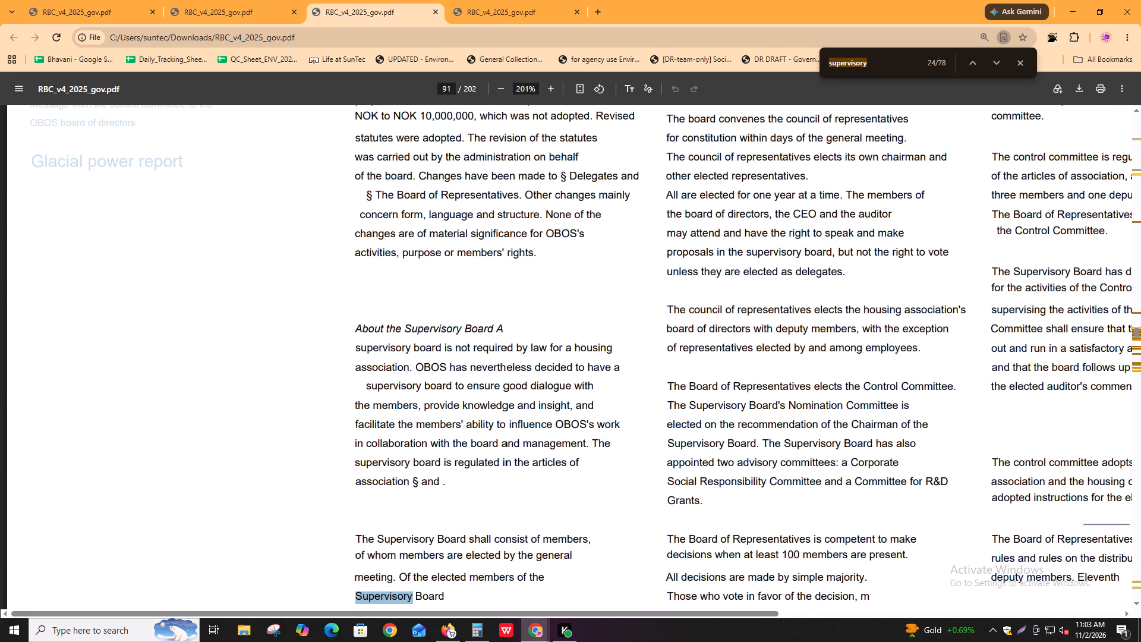
pyautogui.scroll(8, 745, 301)
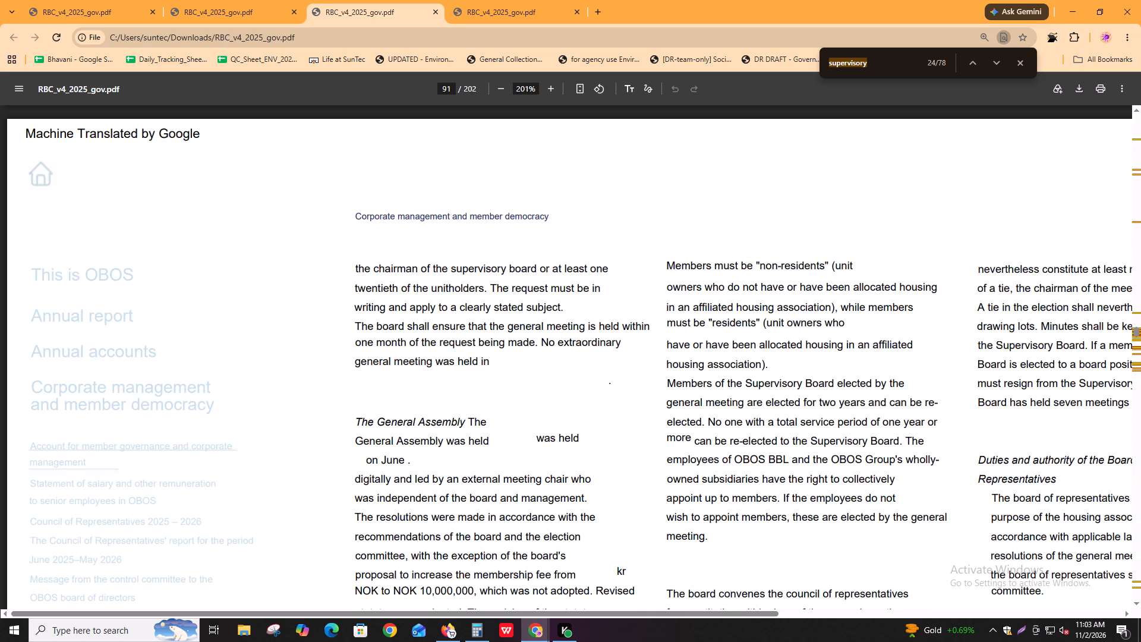
# Review the page 91 passages on the Control Committee and on the supervisory board's relationship to the board of directors.
pyautogui.press('Return')
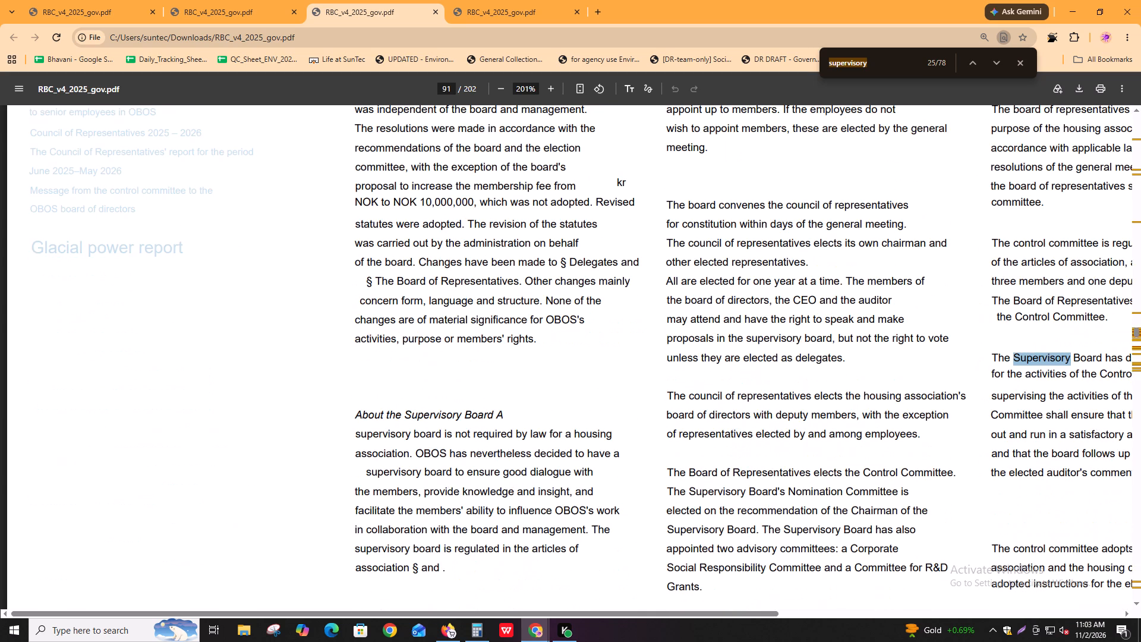
pyautogui.moveTo(590, 616); pyautogui.dragTo(934, 612)
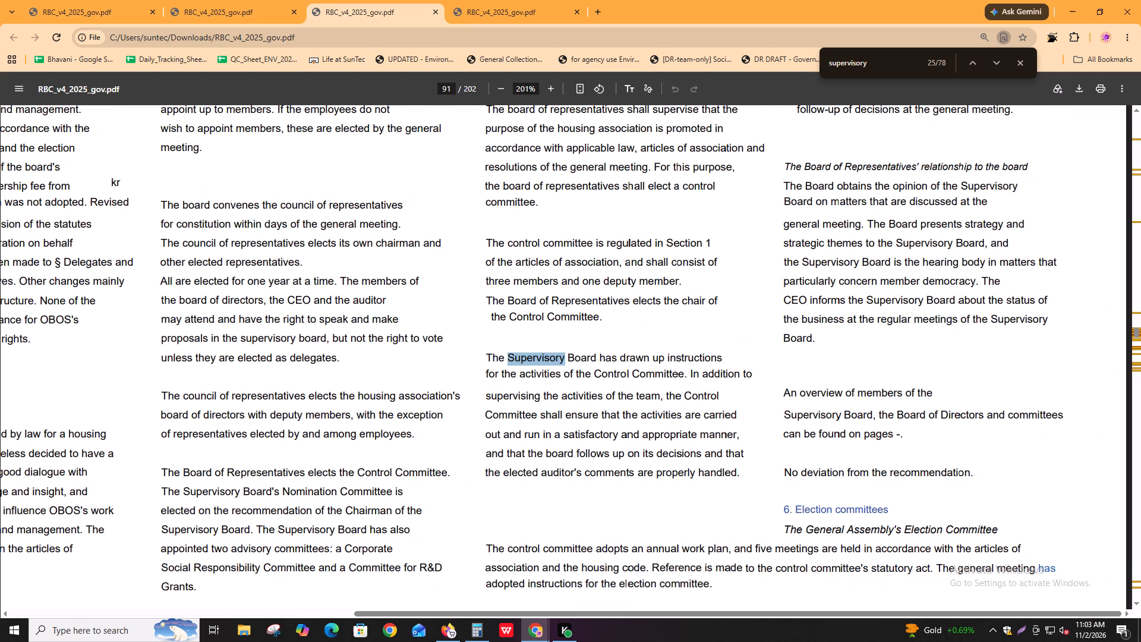
pyautogui.press('Return')
pyautogui.hotkey('ctrl', 'f')
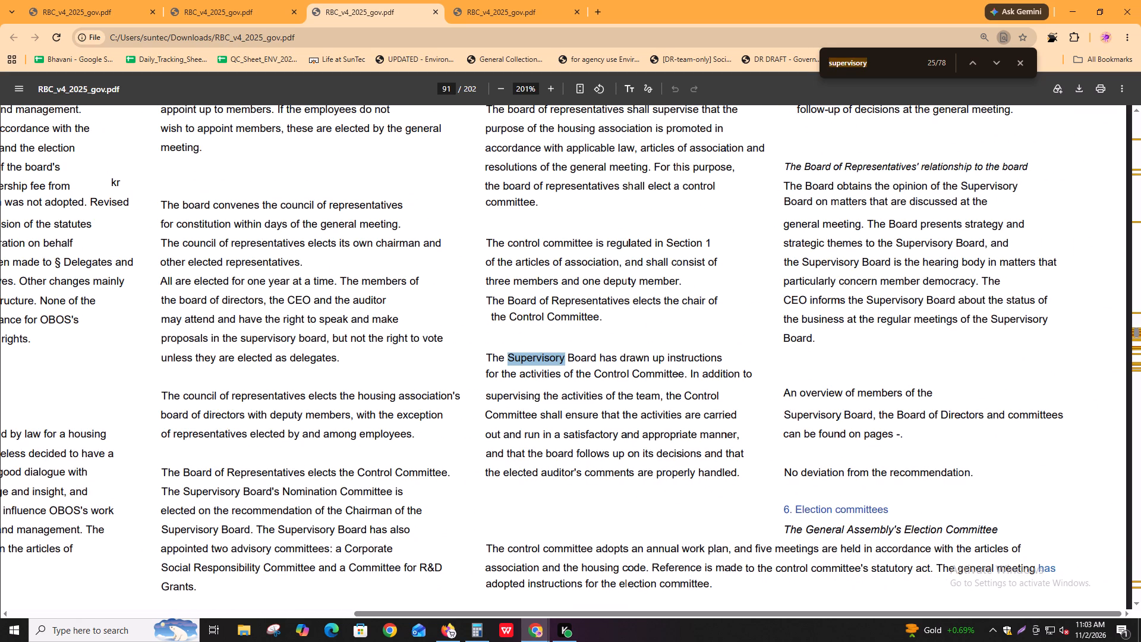
pyautogui.press('Return')
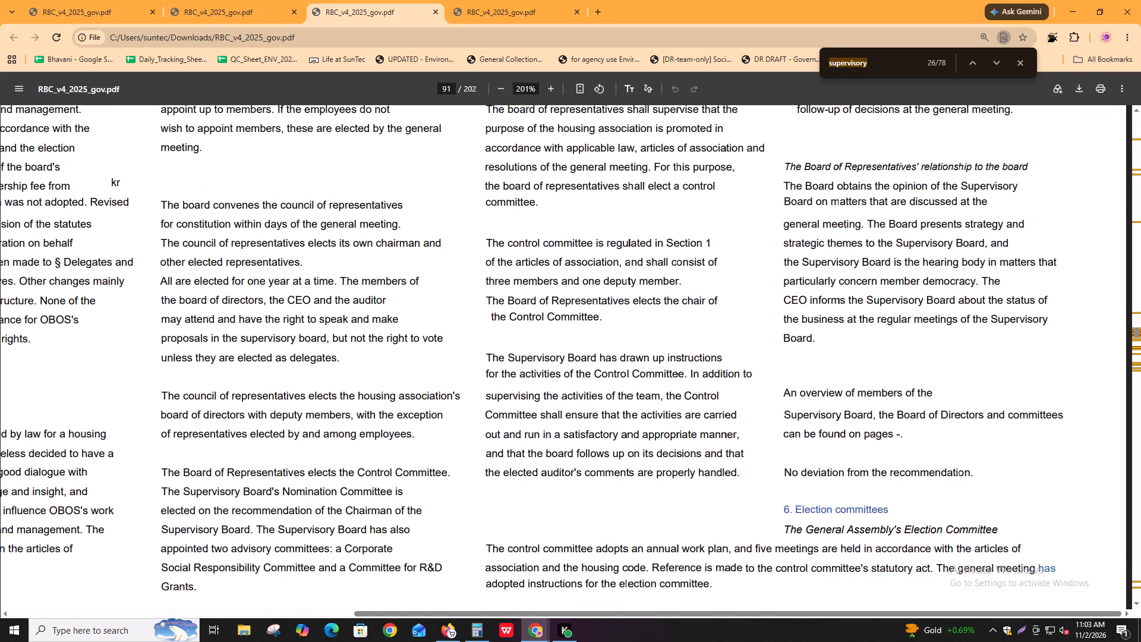
pyautogui.press('Return')
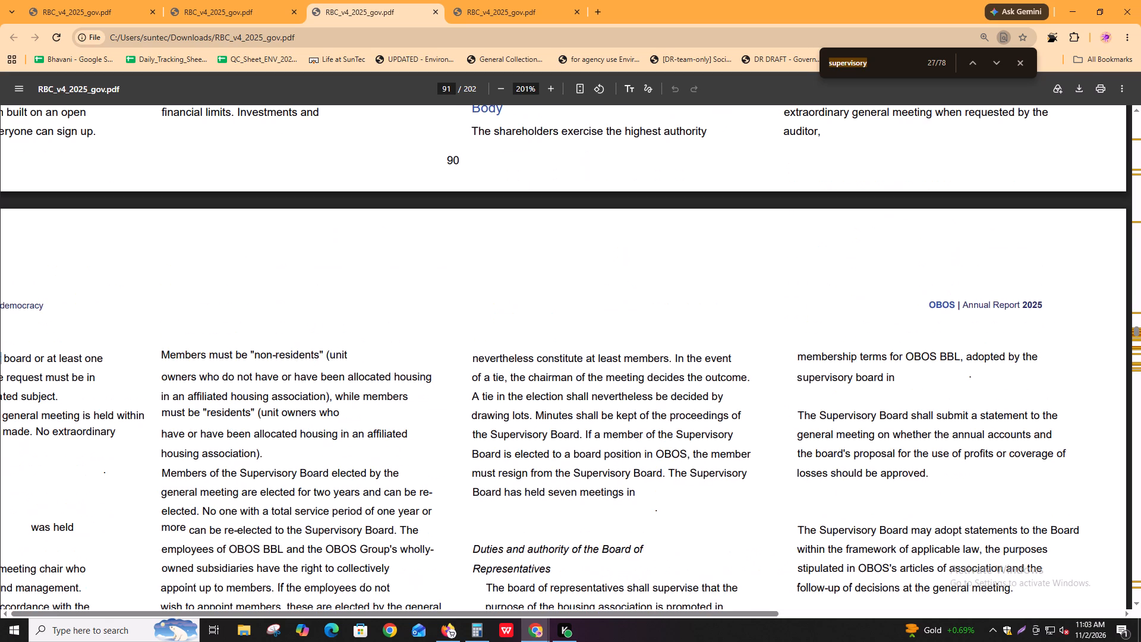
pyautogui.press('Return')
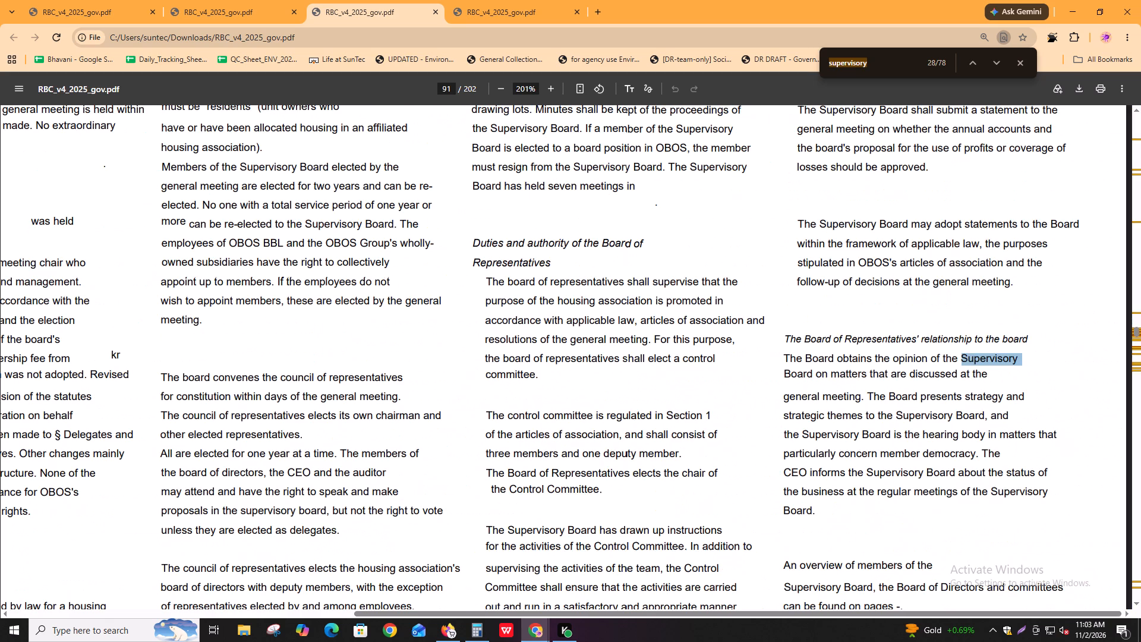
pyautogui.press('Return')
pyautogui.press('Return')
pyautogui.press('Return')
pyautogui.press('Return')
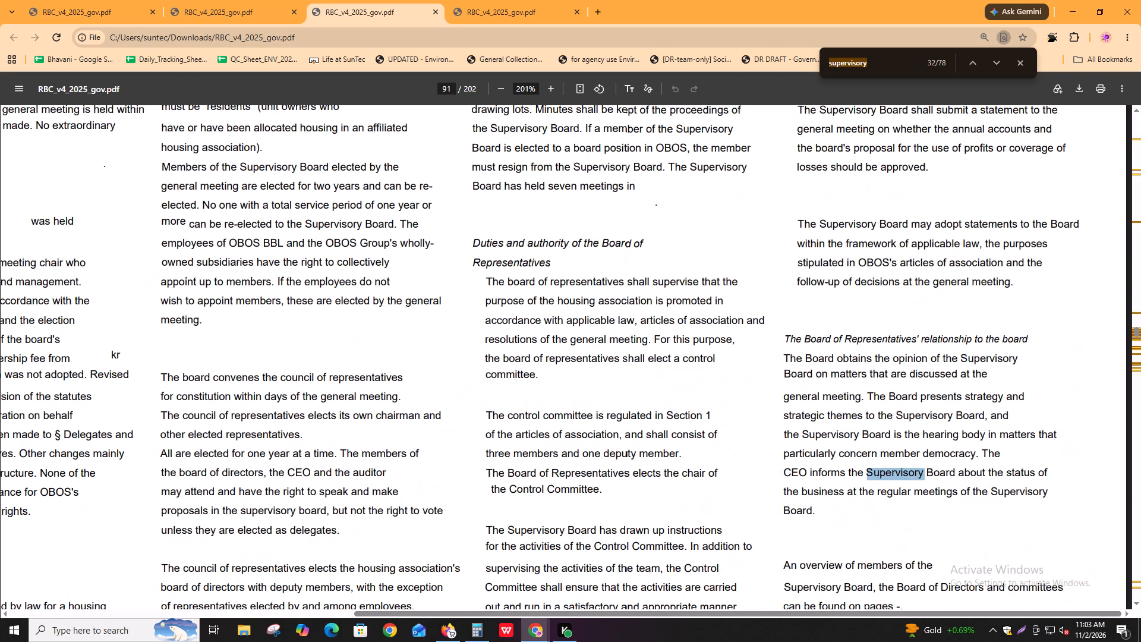
pyautogui.hotkey('shift', 'Return')
pyautogui.press('Return')
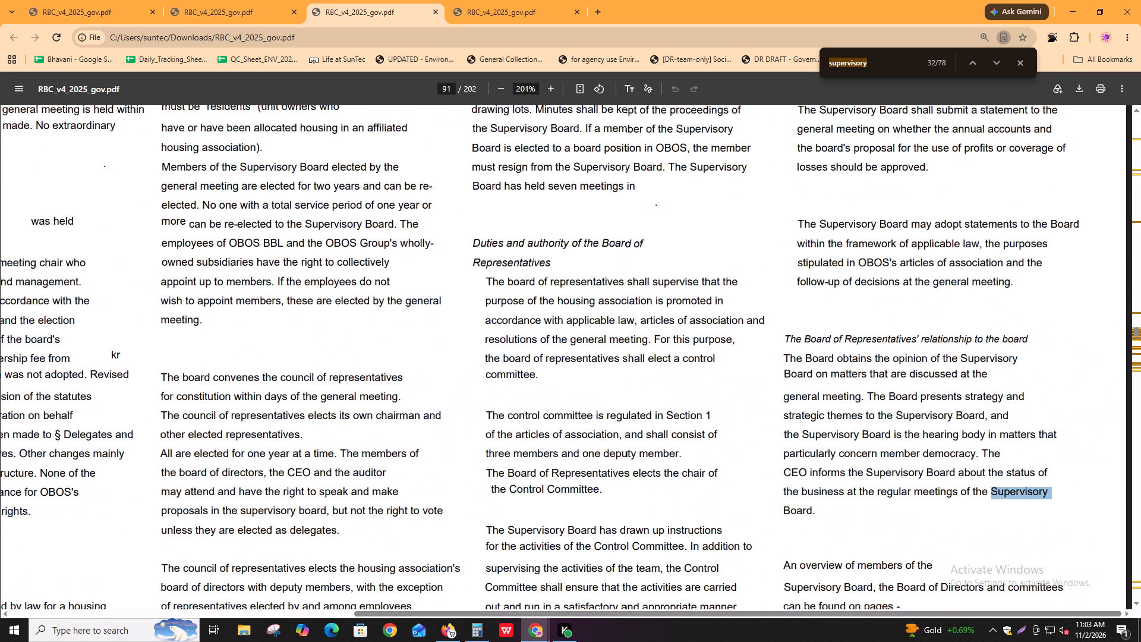
pyautogui.press('Return')
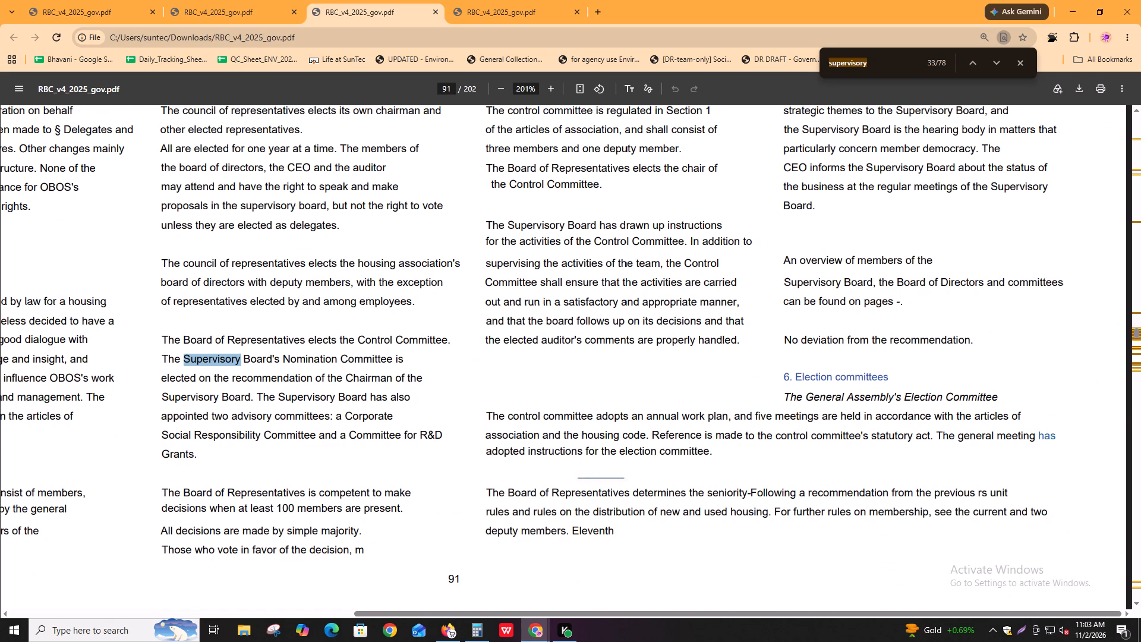
# Review the "supervisory" mentions from page 91 onto page 92 on the election committees and the Supervisory Board's role in elections.
pyautogui.press('Return')
pyautogui.press('Return')
pyautogui.press('Return')
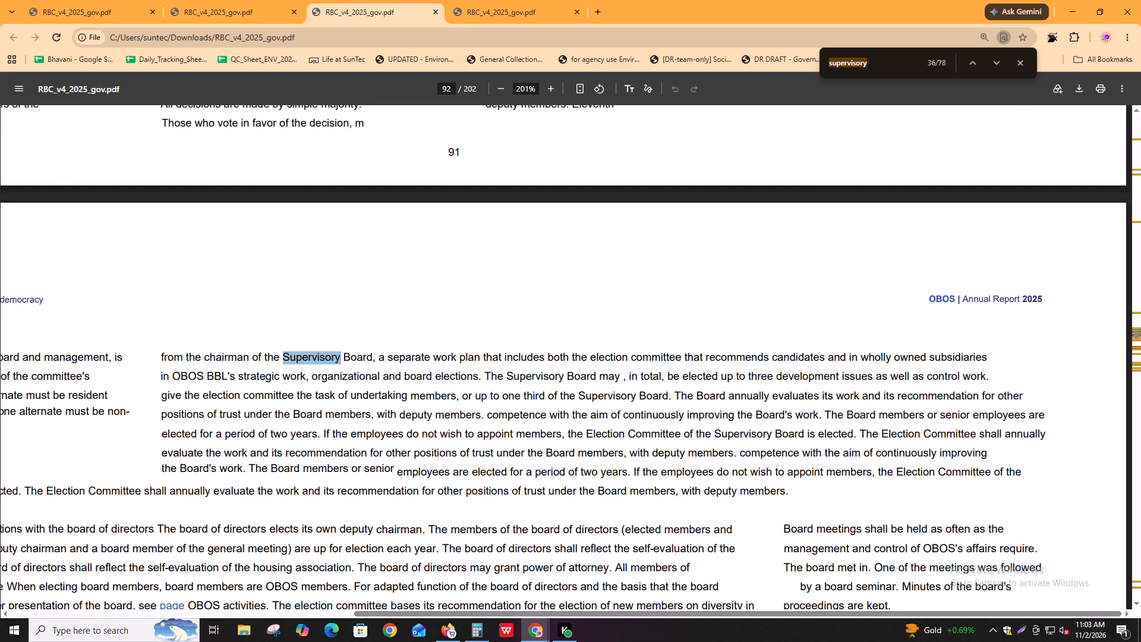
pyautogui.press('Return')
pyautogui.hotkey('shift', 'Return')
pyautogui.press('Return')
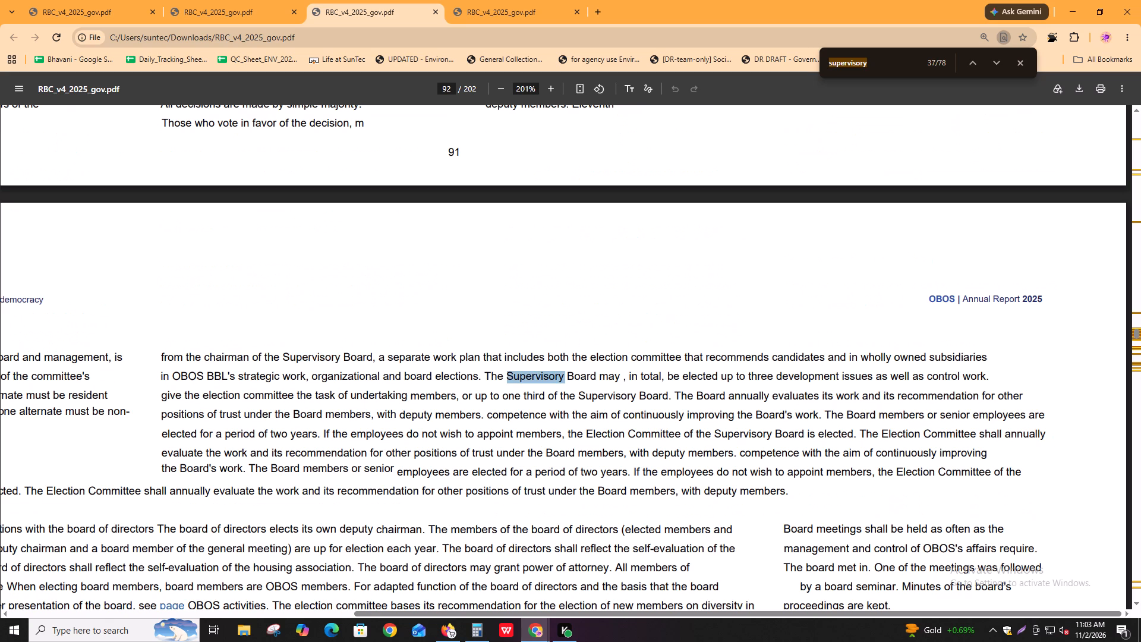
pyautogui.press('Return')
pyautogui.press('Return')
pyautogui.press('Return')
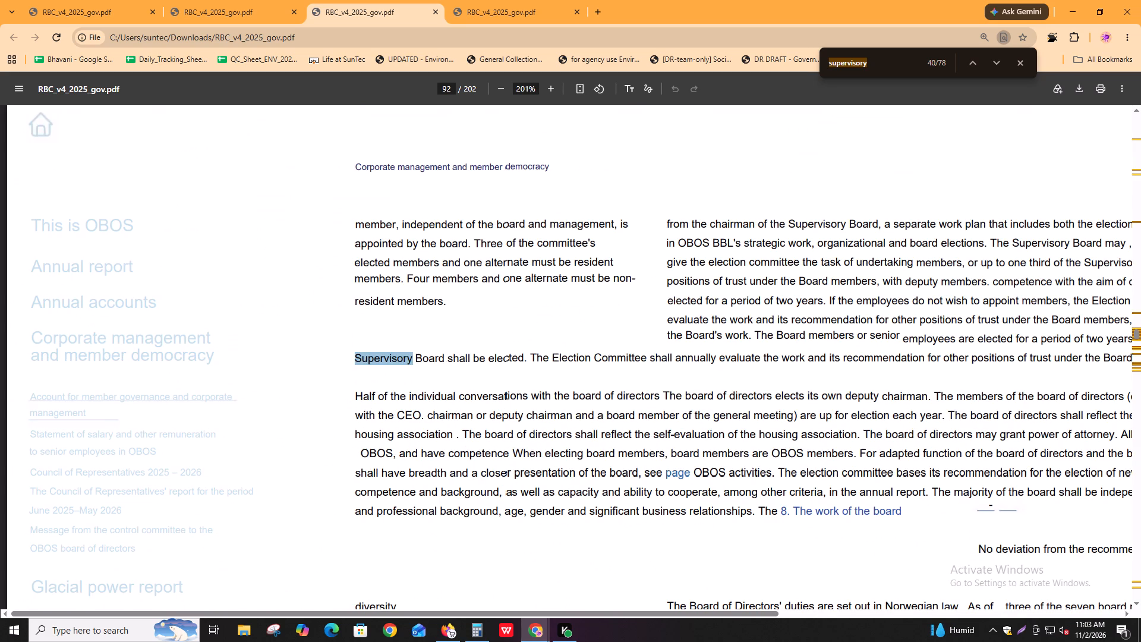
pyautogui.press('Return')
pyautogui.press('Return')
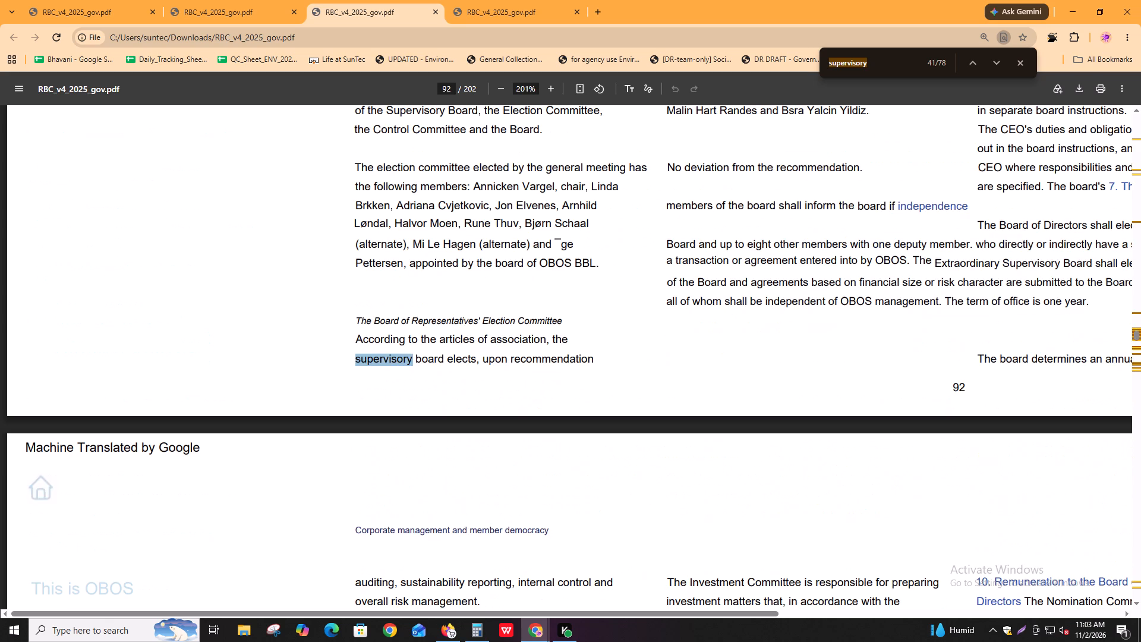
# Examine the page 92 passages on board members elected by the Supervisory Board and on the Nomination Committee's membership.
pyautogui.hotkey('shift', 'Return')
pyautogui.keyDown('shift'); pyautogui.scroll(-2, 785, 485); pyautogui.keyUp('shift')
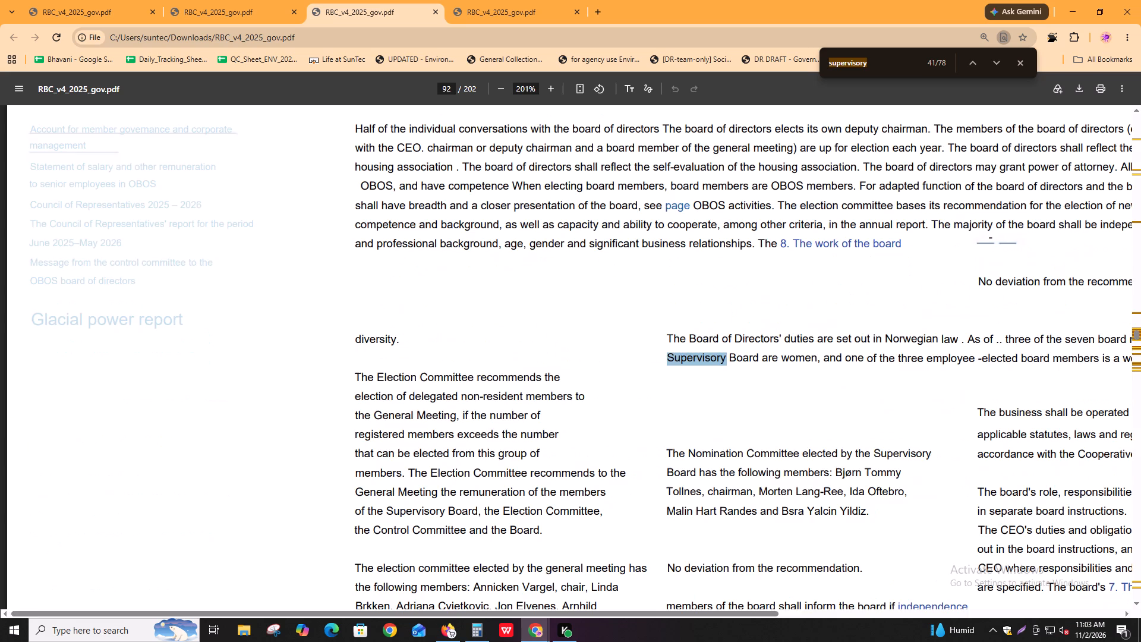
pyautogui.keyDown('shift'); pyautogui.scroll(-3, 785, 485); pyautogui.keyUp('shift')
pyautogui.moveTo(800, 347); pyautogui.dragTo(800, 347)
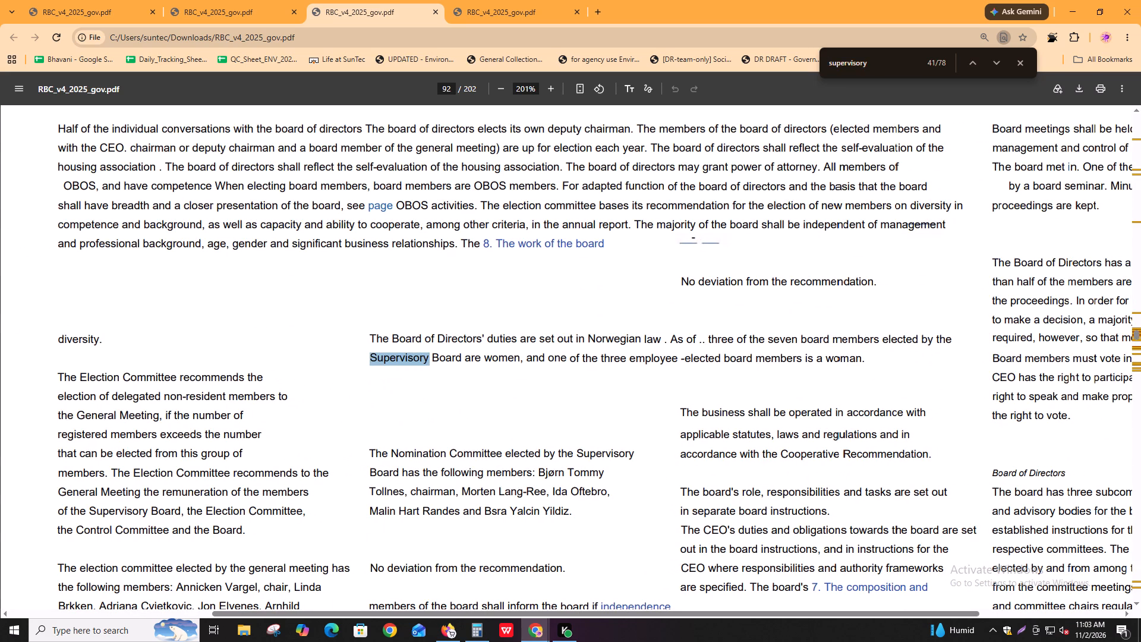
pyautogui.moveTo(800, 347); pyautogui.dragTo(899, 338)
pyautogui.click(899, 338)
pyautogui.hotkey('ctrl', 'f')
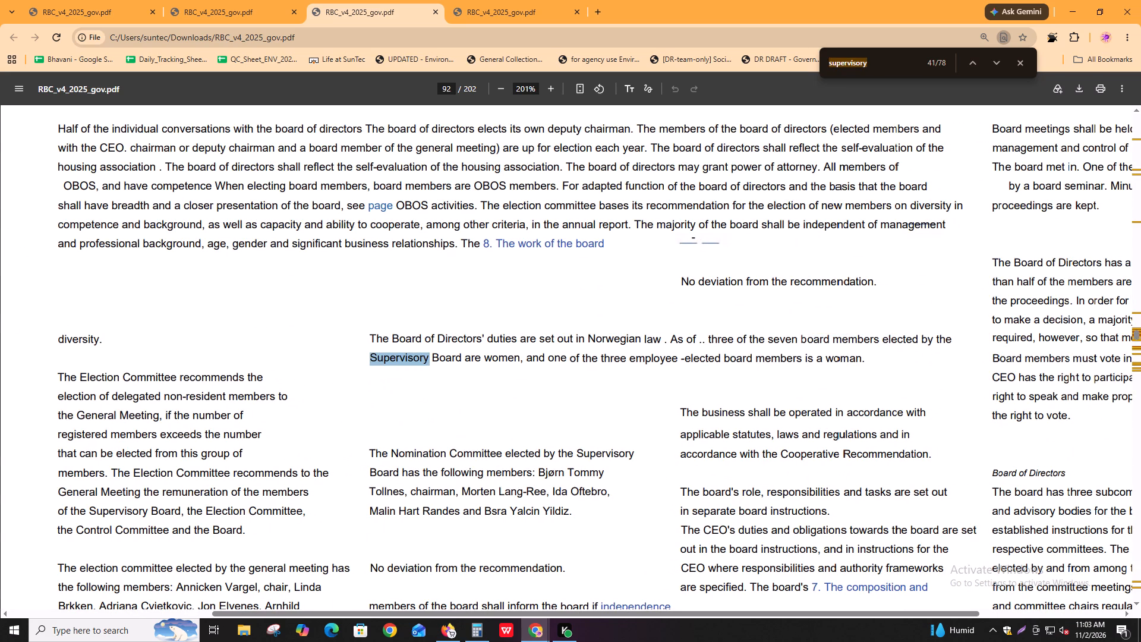
pyautogui.press('Return')
pyautogui.hotkey('shift', 'Return')
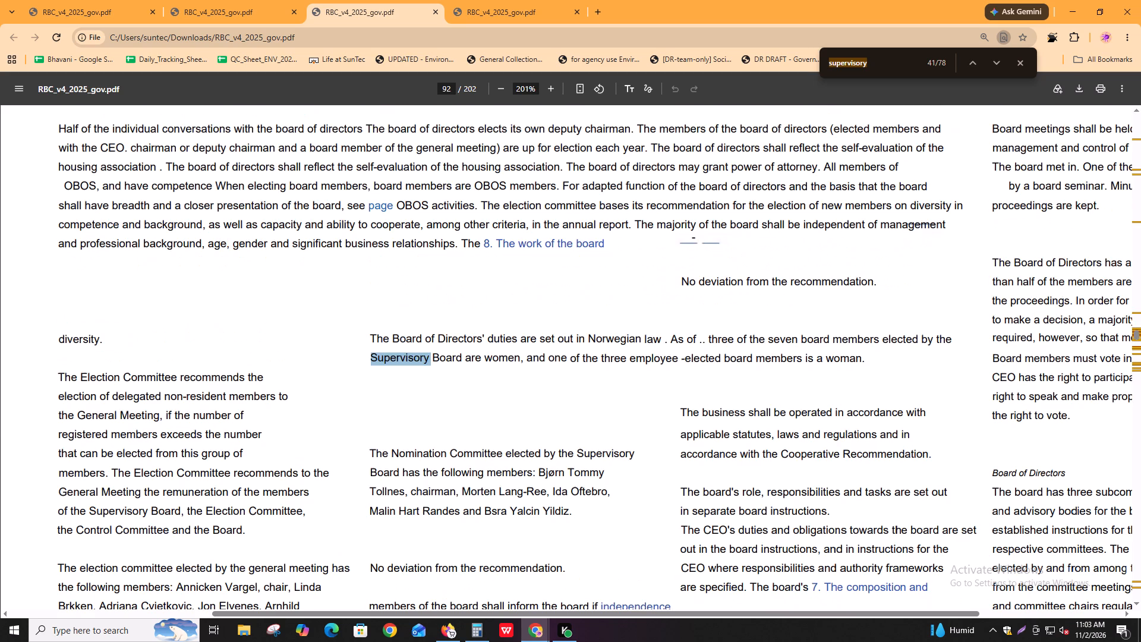
pyautogui.press('Return')
pyautogui.press('Return')
pyautogui.press('Return')
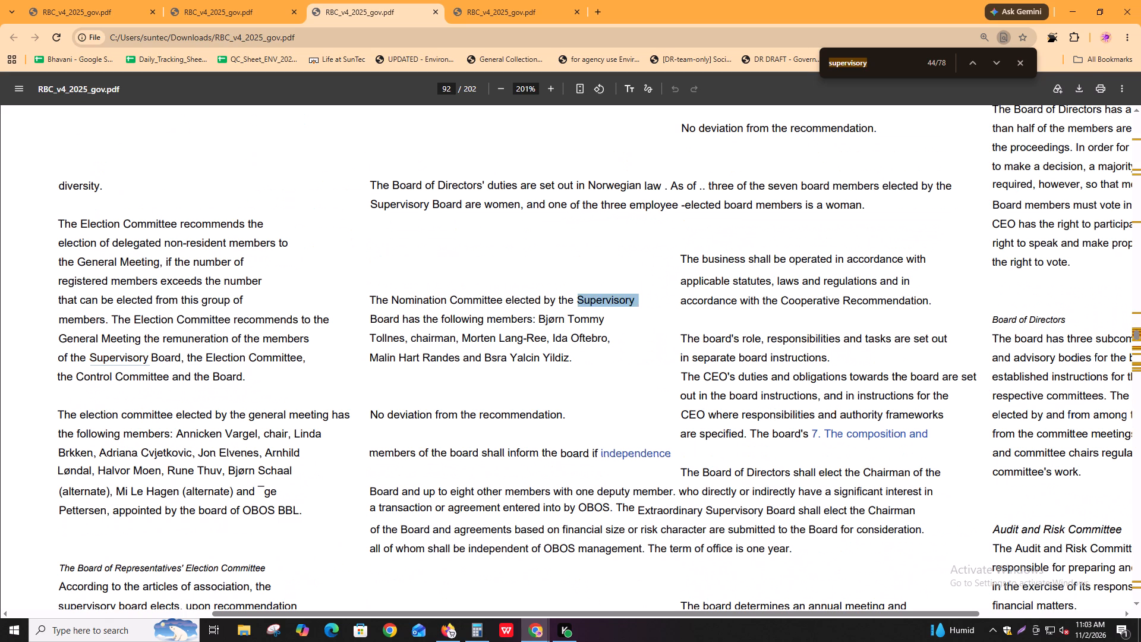
pyautogui.hotkey('shift', 'Return')
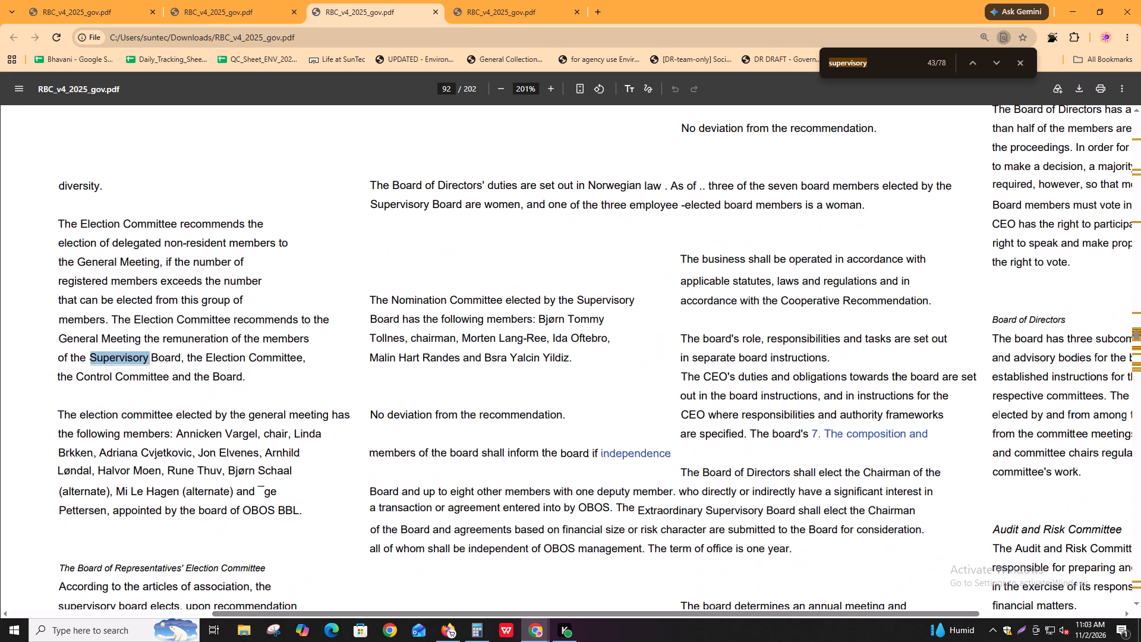
pyautogui.press('Return')
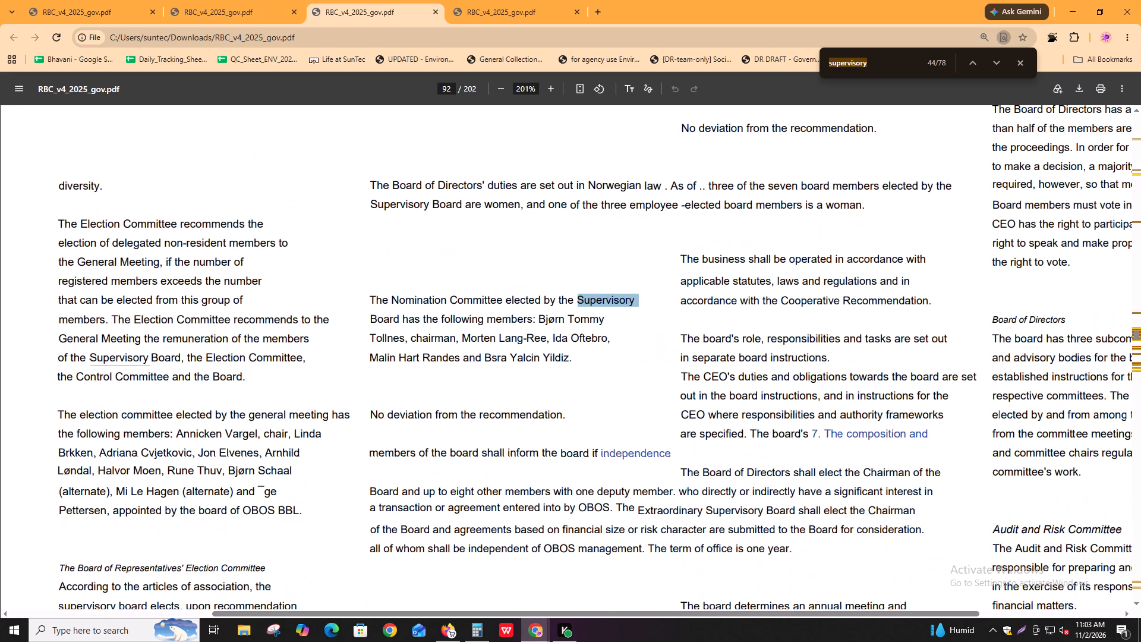
# Check the "supervisory" mentions on pages 93 and 94, including the section on remuneration to the Board of Directors.
pyautogui.press('Return')
pyautogui.press('Return')
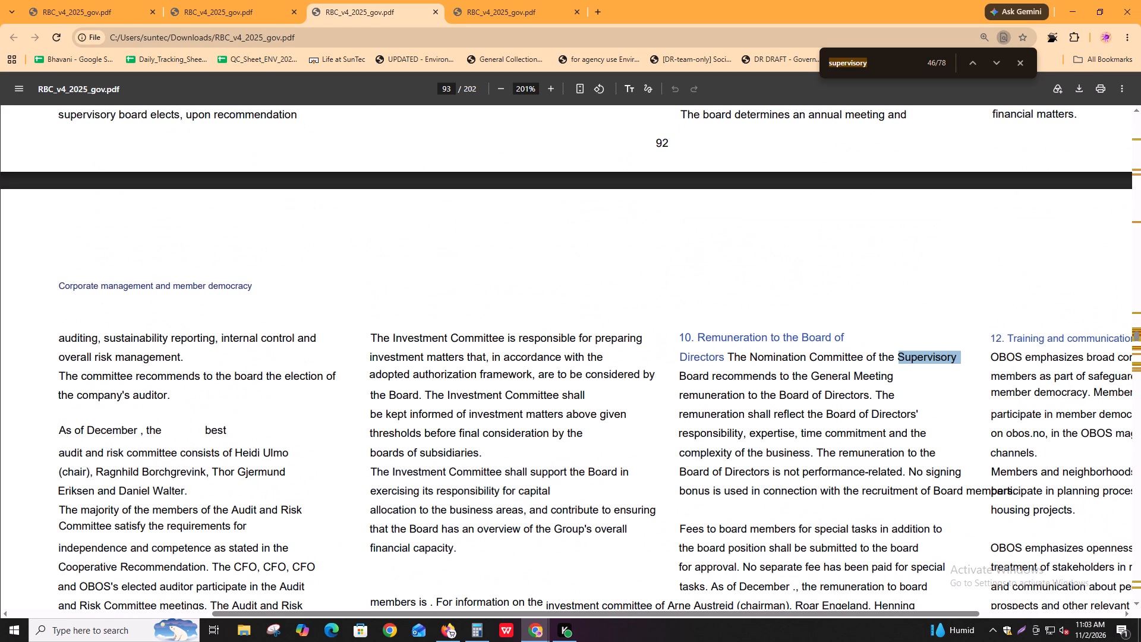
pyautogui.press('Return')
pyautogui.hotkey('shift', 'Return')
pyautogui.press('Return')
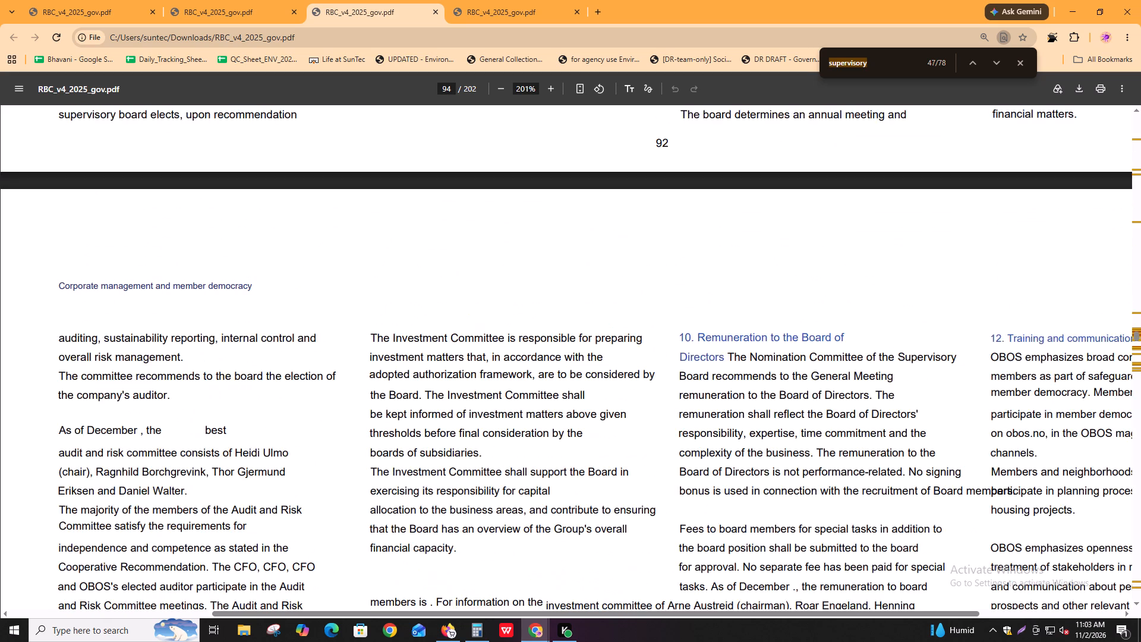
pyautogui.press('Return')
pyautogui.hotkey('shift', 'Return')
# Review the Council of Representatives' report on page 97 for the Supervisory Board's meetings, seminar, elections and discussed topics.
pyautogui.press('Return')
pyautogui.press('Return')
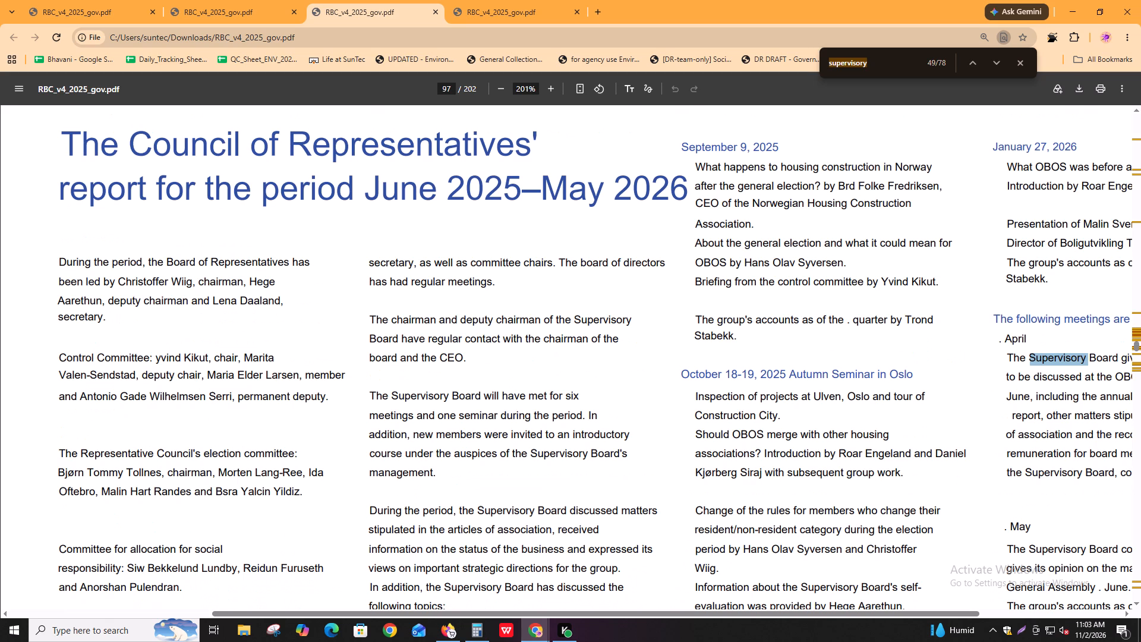
pyautogui.keyDown('shift'); pyautogui.scroll(-8, 977, 502); pyautogui.keyUp('shift')
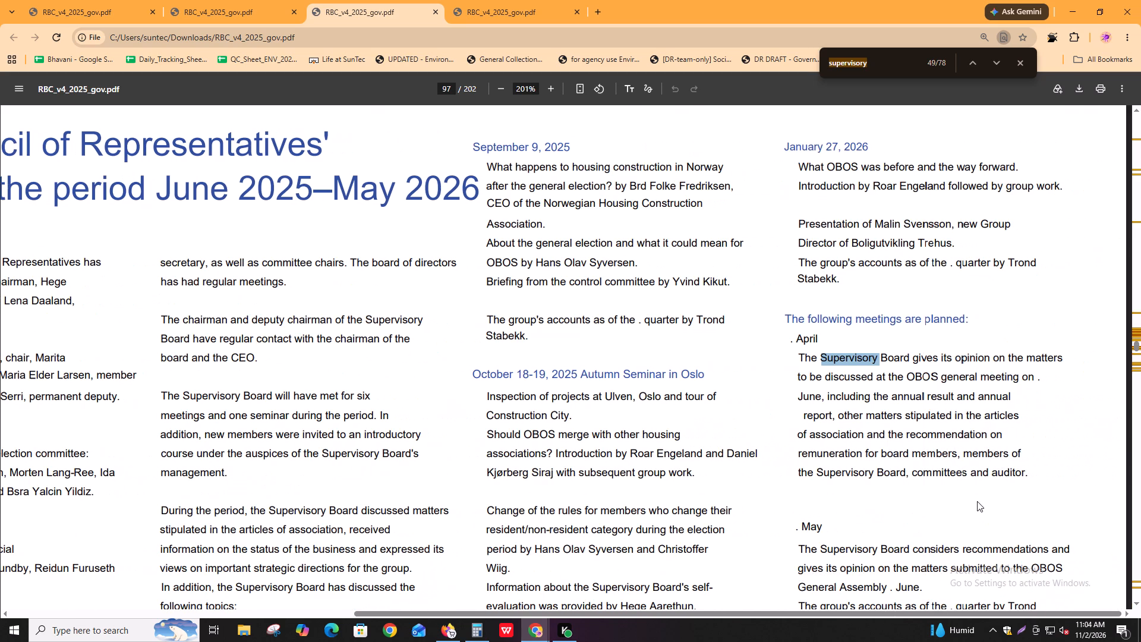
pyautogui.press('Return')
pyautogui.press('Return')
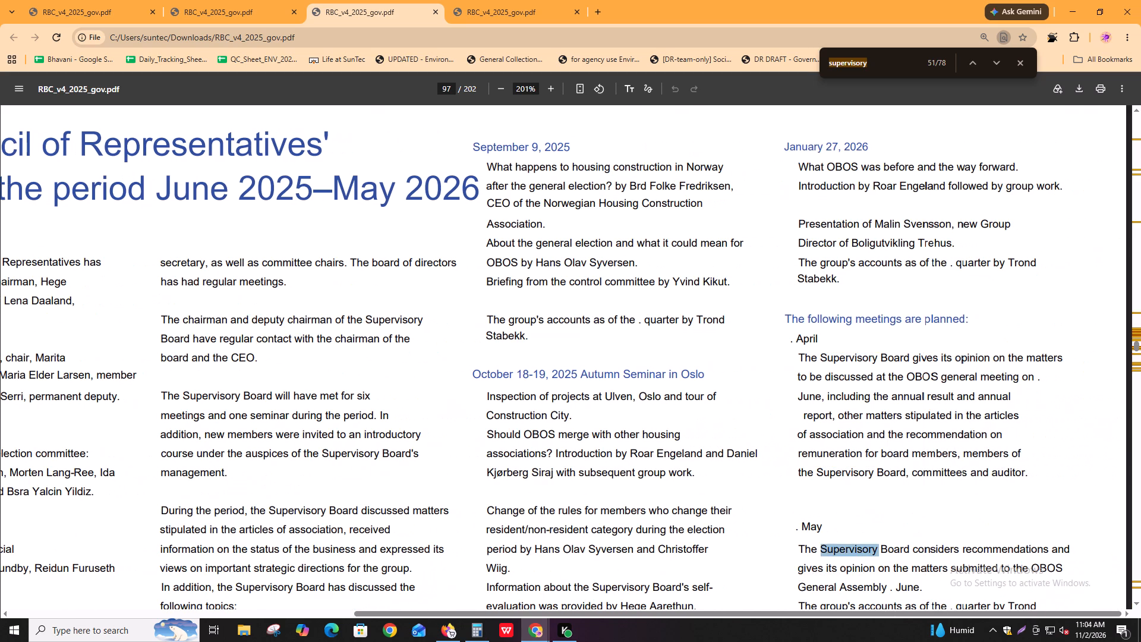
pyautogui.press('Return')
pyautogui.press('Return')
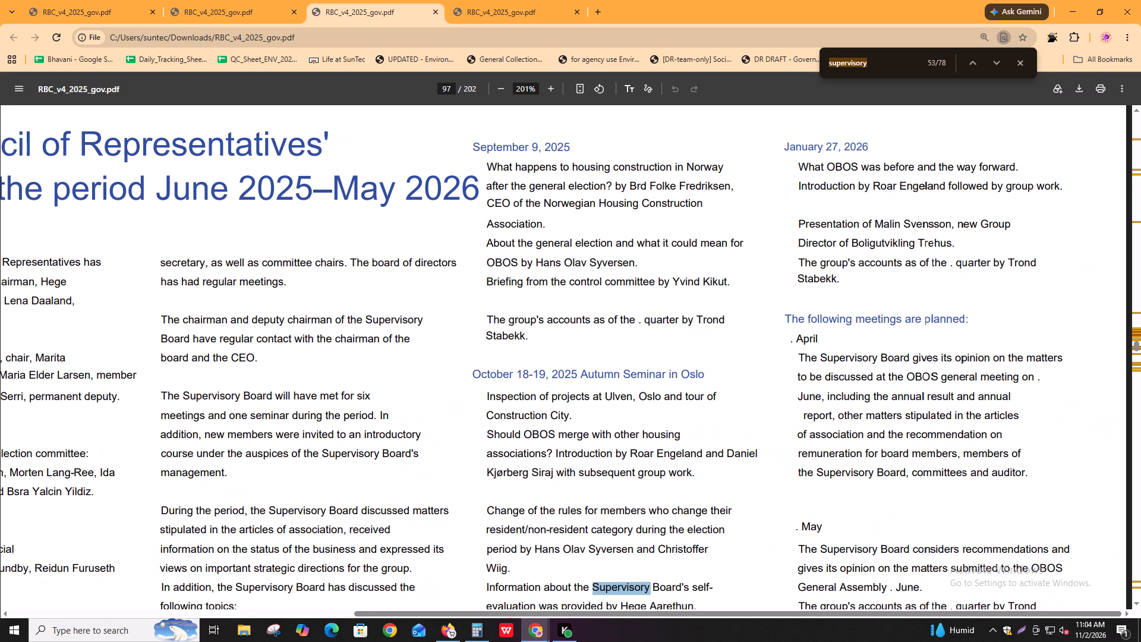
pyautogui.press('Return')
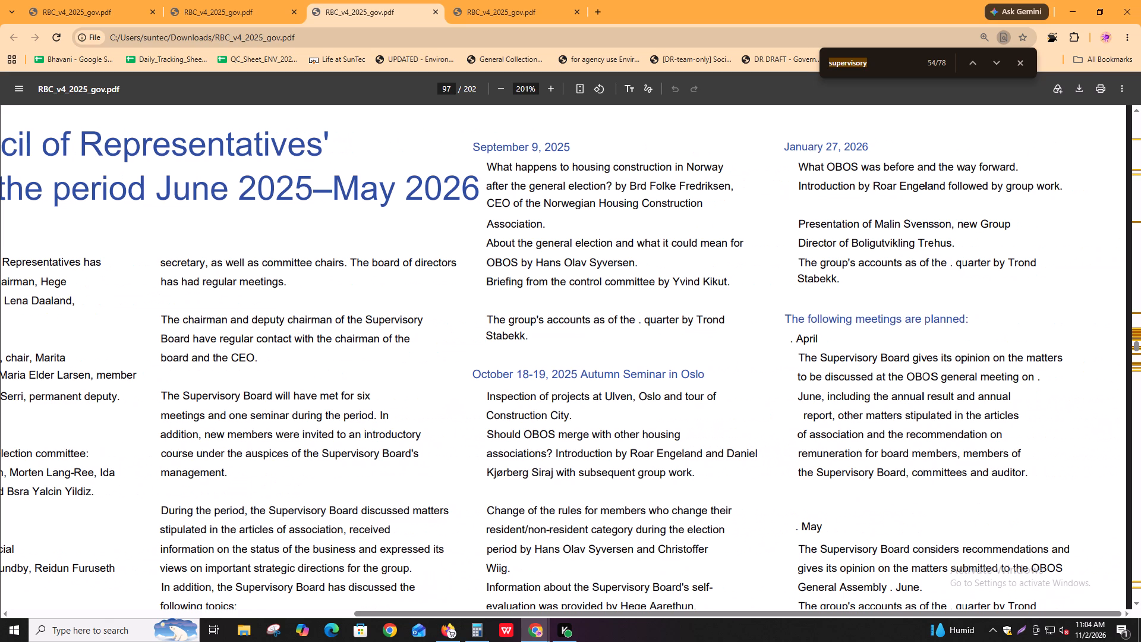
pyautogui.press('Return')
pyautogui.press('Return')
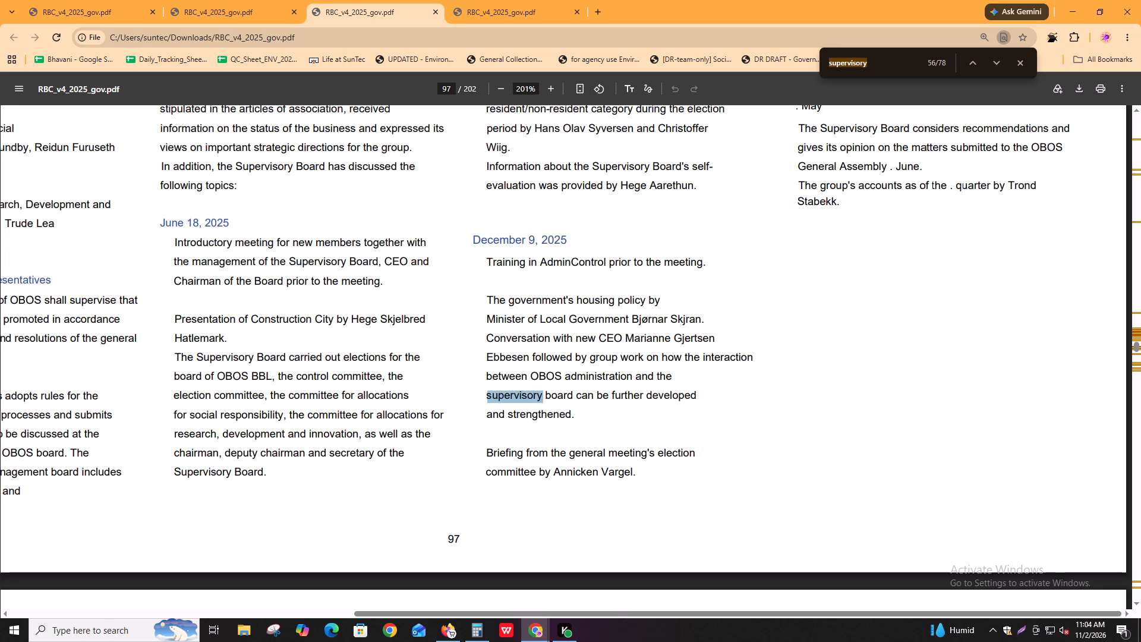
pyautogui.press('Return')
pyautogui.press('Return')
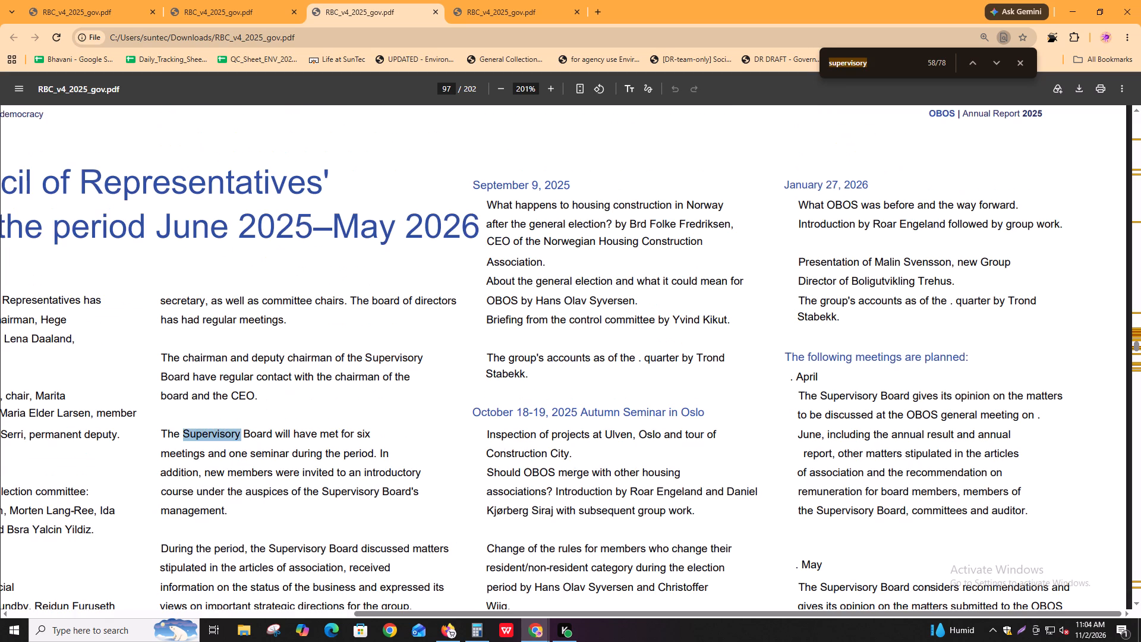
pyautogui.press('Return')
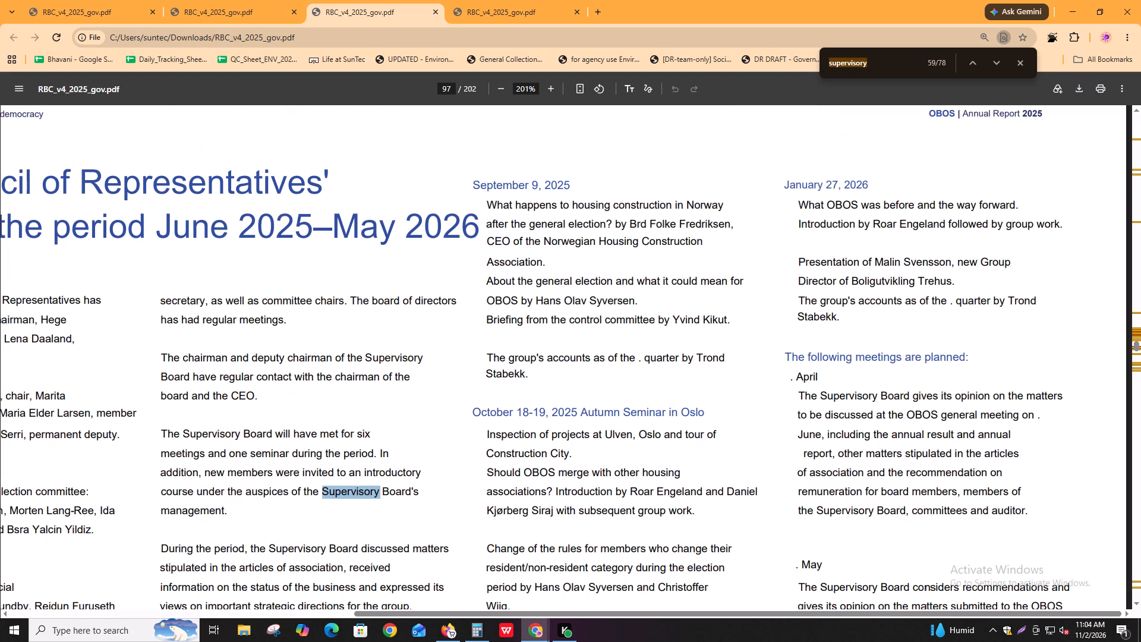
pyautogui.press('Return')
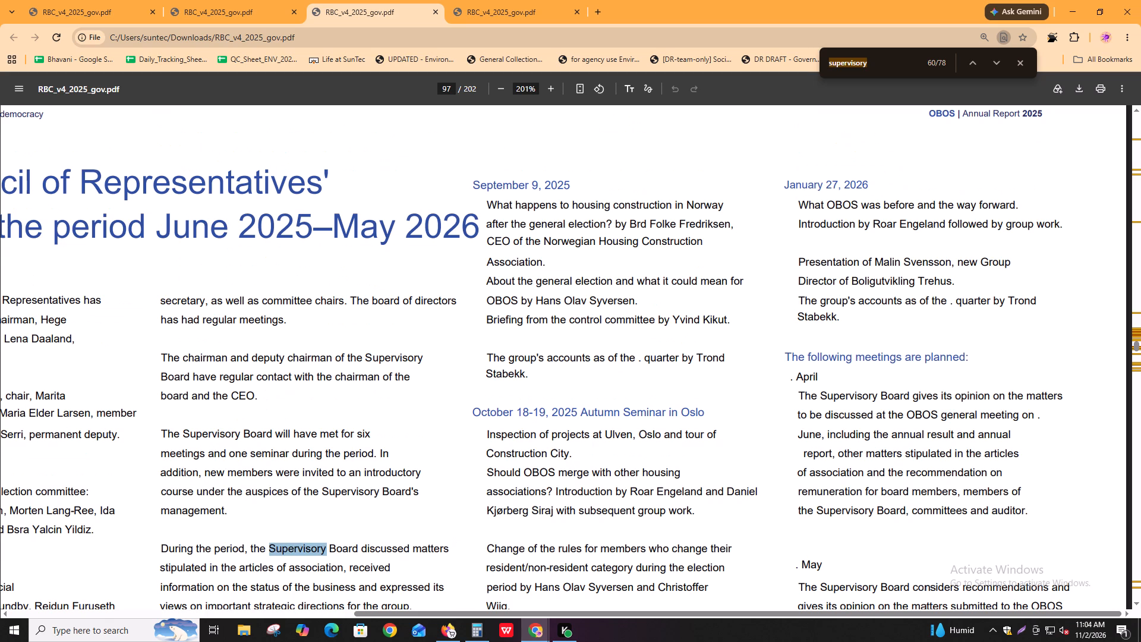
pyautogui.press('Return')
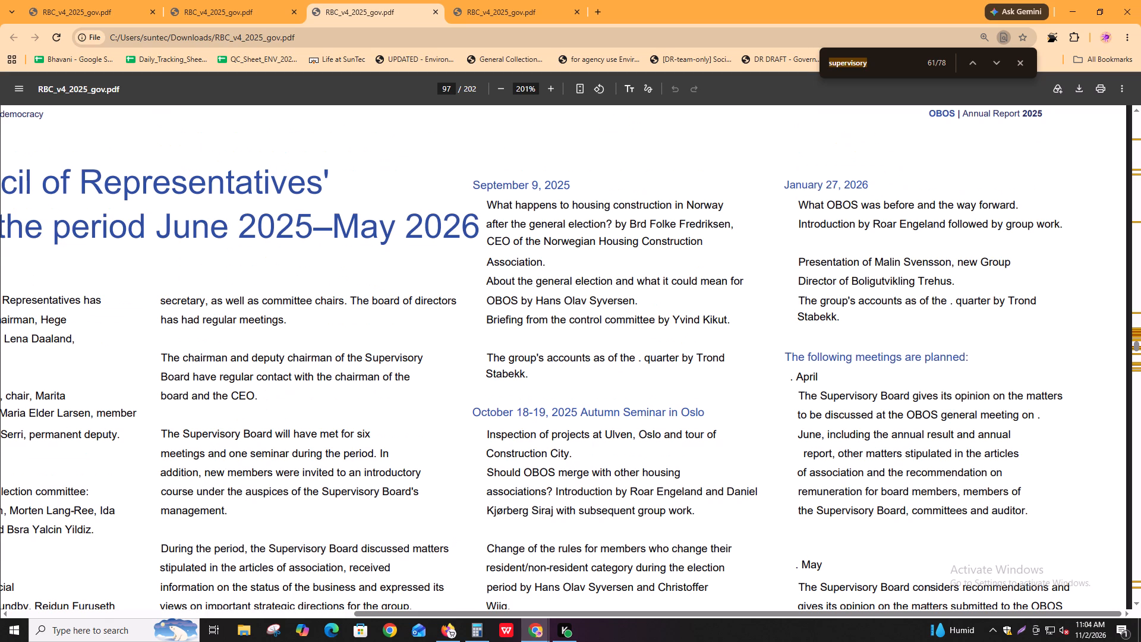
# Review the "supervisory" mentions in the control committee's message on page 98 and in the sustainability report contents on page 100.
pyautogui.press('Return')
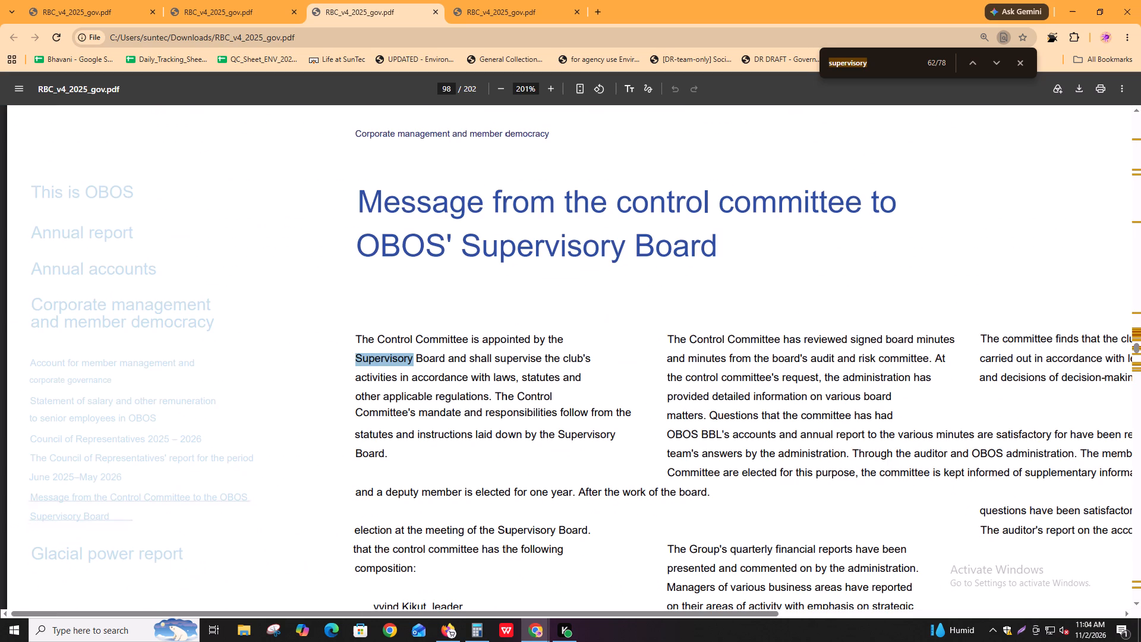
pyautogui.press('Return')
pyautogui.press('Return')
pyautogui.press('Return')
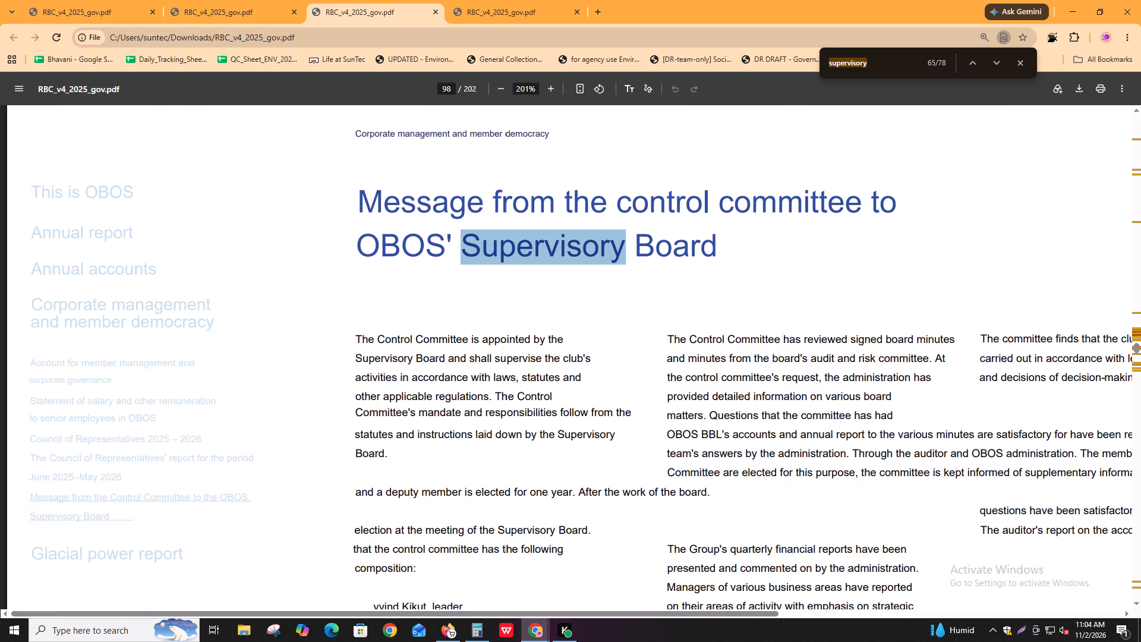
pyautogui.press('Return')
pyautogui.press('Return')
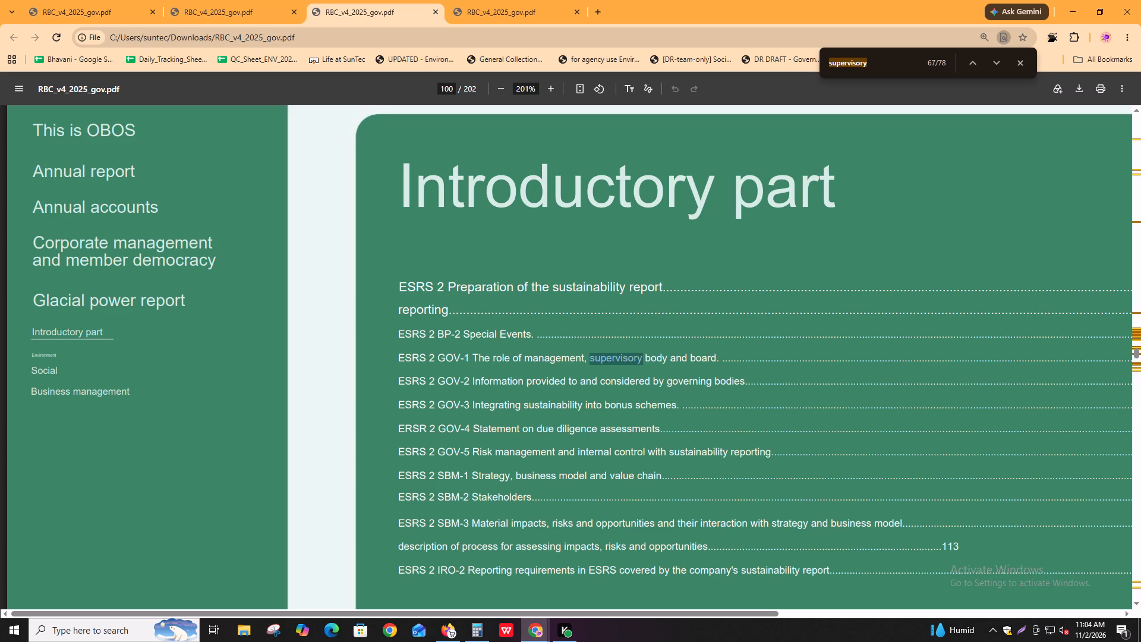
# Examine page 104's ESRS GOV section on the supervisory body and board for board election, gender composition and independence.
pyautogui.press('Return')
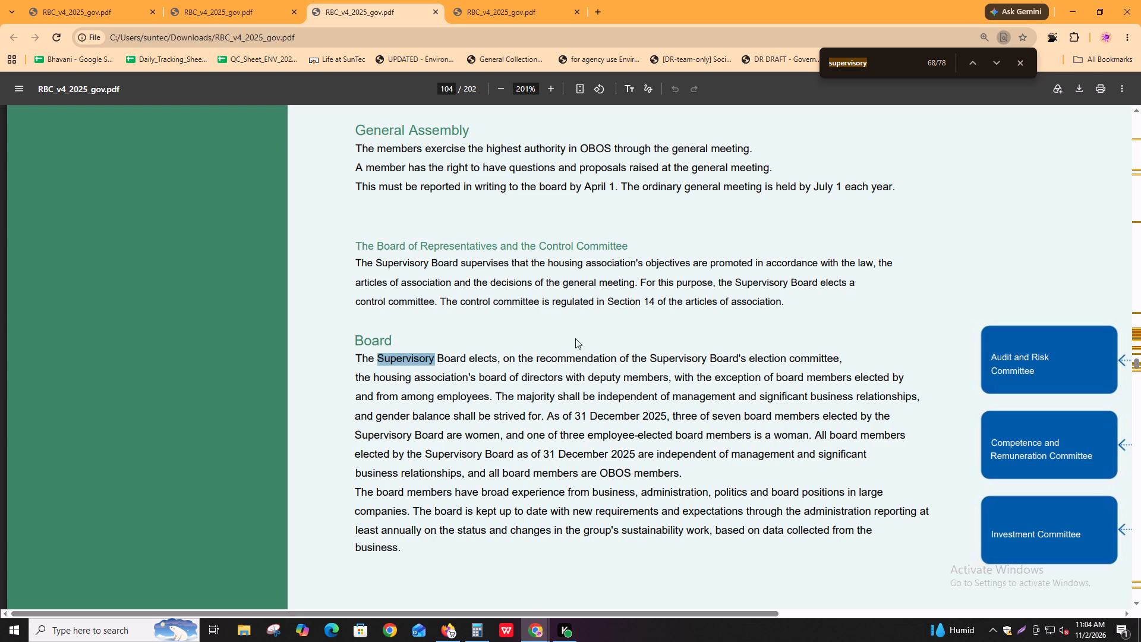
pyautogui.press('Return')
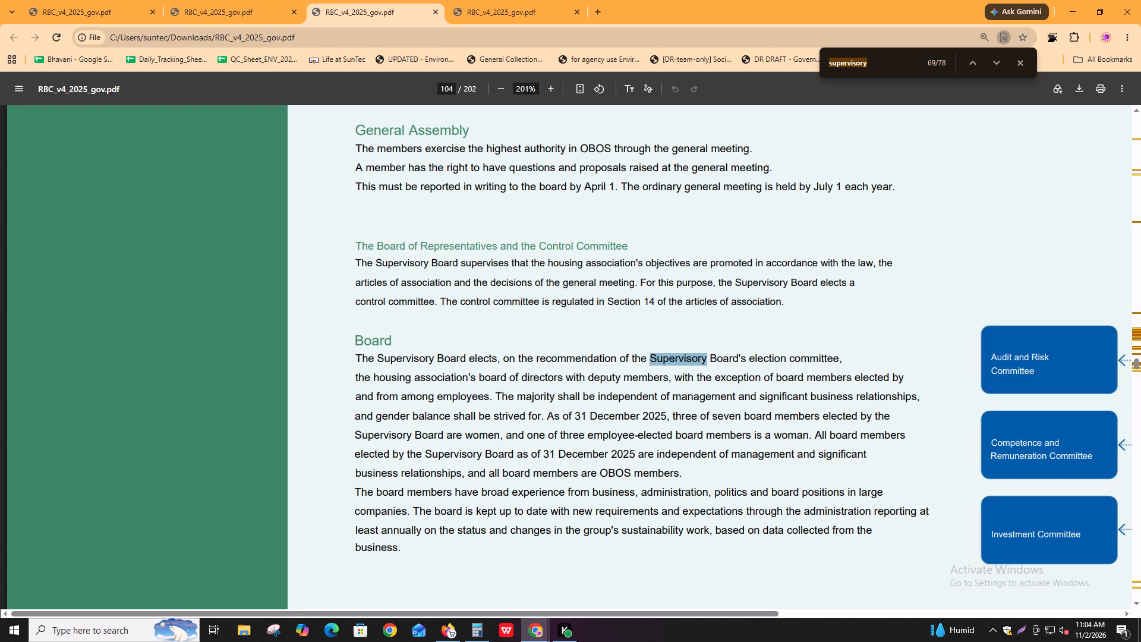
pyautogui.press('Return')
pyautogui.press('Return')
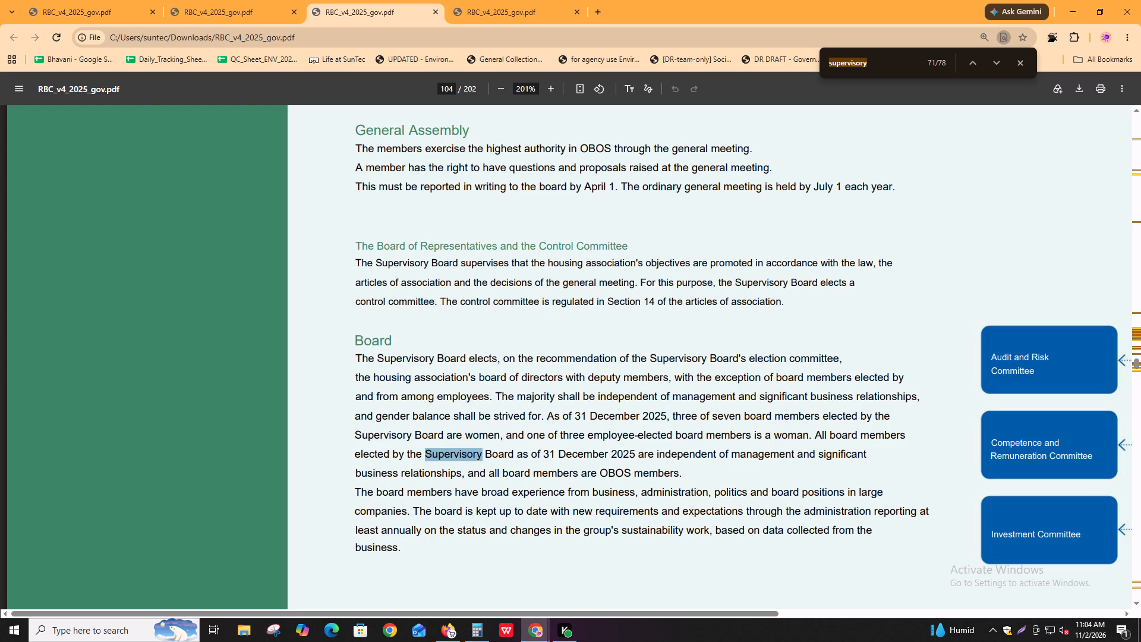
pyautogui.press('Return')
pyautogui.press('Return')
pyautogui.press('Return')
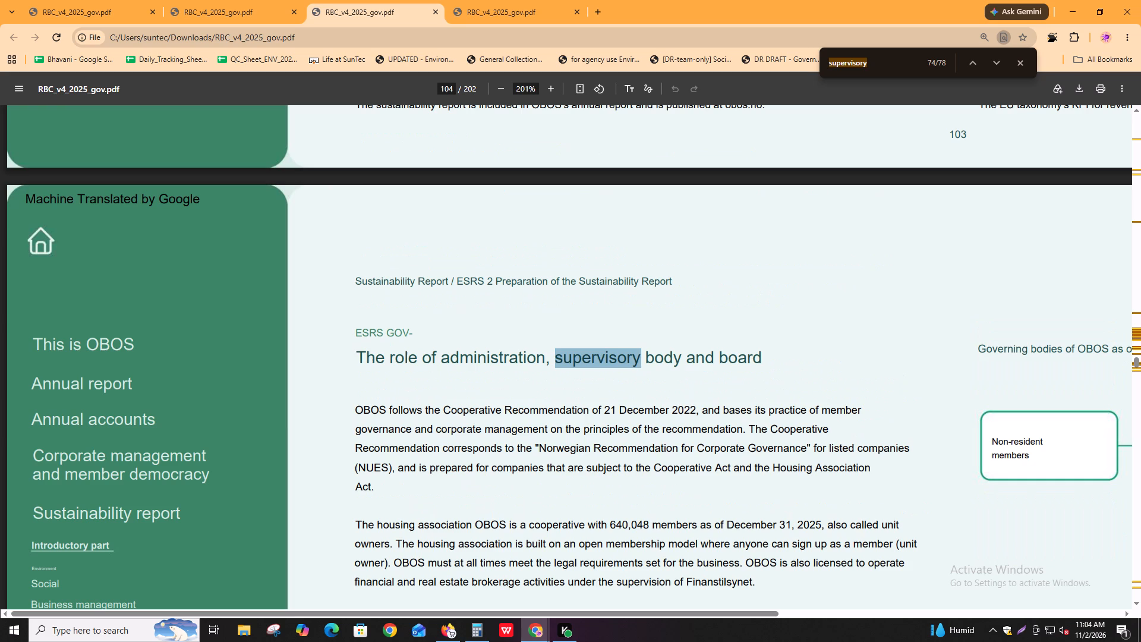
pyautogui.hotkey('shift', 'Return')
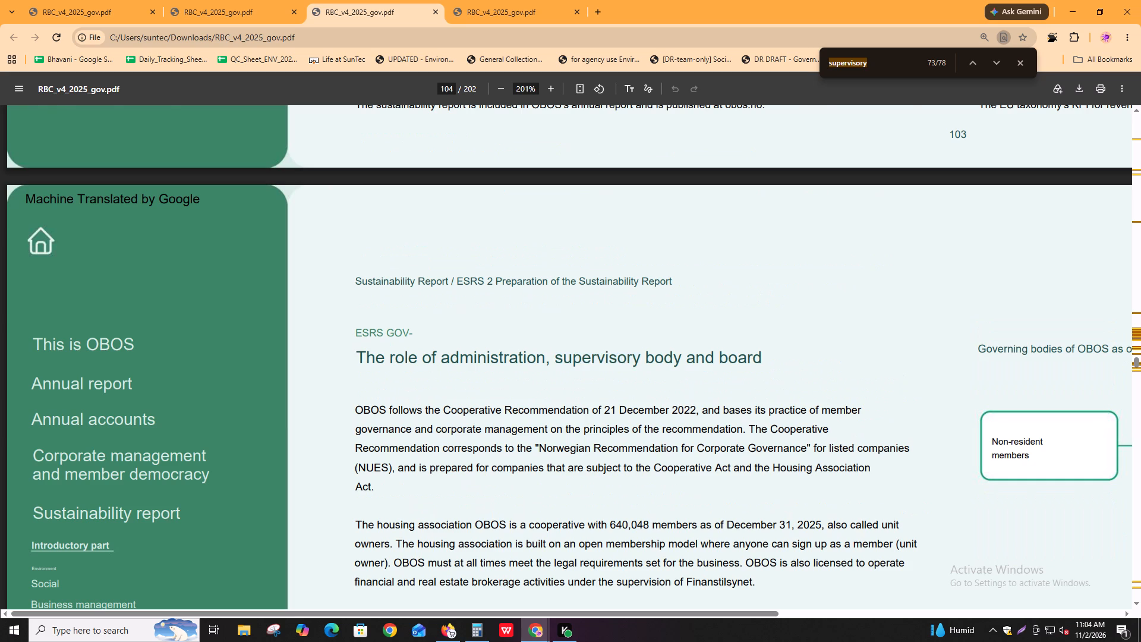
pyautogui.press('Return')
# Check the remaining "supervisory" mentions from page 106 through page 198, covering governing bodies' information, governing documents and business conduct.
pyautogui.press('Return')
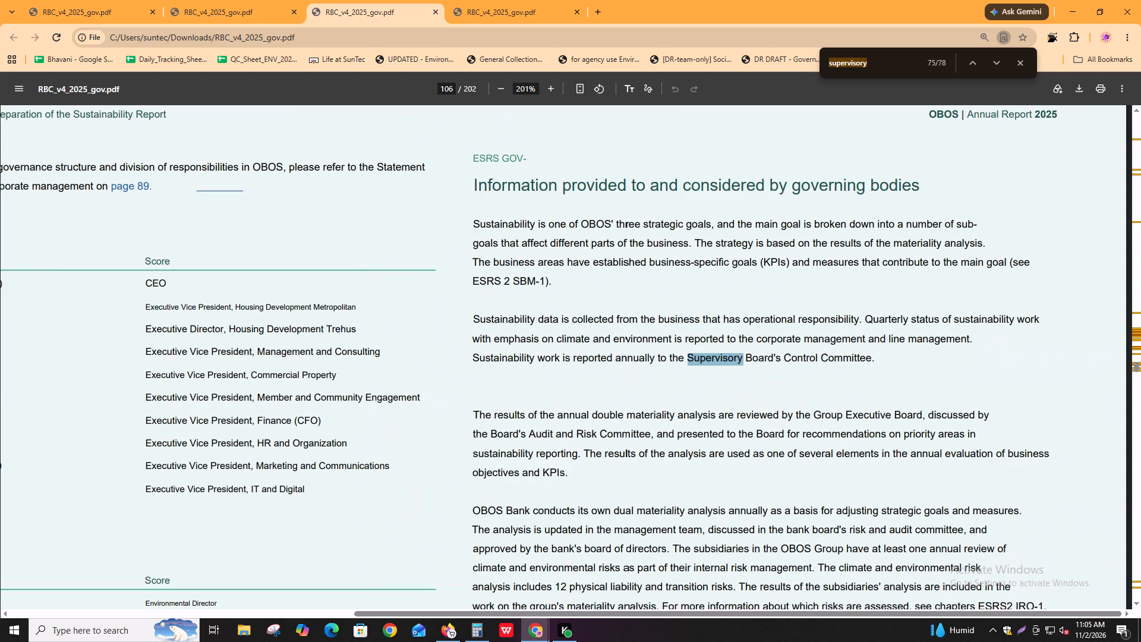
pyautogui.press('Return')
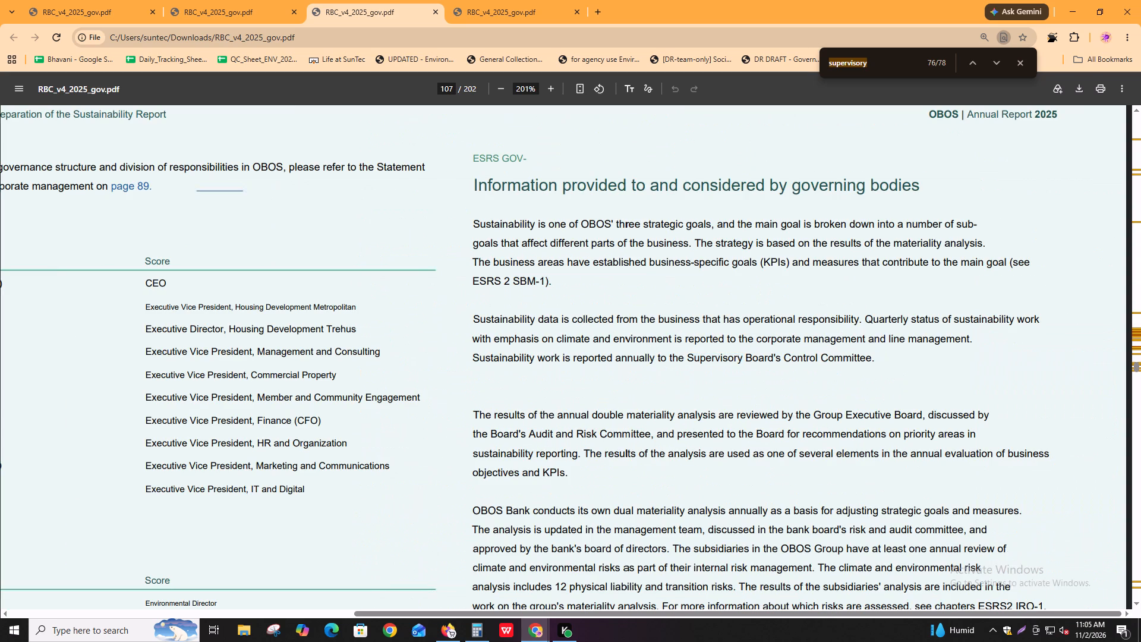
pyautogui.press('Return')
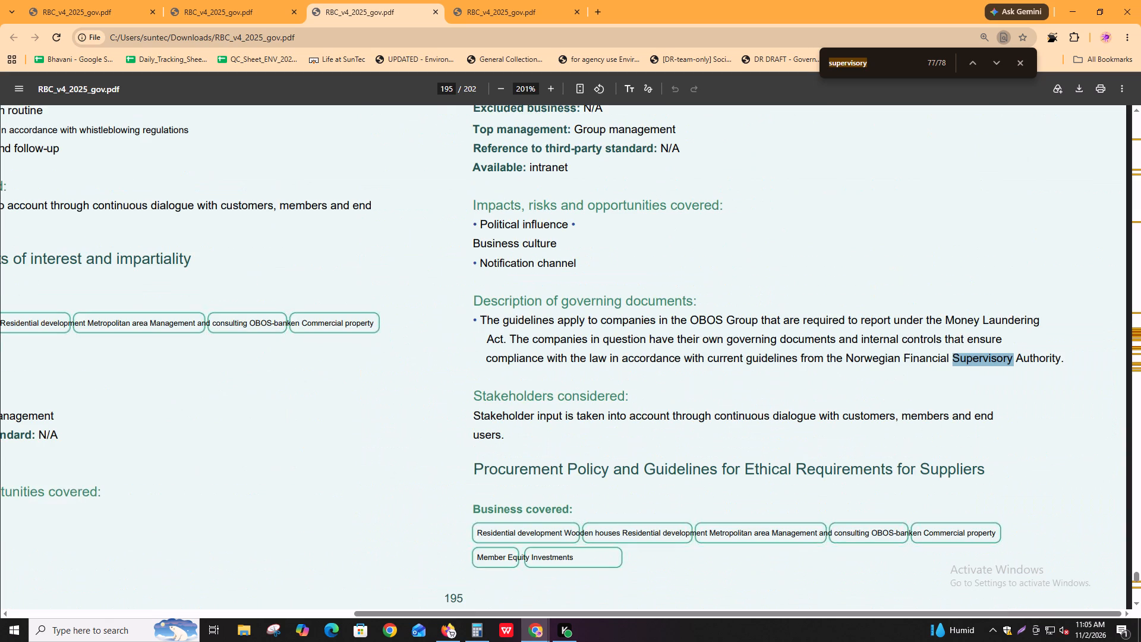
pyautogui.hotkey('shift', 'Return')
pyautogui.press('Return')
pyautogui.press('Return')
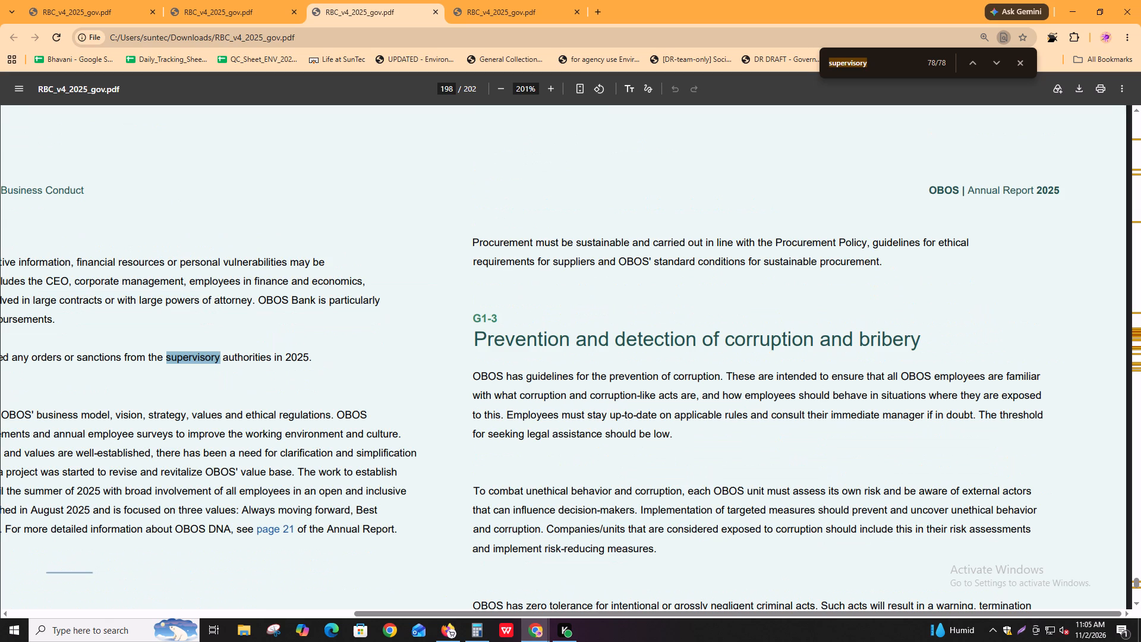
# Return to the "supervisory" mention on page 104 and re-read the Board section on election and independence.
pyautogui.hotkey('shift', 'Return')
pyautogui.hotkey('shift', 'Return')
pyautogui.hotkey('shift', 'Return')
pyautogui.hotkey('shift', 'Return')
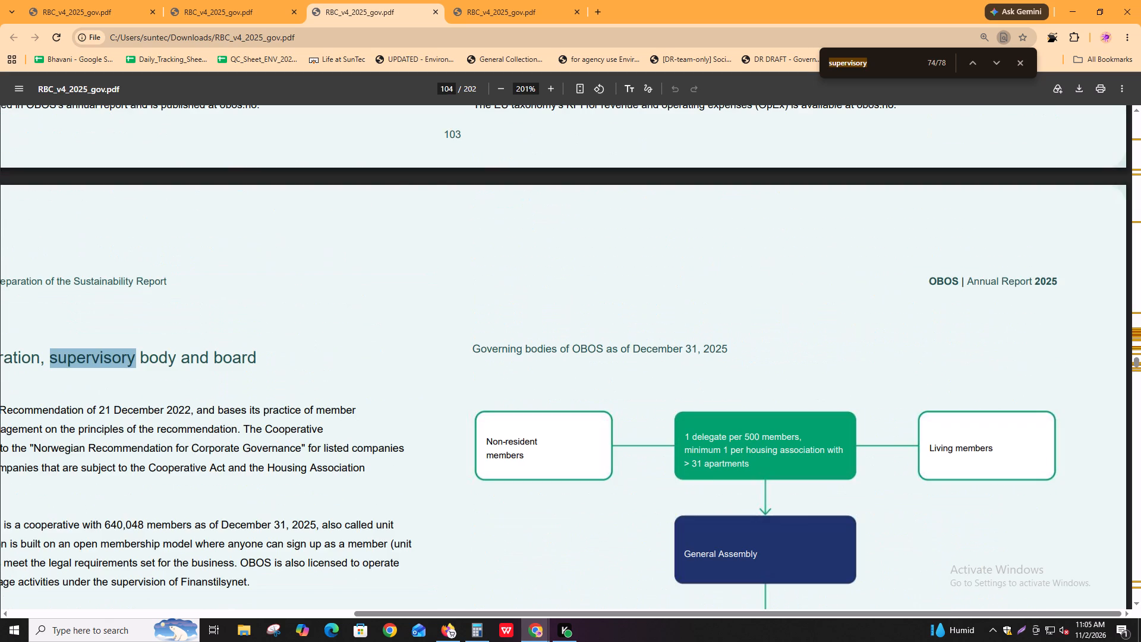
pyautogui.keyDown('shift'); pyautogui.scroll(4, 524, 543); pyautogui.keyUp('shift')
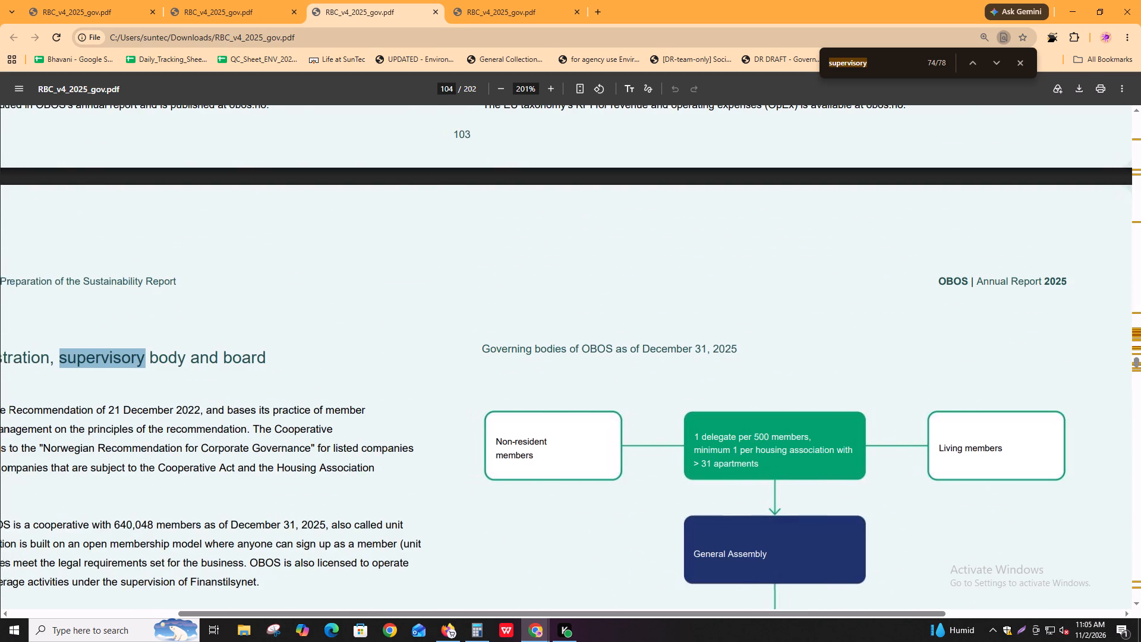
pyautogui.keyDown('shift'); pyautogui.scroll(5, 524, 525); pyautogui.keyUp('shift')
pyautogui.scroll(-6, 527, 524)
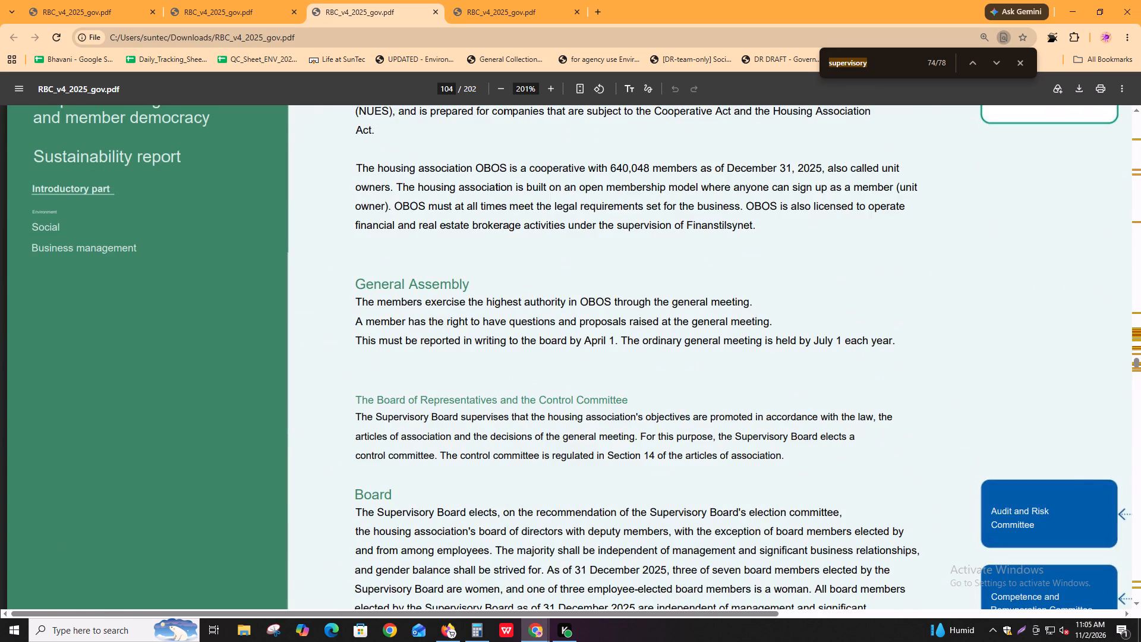
# In Igloo, annotate page 104's "Board" heading and its first sentence, through "and from among employees", as a source for Board_independence.
pyautogui.hotkey('alt', 'Tab')
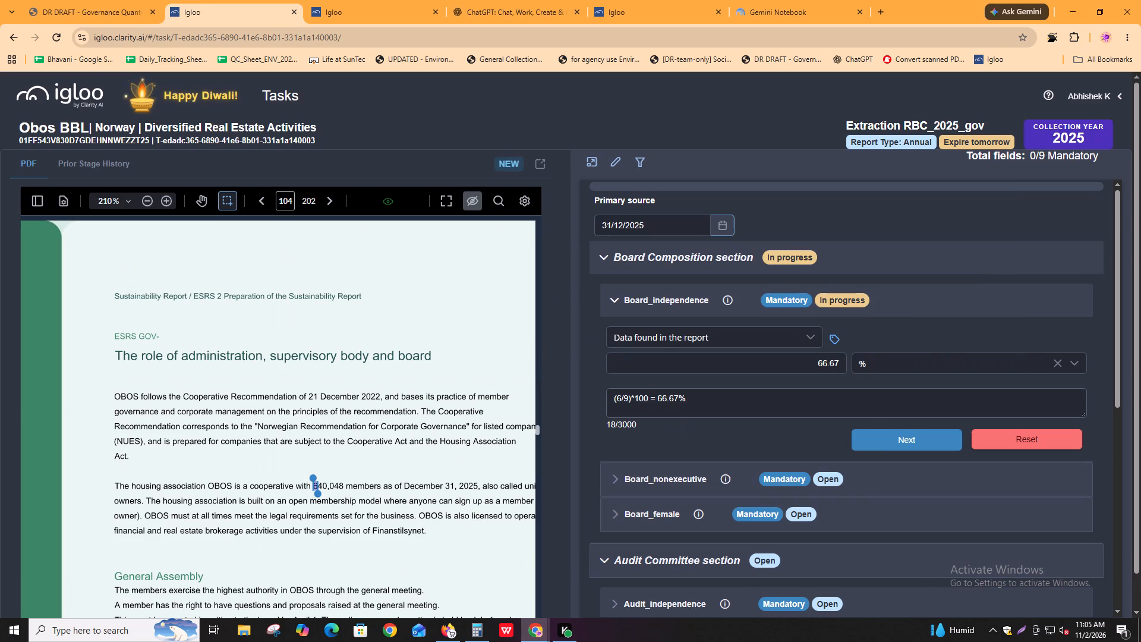
pyautogui.click(354, 410)
pyautogui.scroll(-3, 363, 408)
pyautogui.scroll(-3, 409, 395)
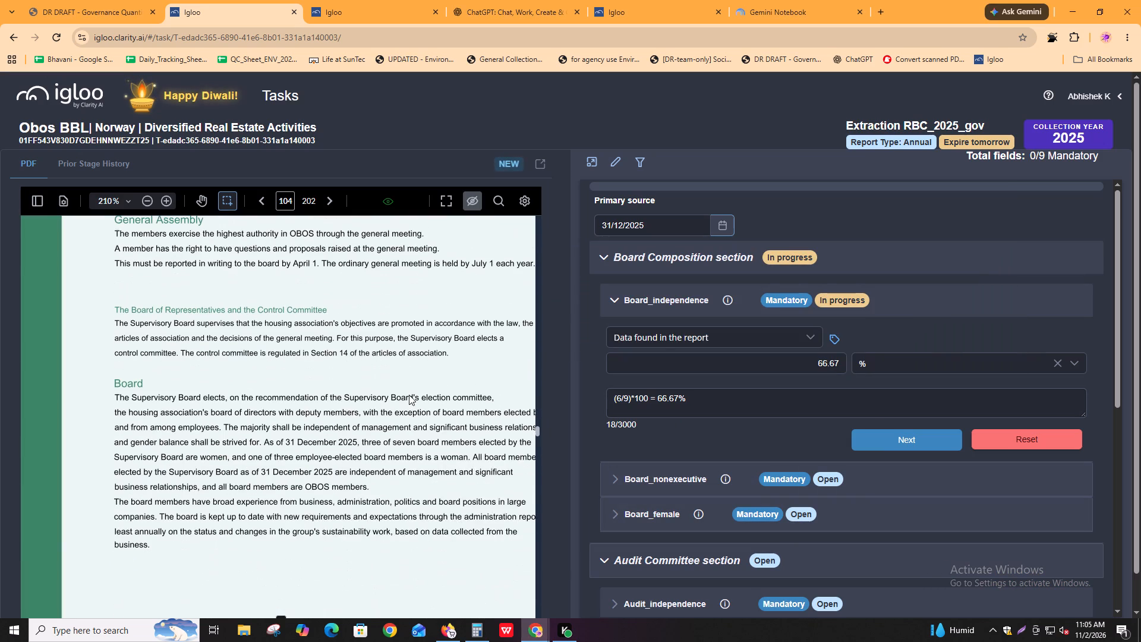
pyautogui.keyDown('shift'); pyautogui.scroll(-1, 399, 396); pyautogui.keyUp('shift')
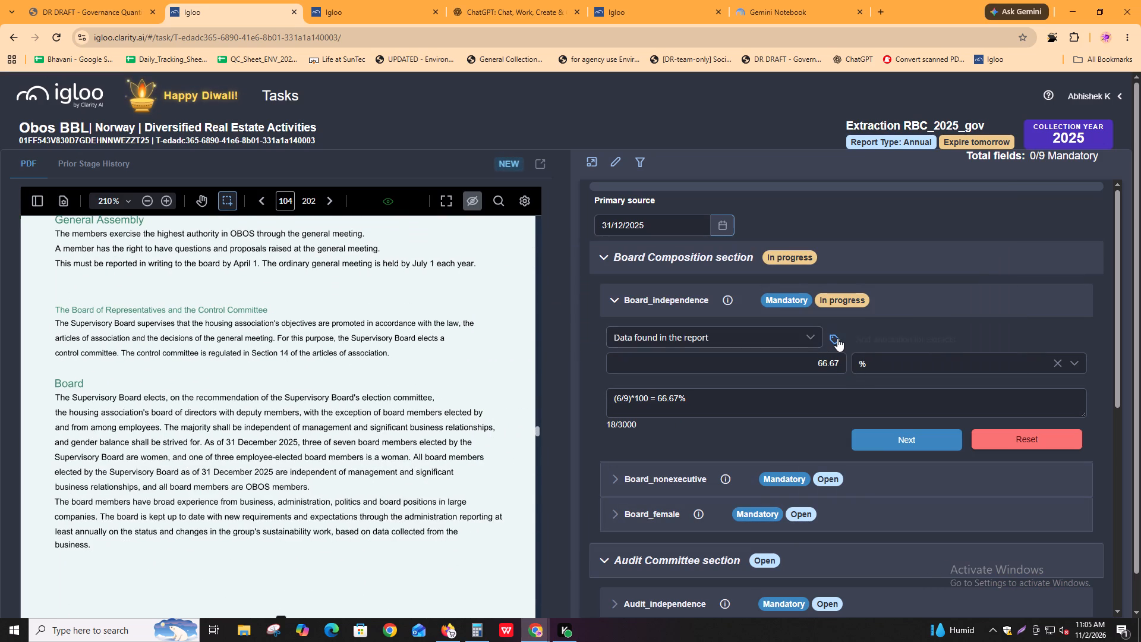
pyautogui.click(838, 338)
pyautogui.moveTo(46, 378); pyautogui.dragTo(47, 378)
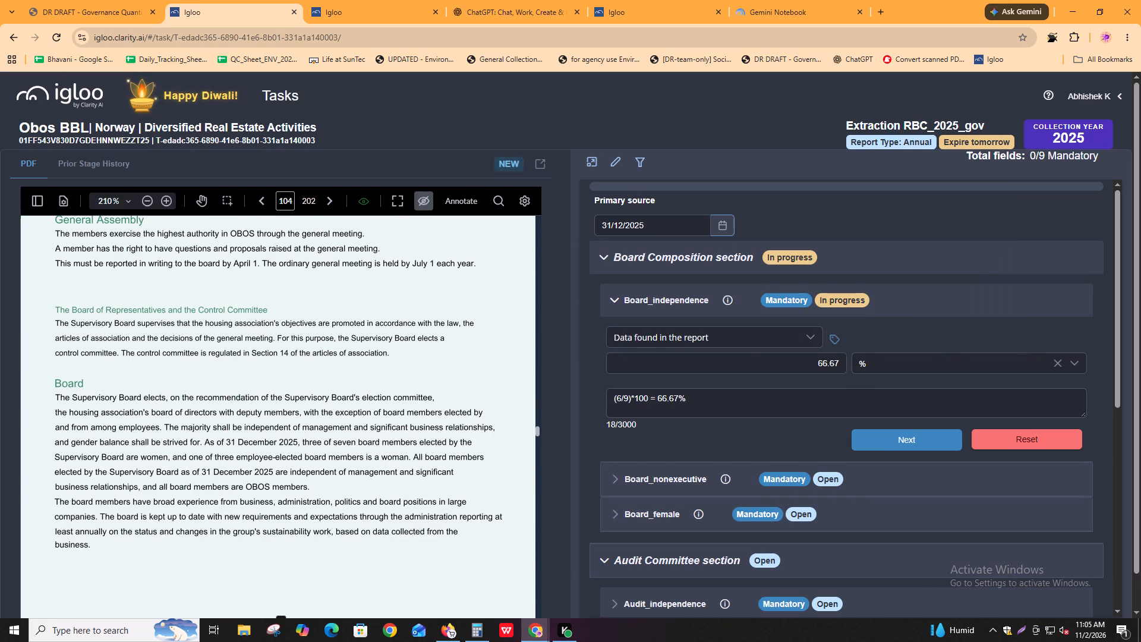
pyautogui.moveTo(47, 378); pyautogui.dragTo(144, 411)
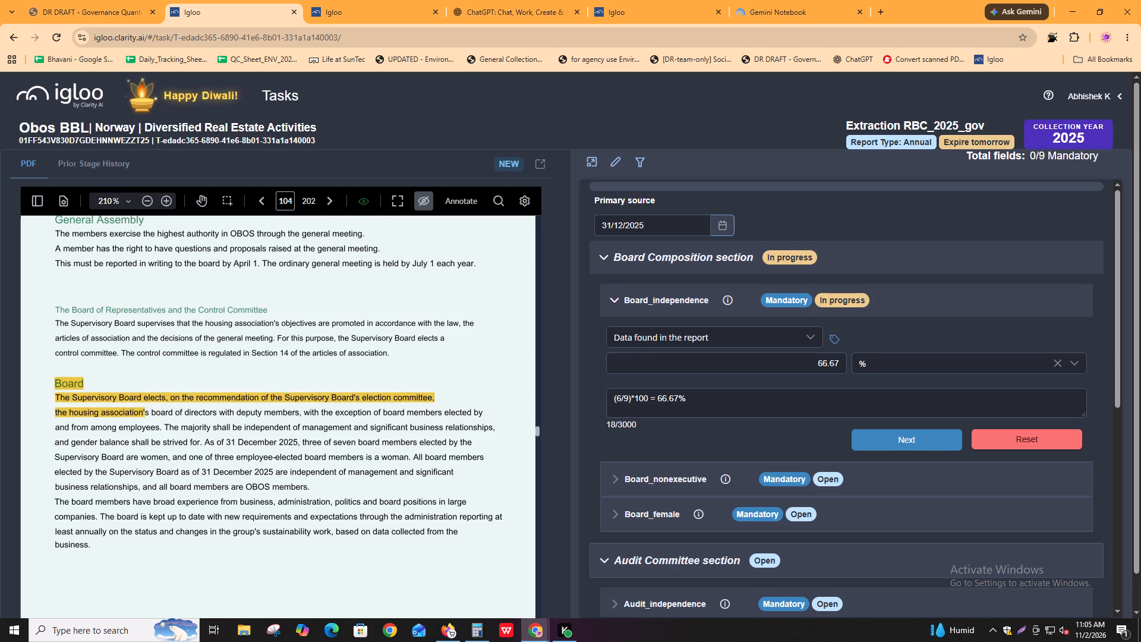
pyautogui.moveTo(144, 411); pyautogui.dragTo(168, 424)
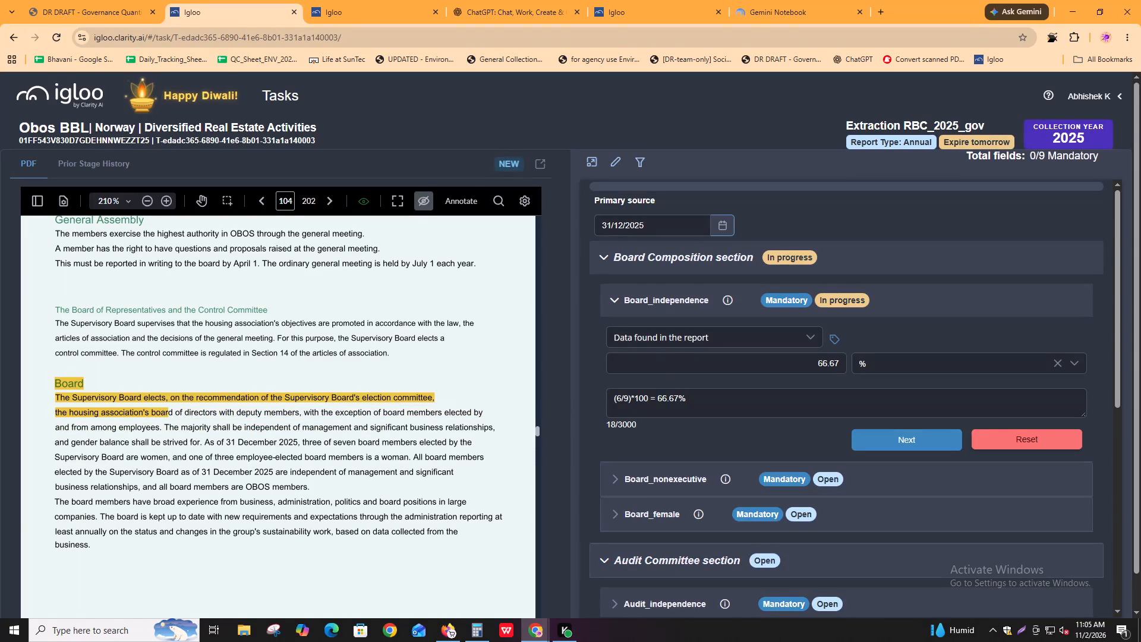
pyautogui.moveTo(168, 424); pyautogui.dragTo(153, 432)
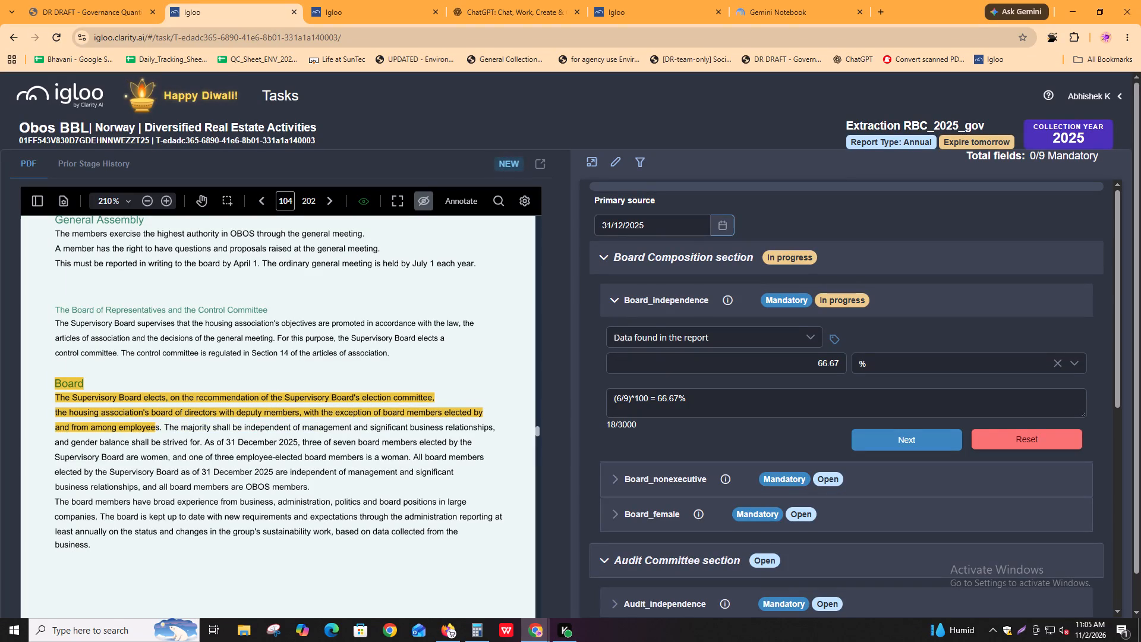
pyautogui.moveTo(153, 432); pyautogui.dragTo(160, 433)
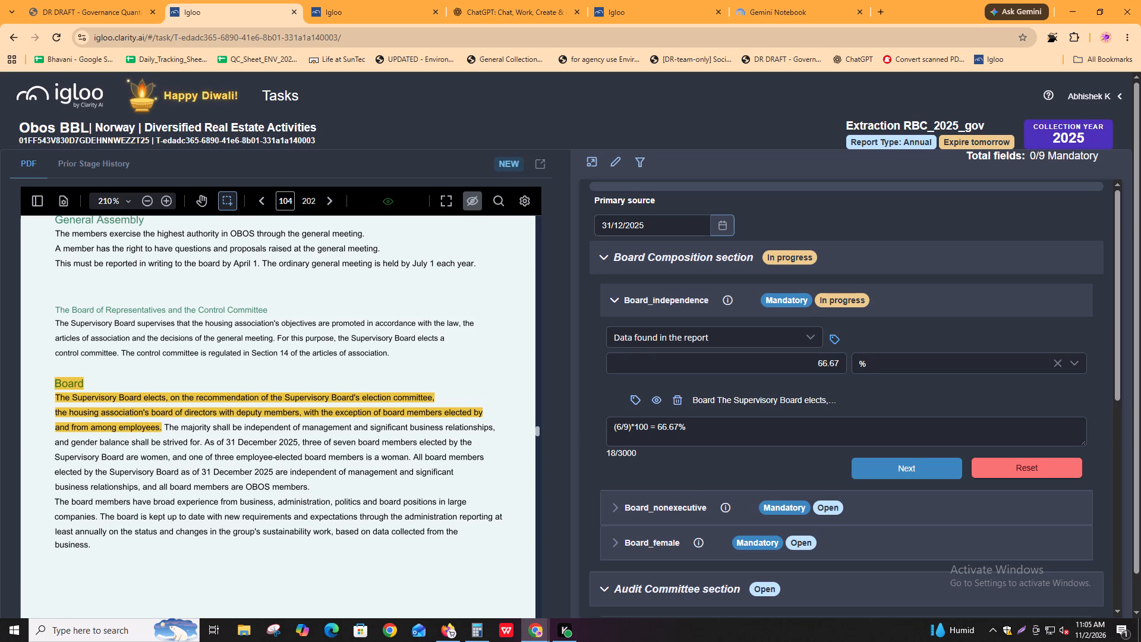
# Annotate page 104's passage from "All board members elected by the Supervisory Board" to "OBOS members" as another Board_independence source.
pyautogui.click(835, 344)
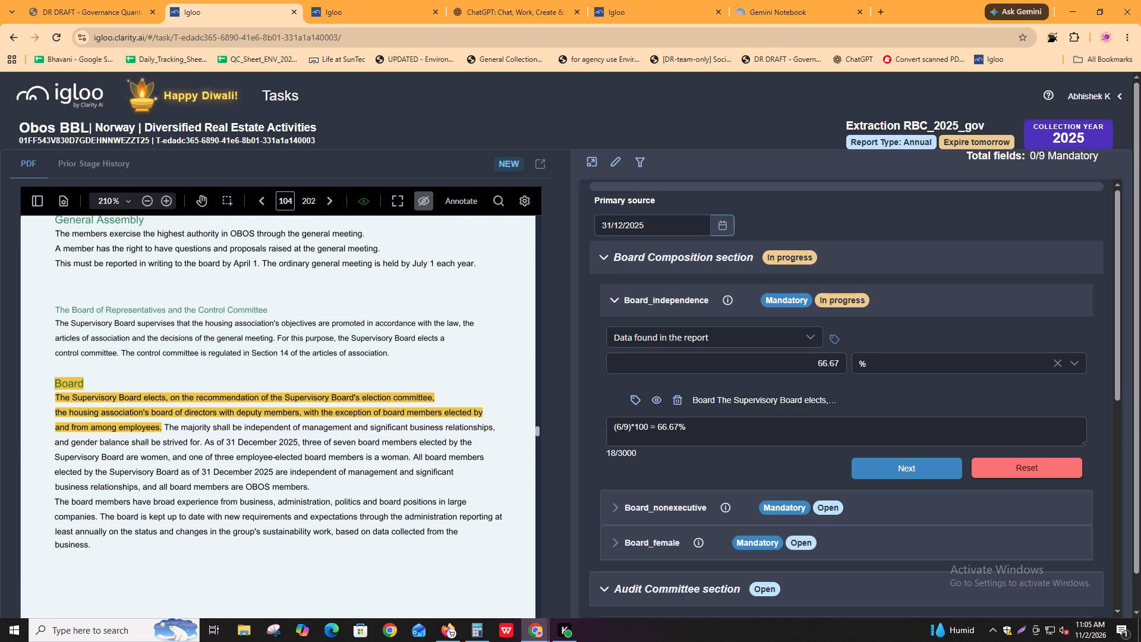
pyautogui.moveTo(414, 457); pyautogui.dragTo(355, 492)
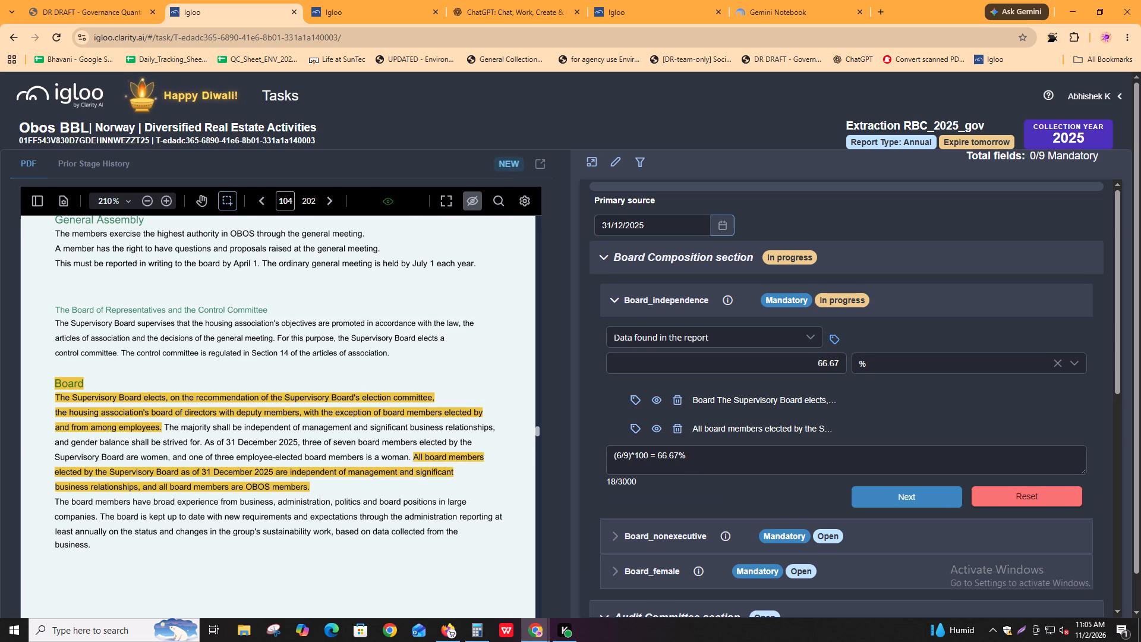
pyautogui.scroll(-2, 904, 480)
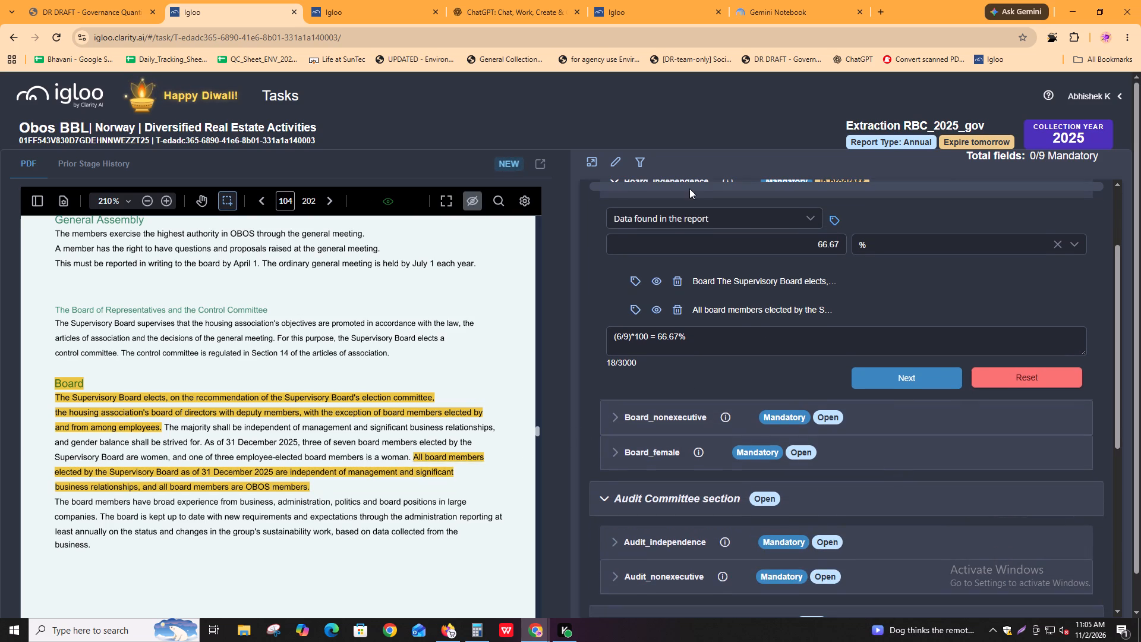
# In the report PDF, step through the board member name matches to the board table on page 105.
pyautogui.hotkey('alt', 'Tab')
pyautogui.hotkey('ctrl', 'f')
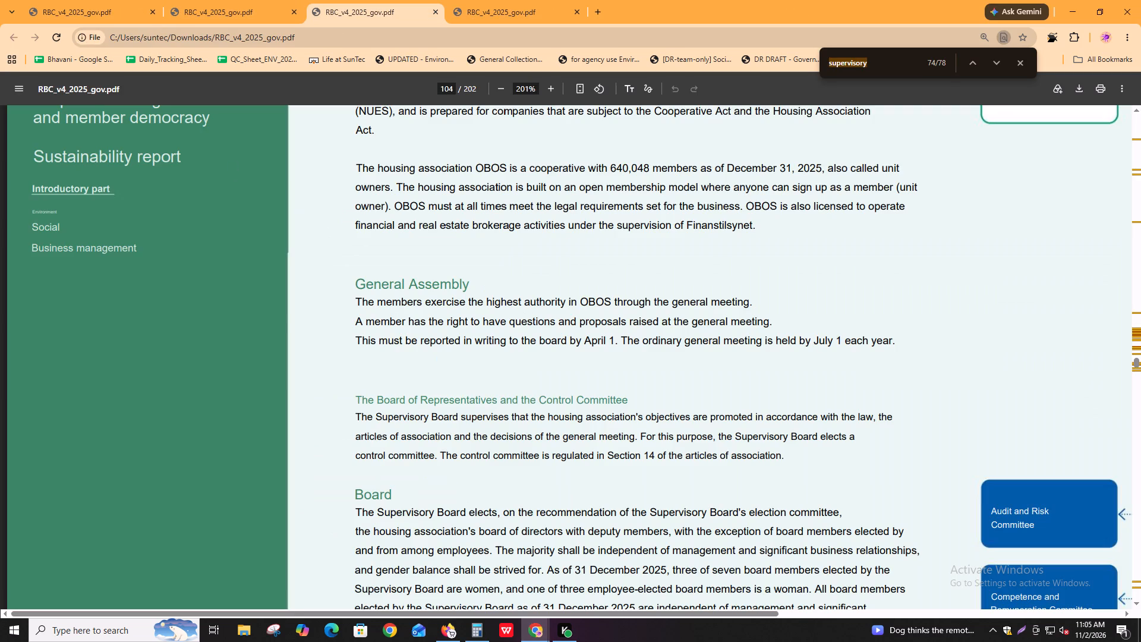
pyautogui.click(208, 0)
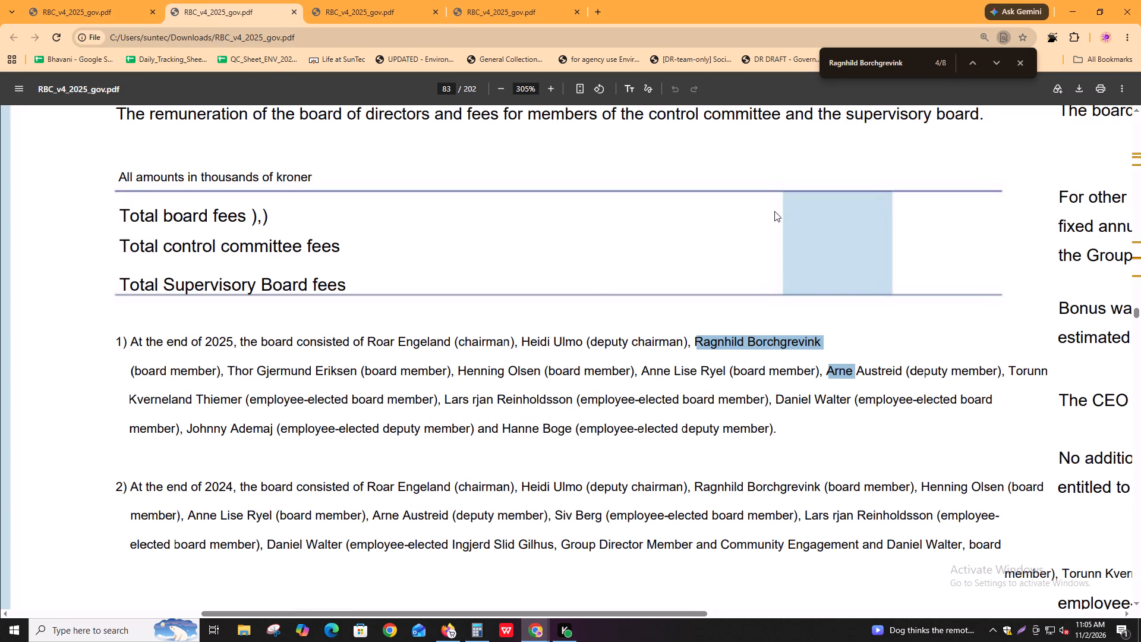
pyautogui.press('Return')
pyautogui.press('Return')
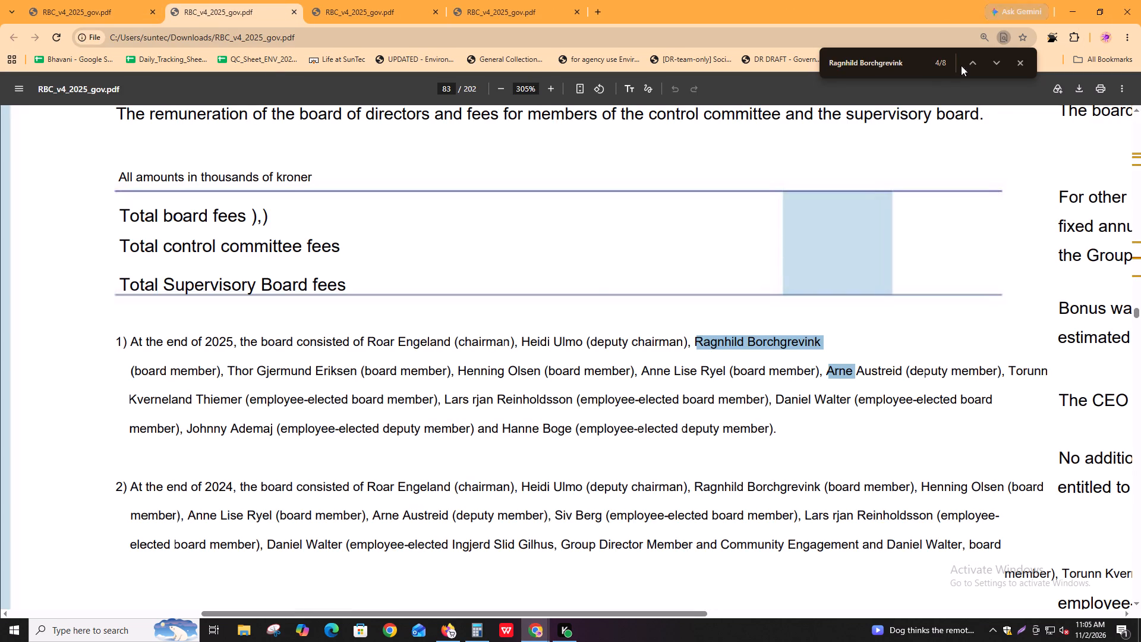
pyautogui.click(904, 63)
pyautogui.press('Return')
pyautogui.press('Return')
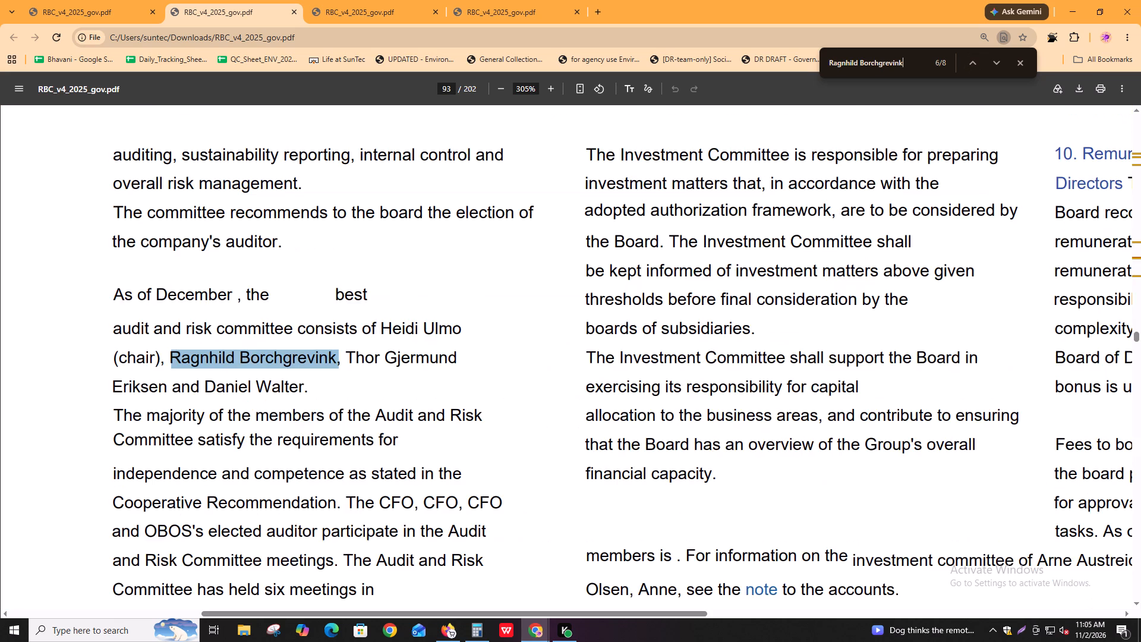
pyautogui.press('Return')
pyautogui.press('Return')
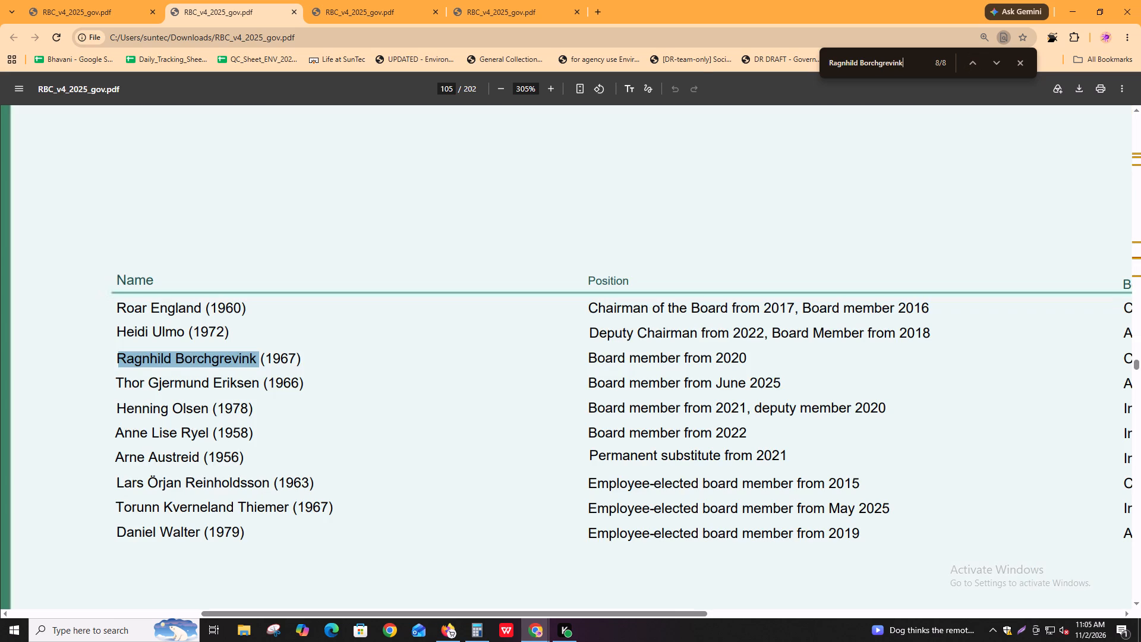
# In Igloo, annotate page 105's full Board of OBOS table, covering names, positions and committees, as a source for Board_independence.
pyautogui.hotkey('alt', 'Tab')
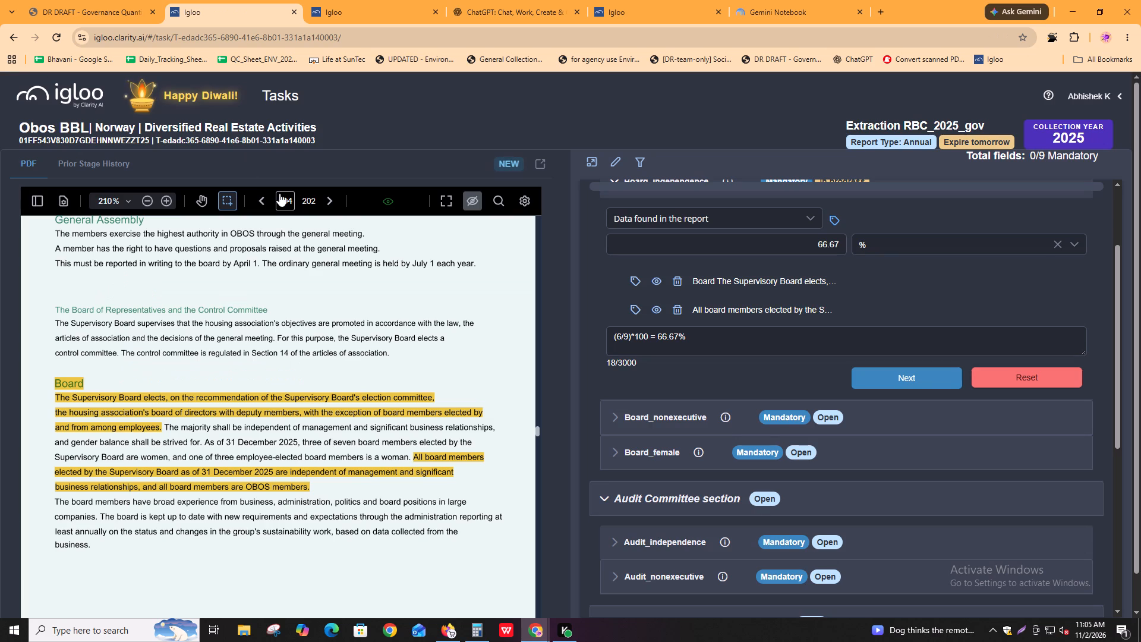
pyautogui.click(286, 199)
pyautogui.scroll(-9, 305, 438)
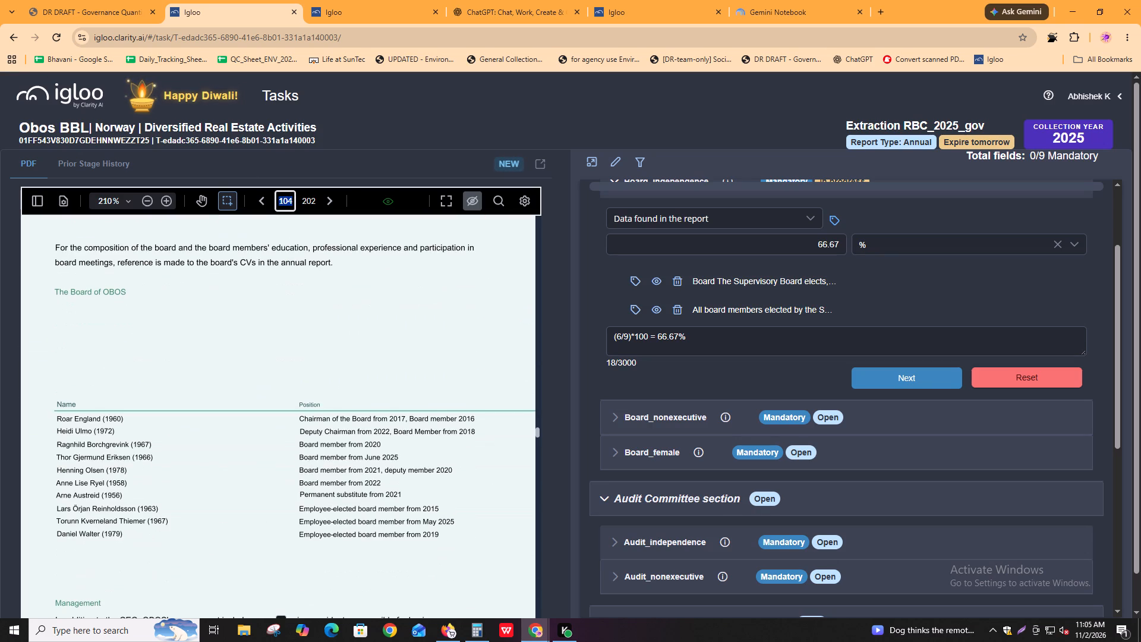
pyautogui.scroll(-1, 310, 441)
pyautogui.scroll(1, 311, 441)
pyautogui.scroll(-2, 312, 440)
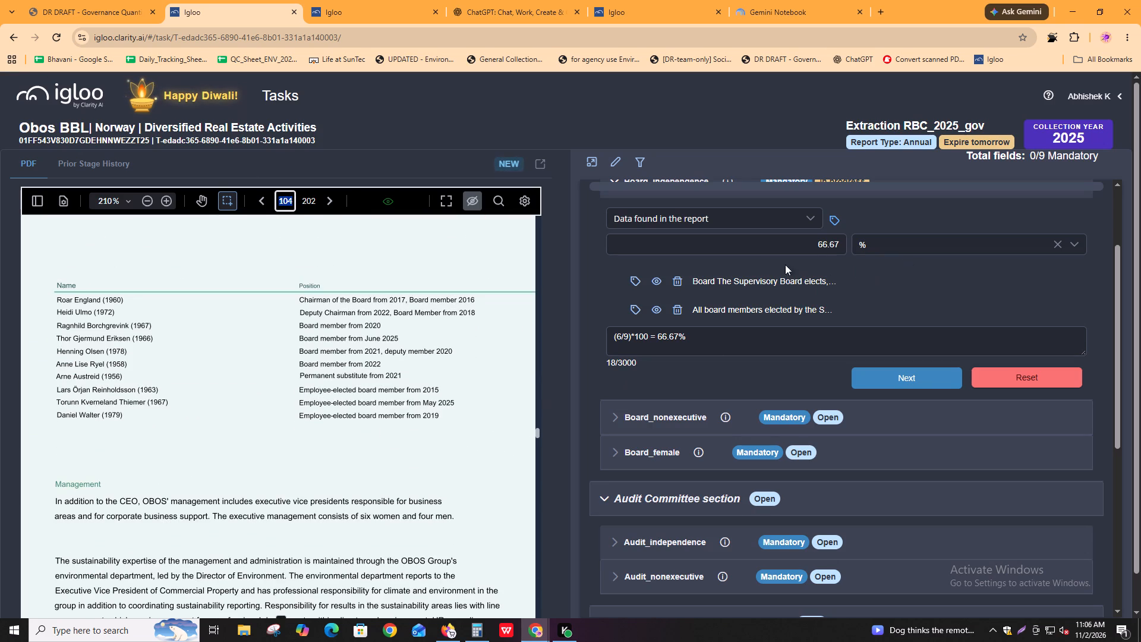
pyautogui.scroll(-1, 339, 533)
pyautogui.moveTo(189, 446); pyautogui.dragTo(274, 437)
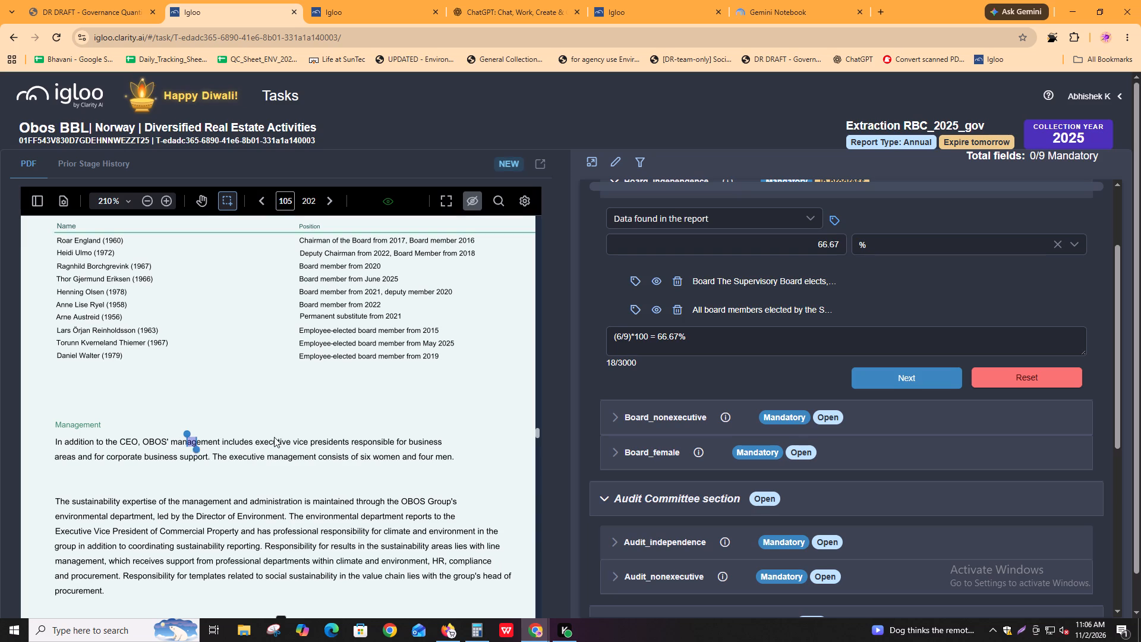
pyautogui.moveTo(274, 437); pyautogui.dragTo(389, 437)
pyautogui.click(389, 437)
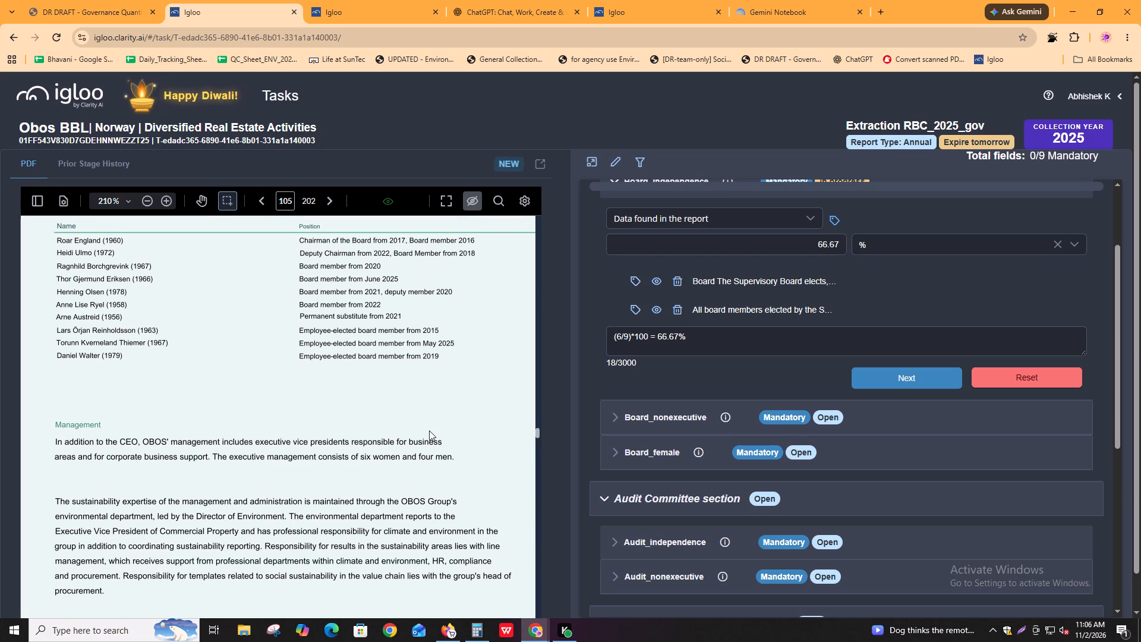
pyautogui.click(834, 219)
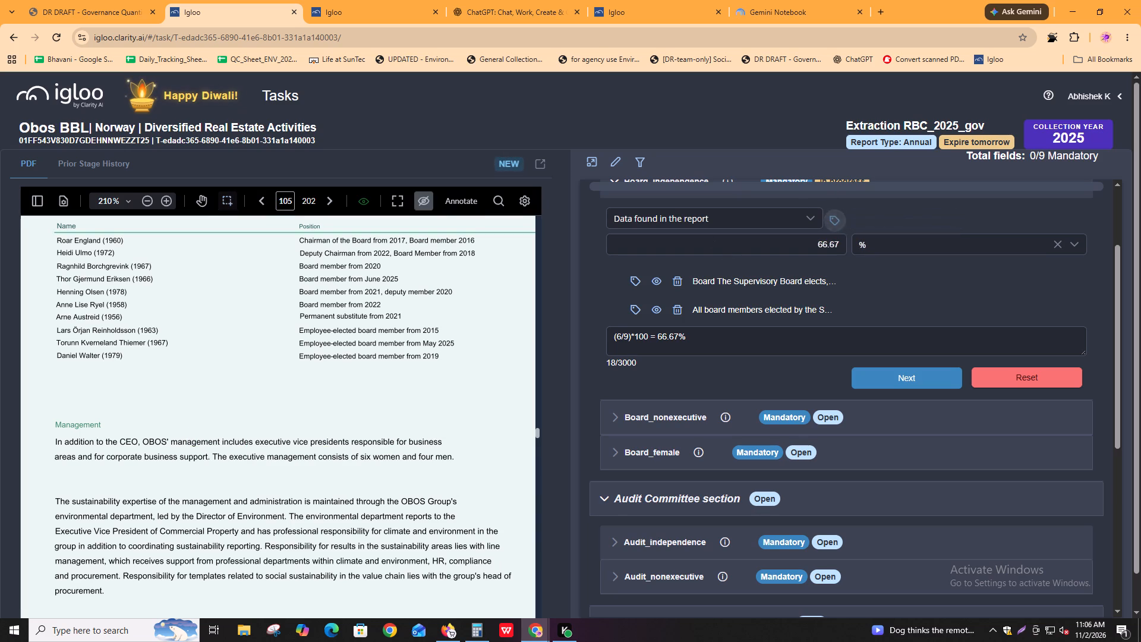
pyautogui.scroll(2, 94, 391)
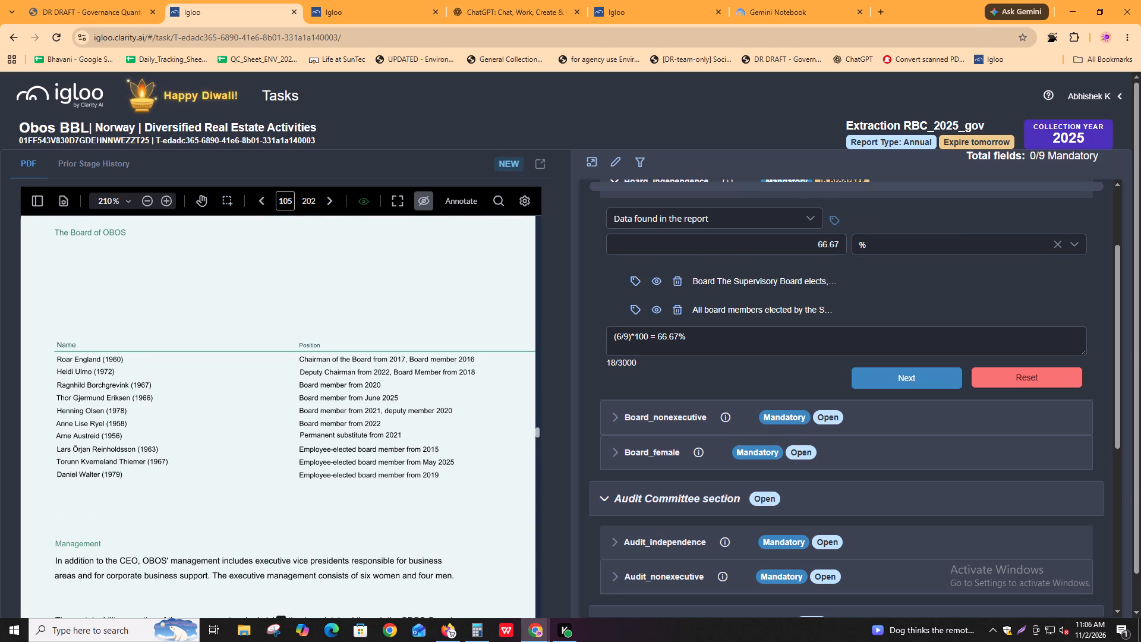
pyautogui.keyDown('shift'); pyautogui.scroll(-2, 218, 418); pyautogui.keyUp('shift')
pyautogui.keyDown('ctrl'); pyautogui.scroll(-1, 335, 440); pyautogui.keyUp('ctrl')
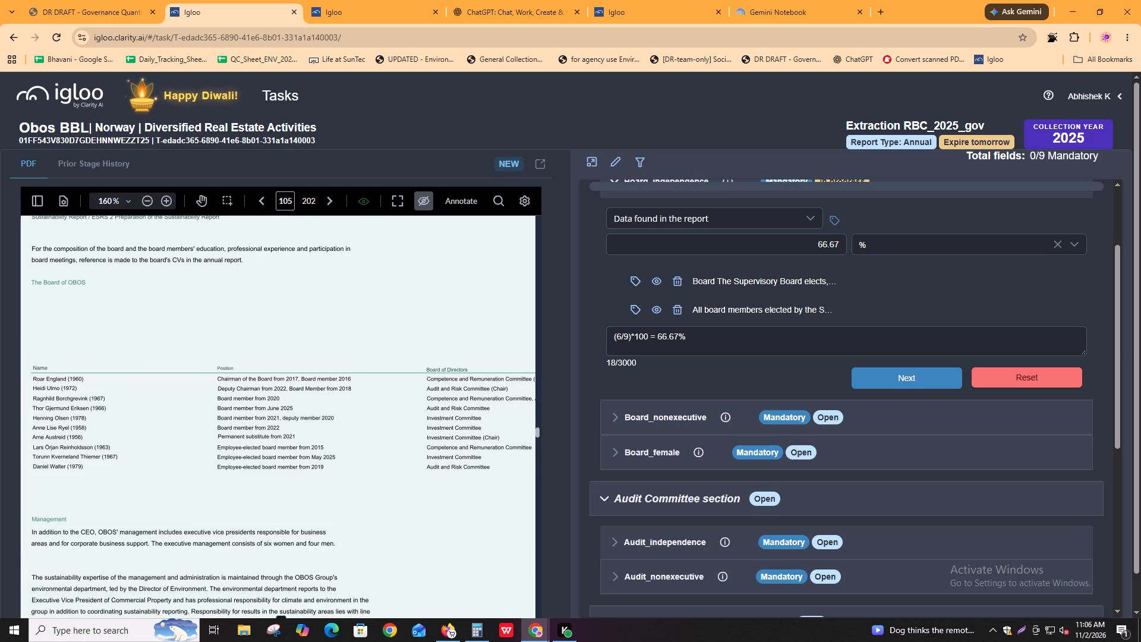
pyautogui.keyDown('ctrl'); pyautogui.scroll(-1, 273, 421); pyautogui.keyUp('ctrl')
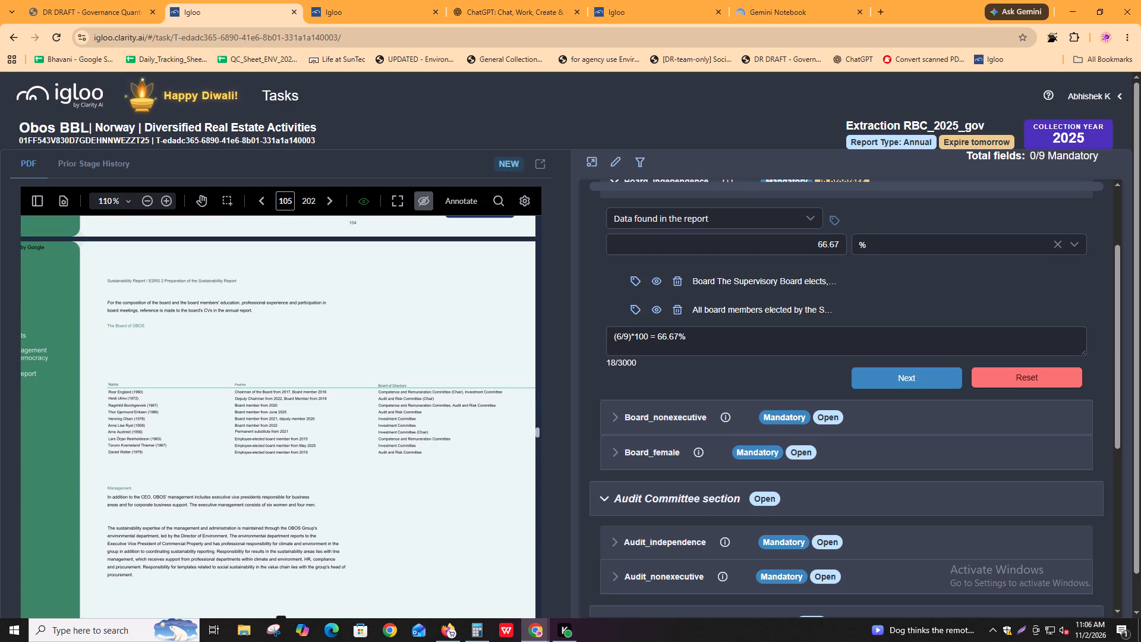
pyautogui.moveTo(106, 383); pyautogui.dragTo(427, 454)
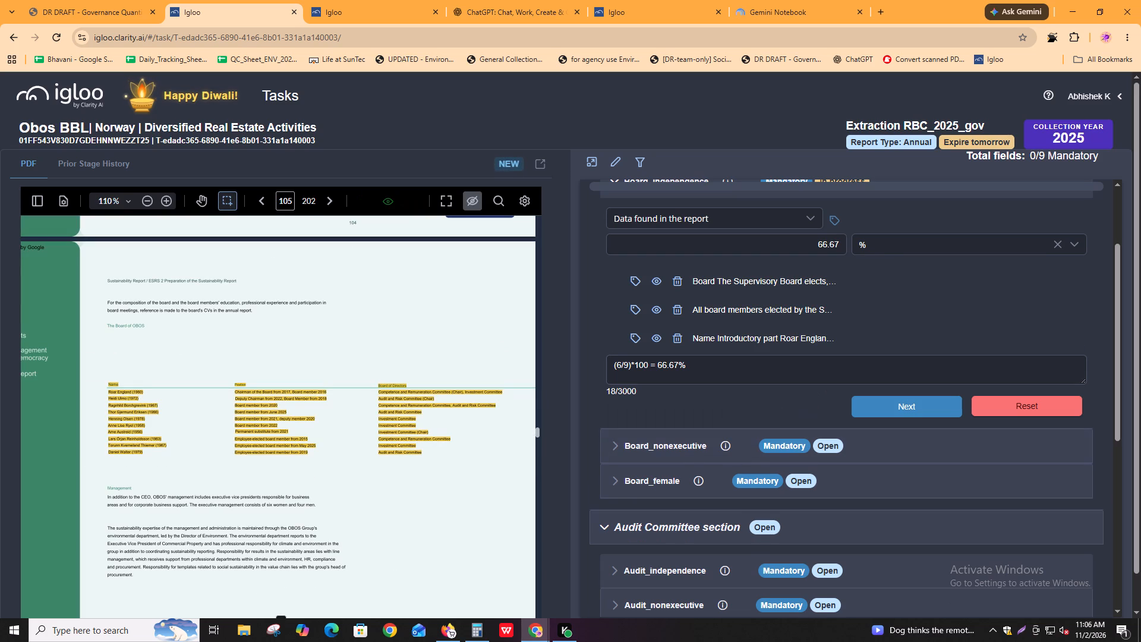
# Add the section heading "The Board of OBOS" from page 105 as a second line in the Board_independence comment.
pyautogui.click(822, 381)
pyautogui.press('Return')
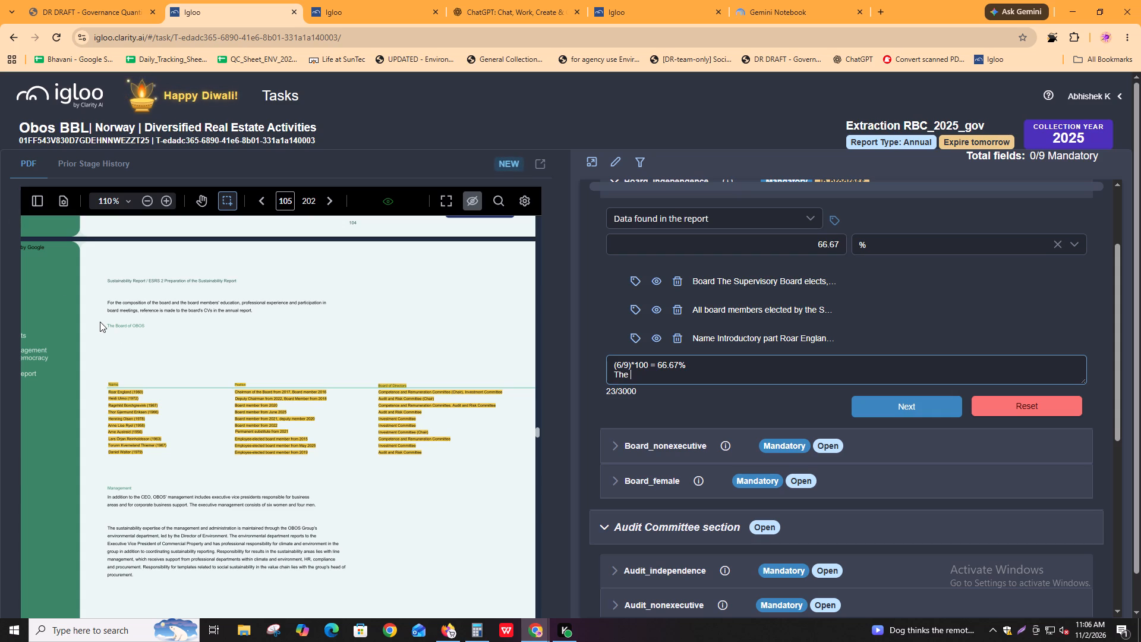
pyautogui.moveTo(106, 326); pyautogui.dragTo(137, 328)
pyautogui.click(131, 326)
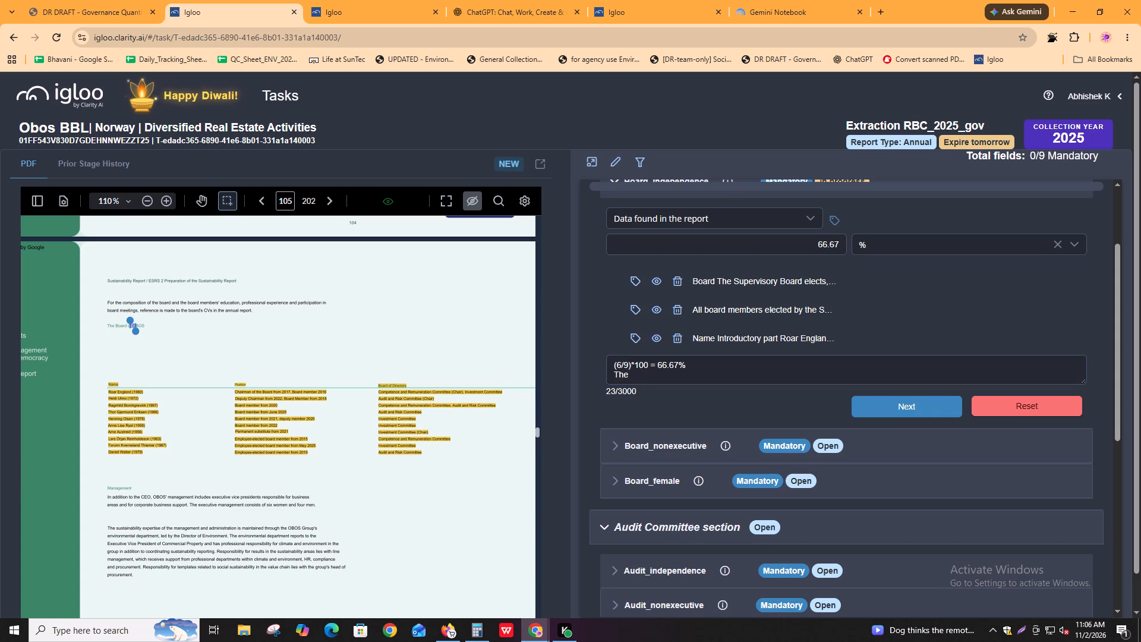
pyautogui.click(160, 330)
pyautogui.moveTo(143, 325); pyautogui.dragTo(87, 326)
pyautogui.hotkey('ctrl', 'c')
pyautogui.click(634, 381)
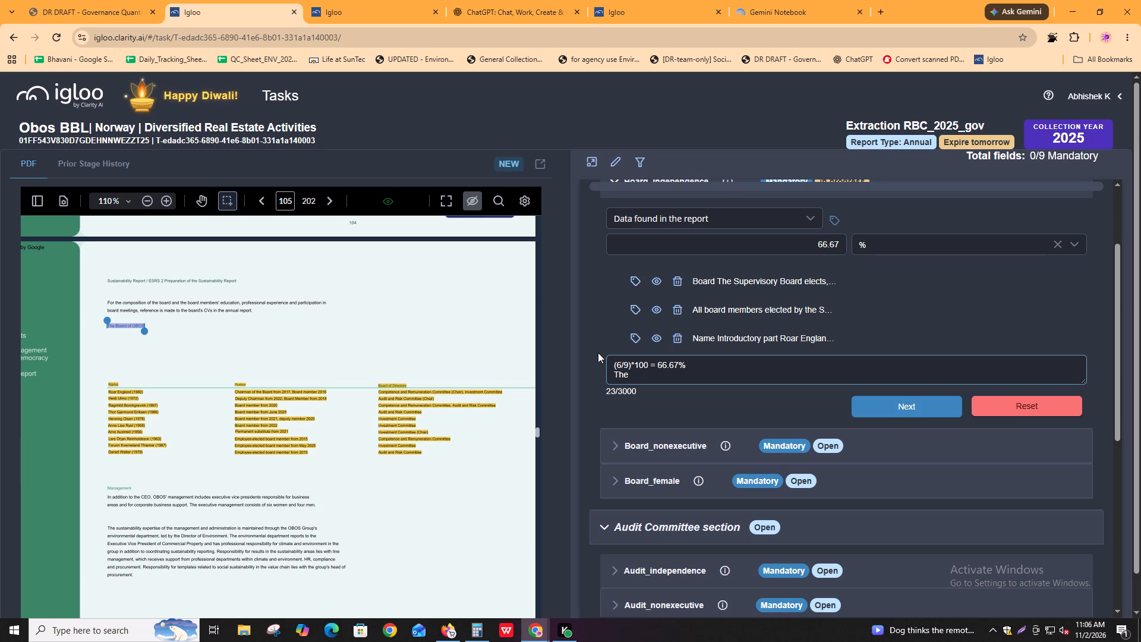
pyautogui.hotkey('ctrl', 'shift', 'Left')
pyautogui.hotkey('ctrl', 'v')
# Extend the Board_independence comment's second line with "comprises of 10 members, out of which one member is".
pyautogui.press('space')
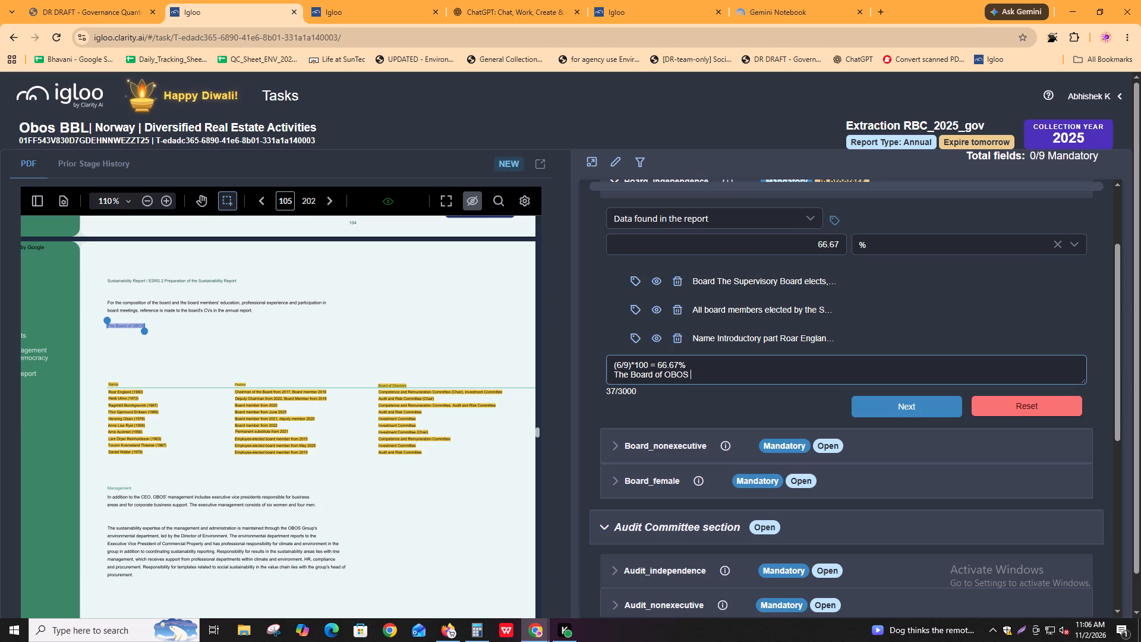
pyautogui.write('includes')
pyautogui.hotkey('ctrl', 'shift', 'Left')
pyautogui.write('comprises of')
pyautogui.press('space')
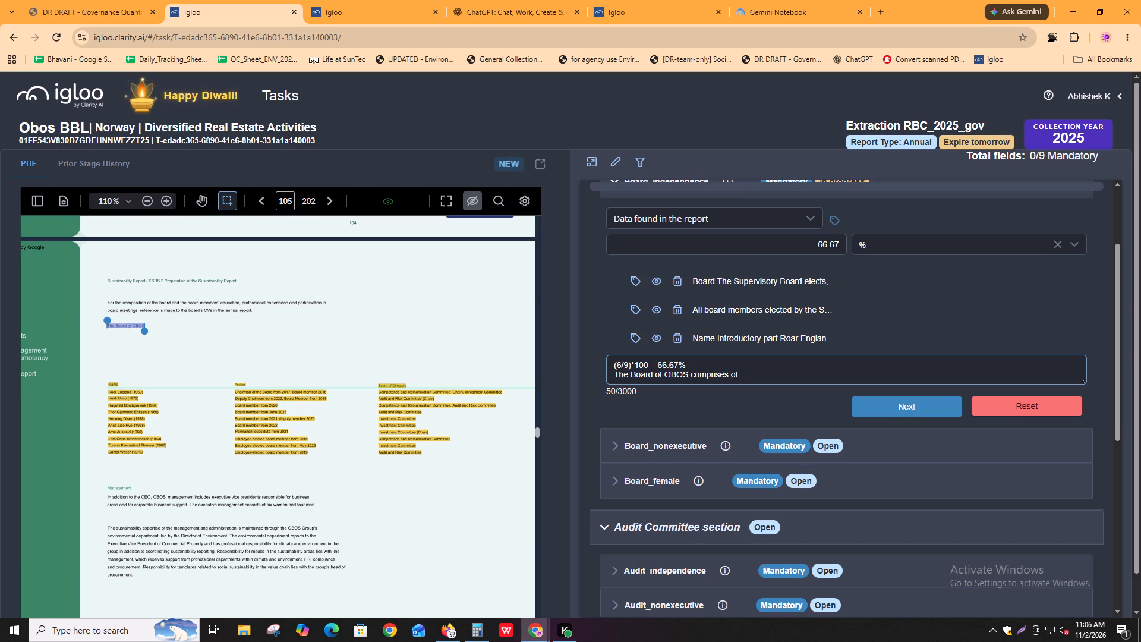
pyautogui.write('10 members')
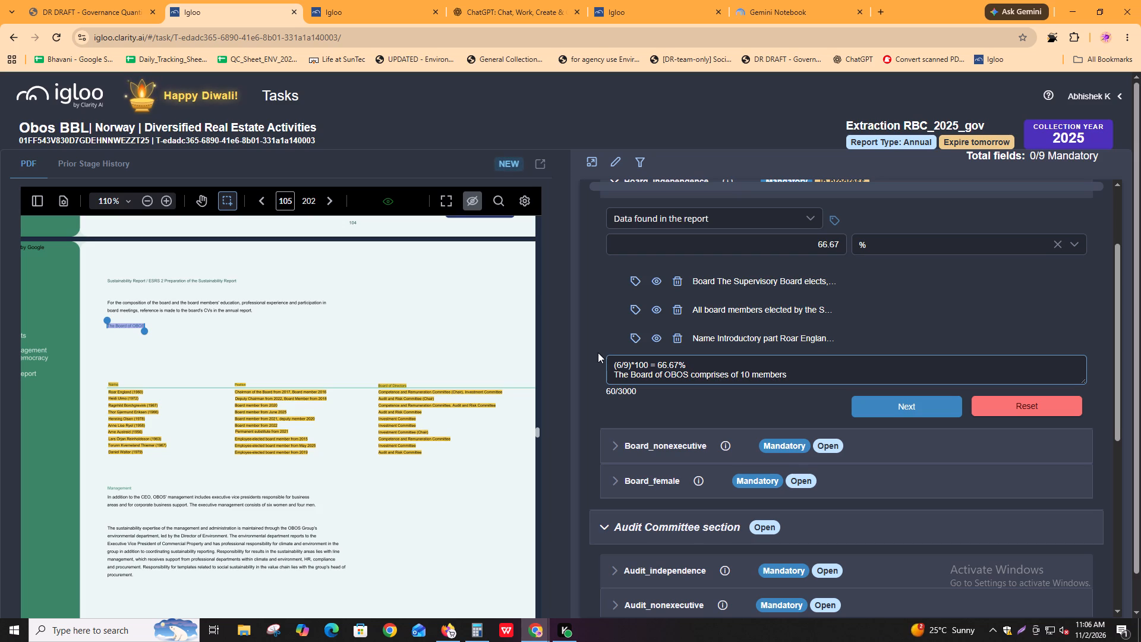
pyautogui.write(', out of which one member')
pyautogui.press('space')
pyautogui.press('n')
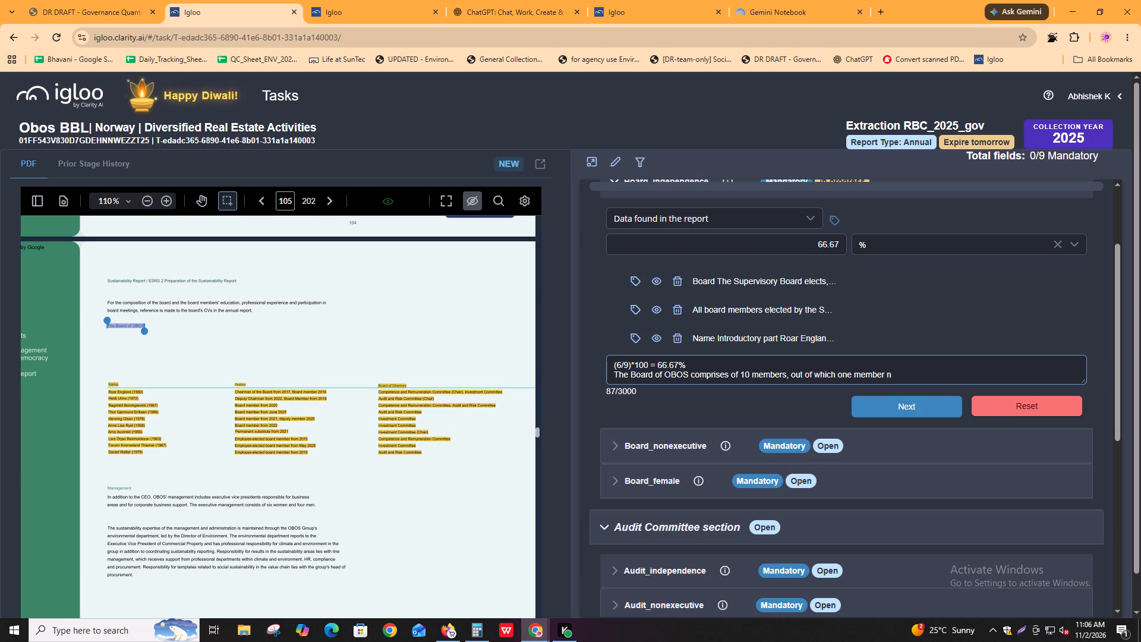
pyautogui.press('BackSpace')
pyautogui.write('is')
pyautogui.press('space')
# Search the report PDF for the permanent substitute named on page 105 and step through the matches to examine the role given.
pyautogui.keyDown('ctrl'); pyautogui.scroll(3, 238, 433); pyautogui.keyUp('ctrl')
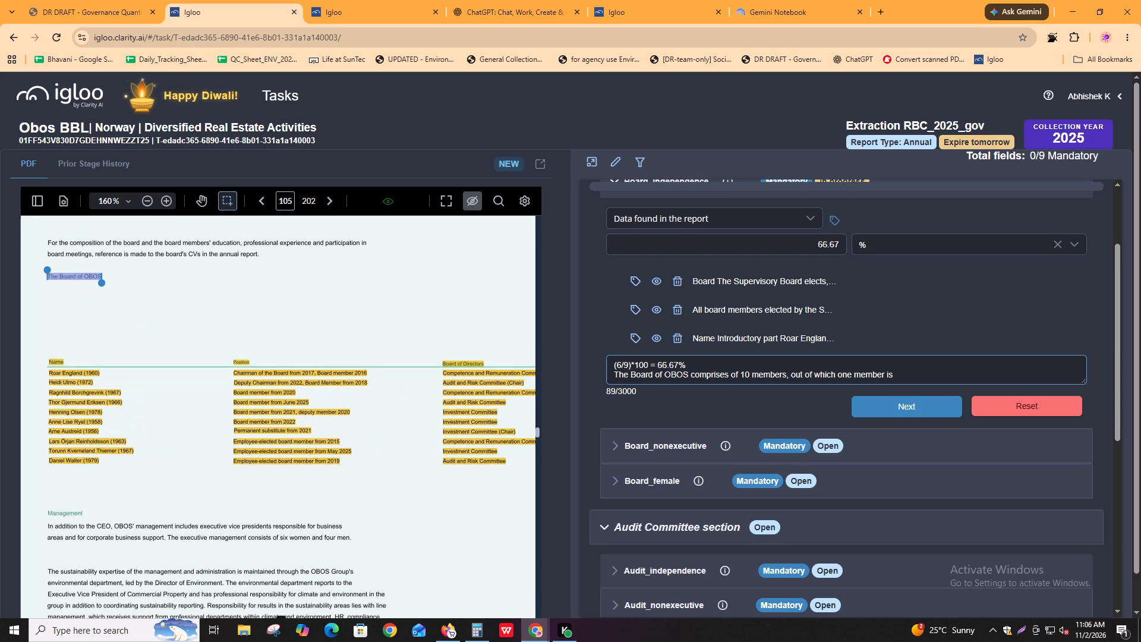
pyautogui.hotkey('alt', 'Tab')
pyautogui.hotkey('alt', 'Tab')
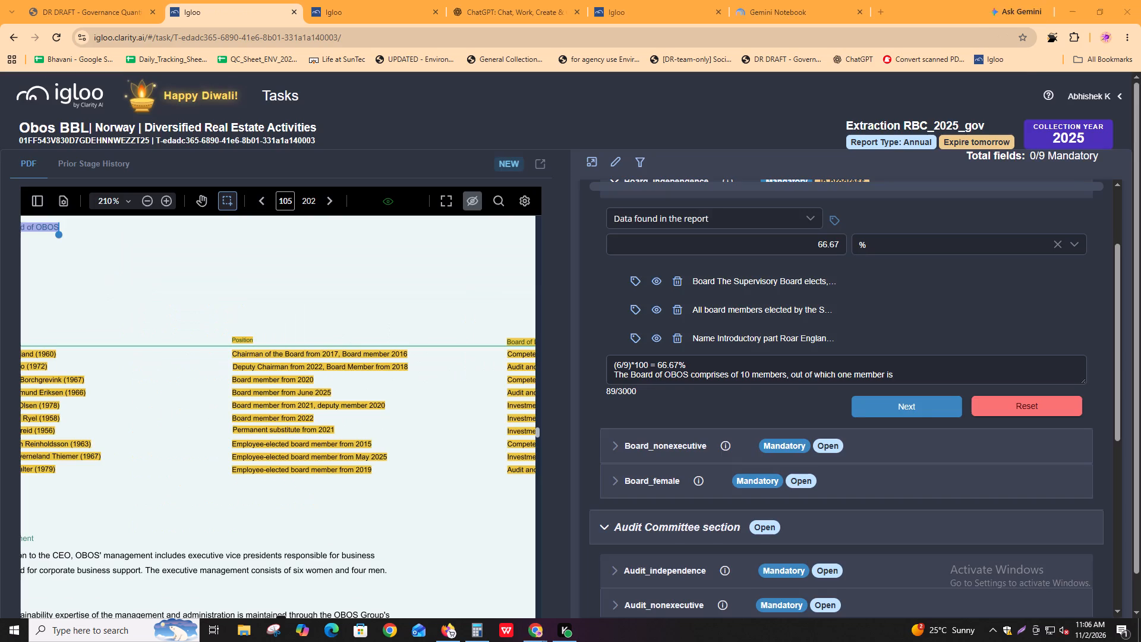
pyautogui.hotkey('alt', 'Tab')
pyautogui.hotkey('alt', 'Tab')
pyautogui.keyDown('shift'); pyautogui.scroll(3, 133, 458); pyautogui.keyUp('shift')
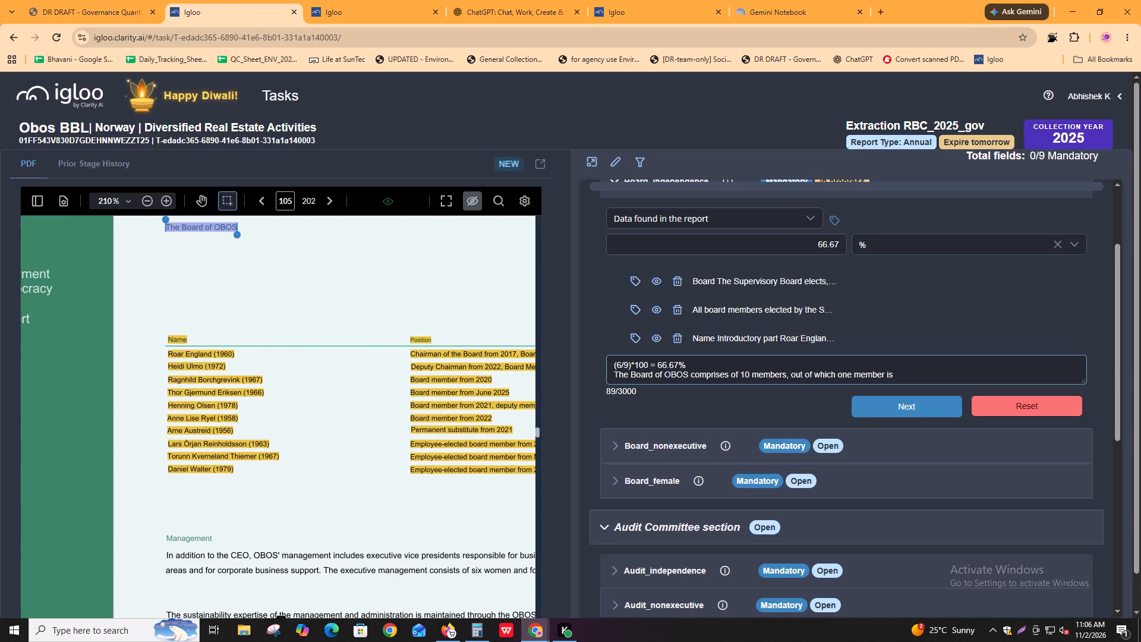
pyautogui.moveTo(157, 432); pyautogui.dragTo(210, 432)
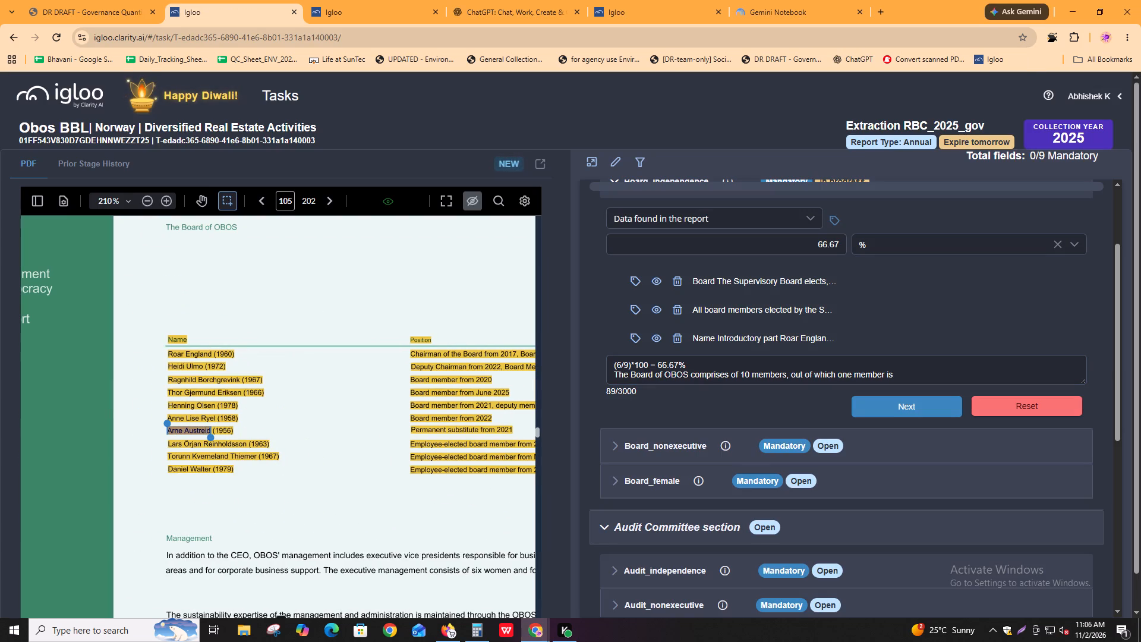
pyautogui.hotkey('ctrl', 'c')
pyautogui.hotkey('alt', 'Tab')
pyautogui.hotkey('ctrl', 'f')
pyautogui.hotkey('ctrl', 'v')
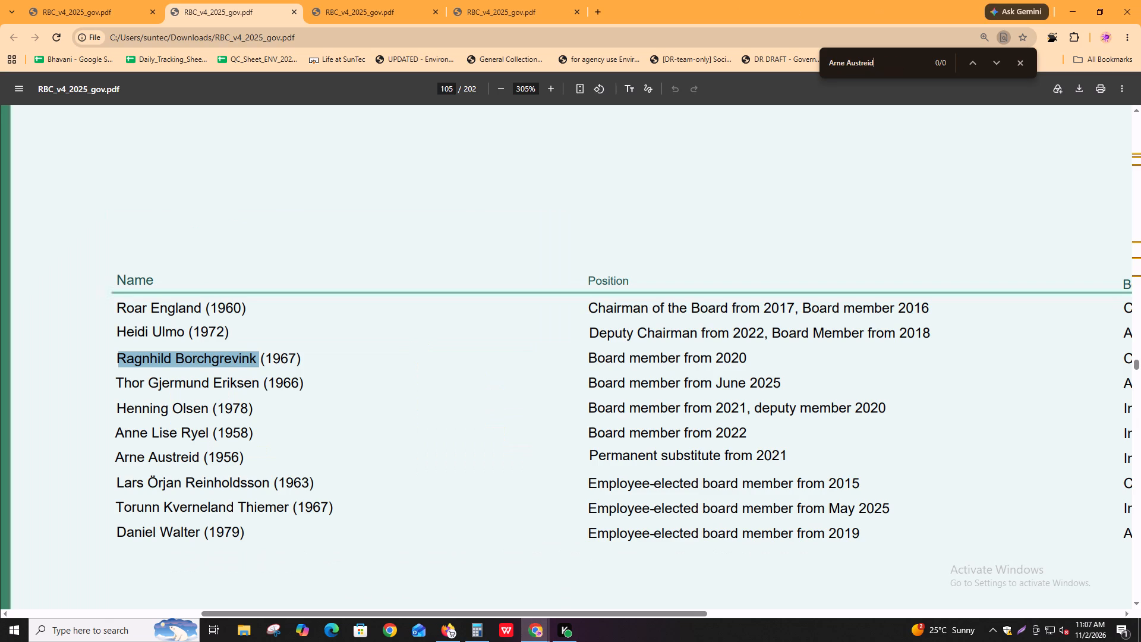
pyautogui.press('Return')
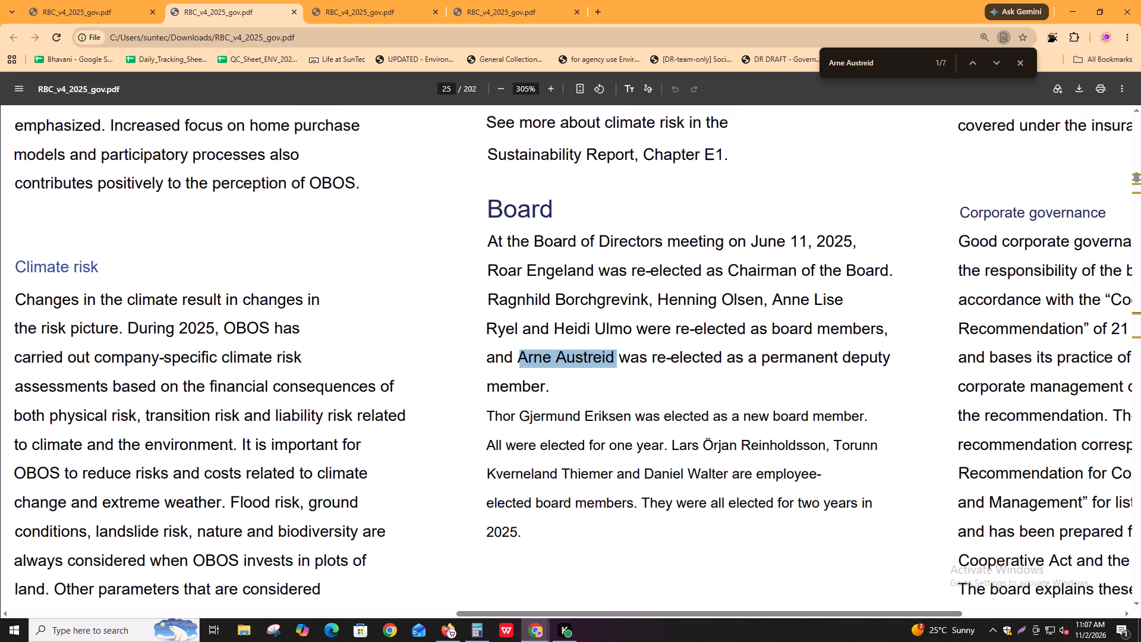
pyautogui.press('Return')
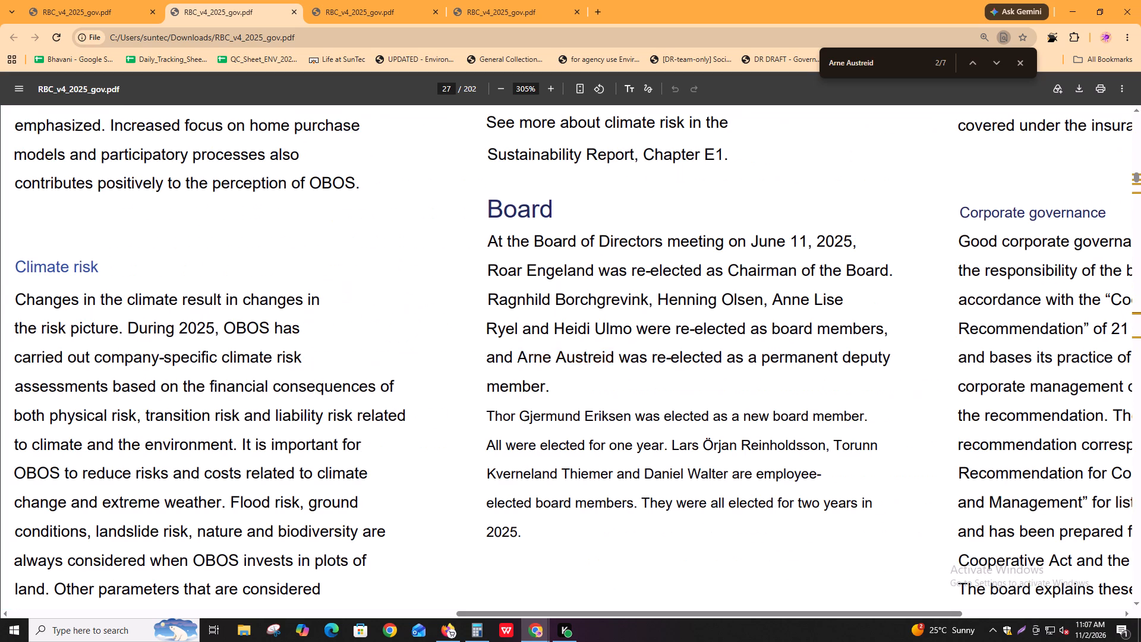
pyautogui.press('Return')
pyautogui.press('Return')
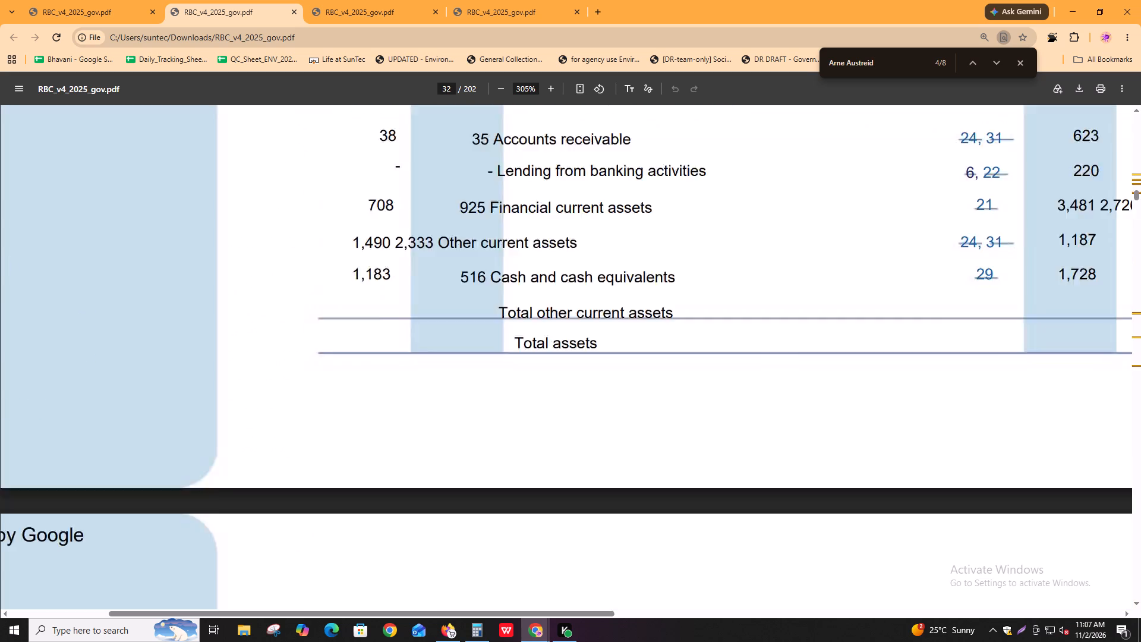
pyautogui.press('Return')
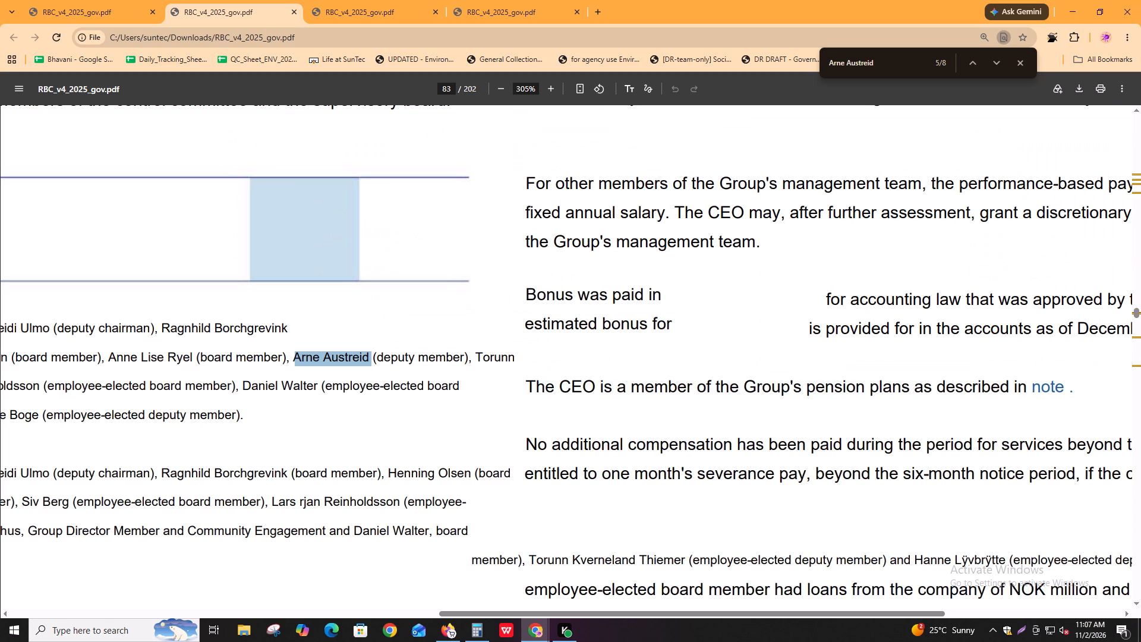
pyautogui.press('Return')
pyautogui.press('Return')
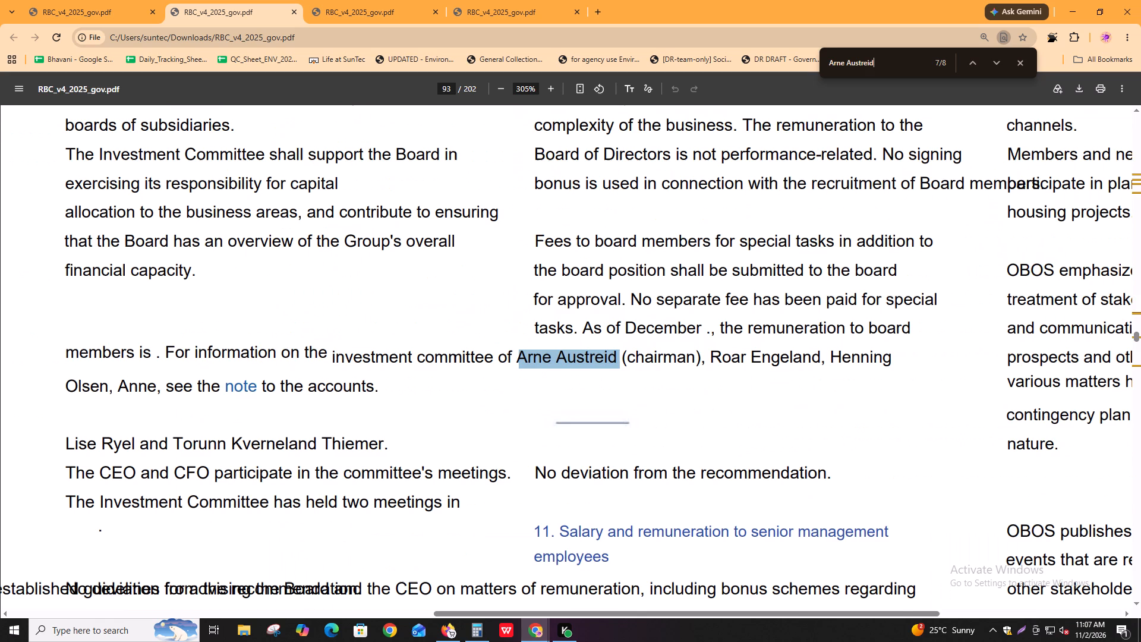
pyautogui.press('Return')
pyautogui.press('Return')
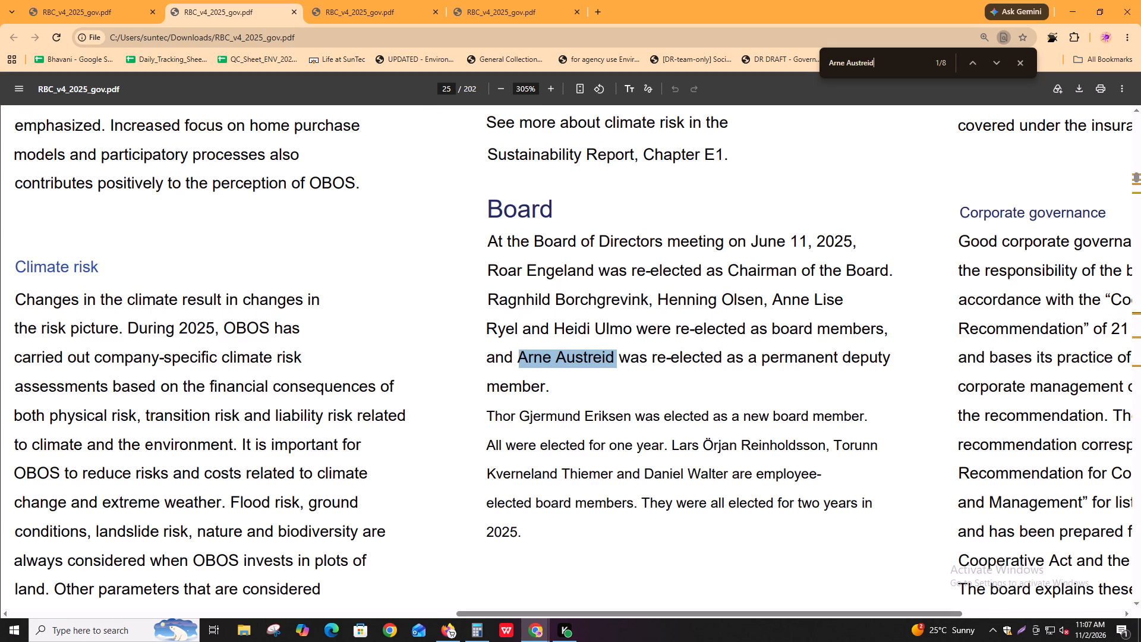
pyautogui.press('Return')
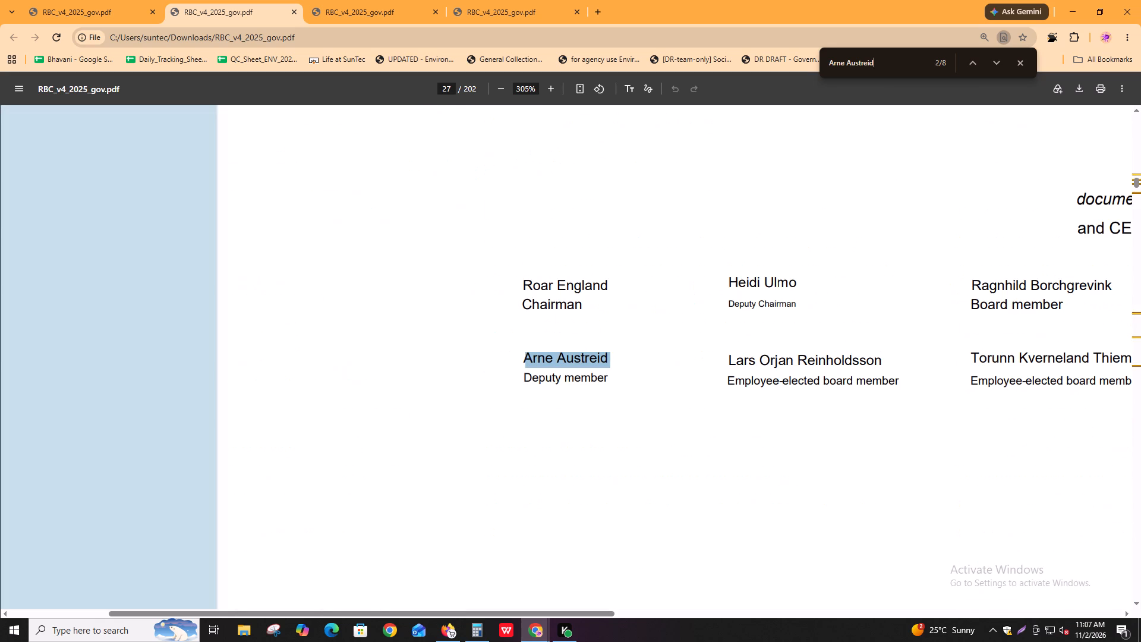
# Append the role "Deputy member" in quotes, copied from page 27 of the report PDF, and "namely" to the Board_independence comment.
pyautogui.hotkey('alt', 'Tab')
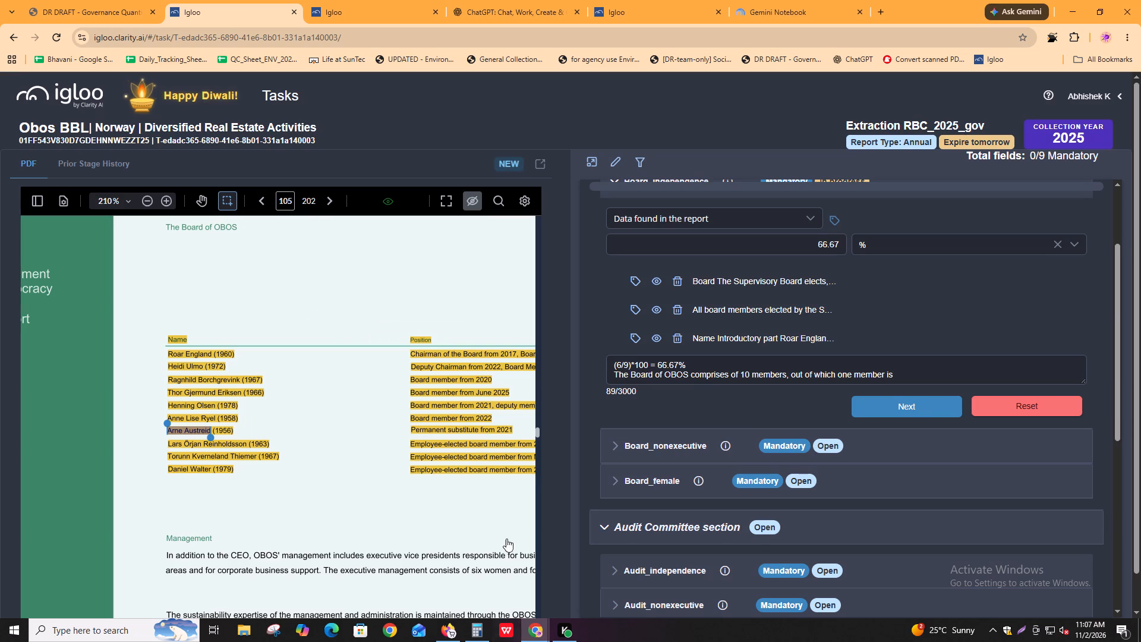
pyautogui.click(904, 380)
pyautogui.hotkey('alt', 'Tab')
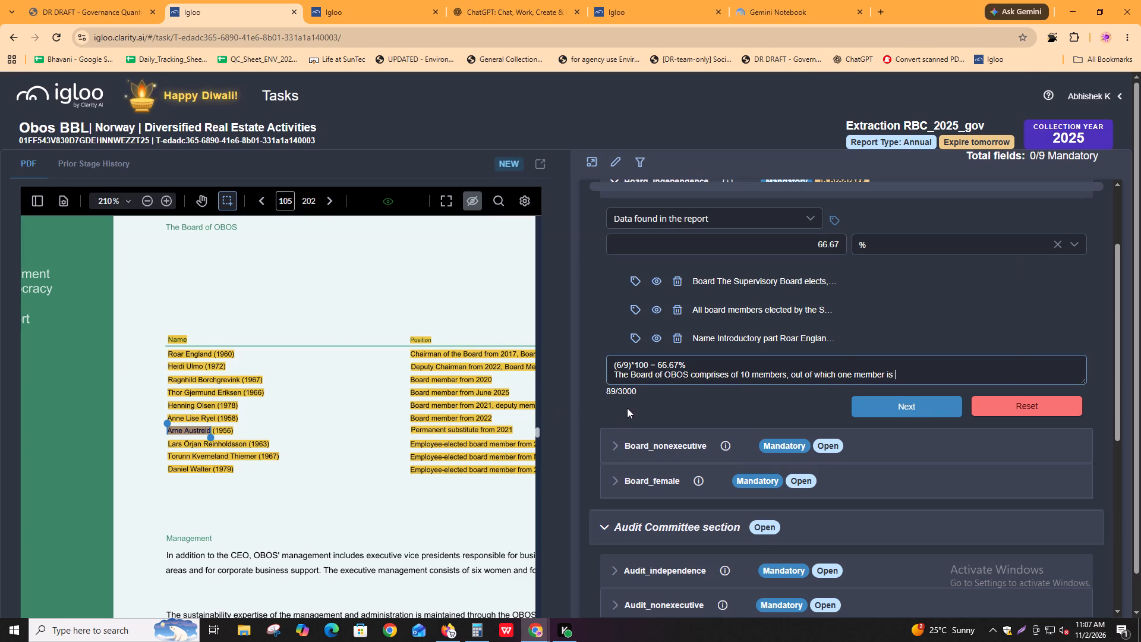
pyautogui.moveTo(525, 378); pyautogui.dragTo(617, 382)
pyautogui.hotkey('ctrl', 'c')
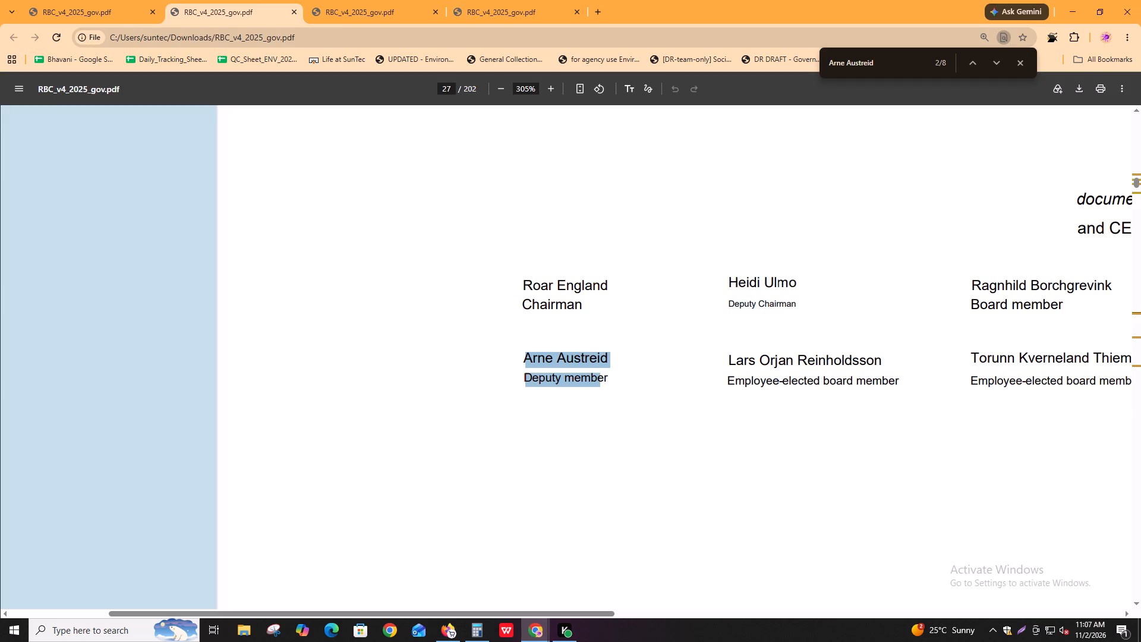
pyautogui.hotkey('alt', 'Tab')
pyautogui.hotkey('shift', '"')
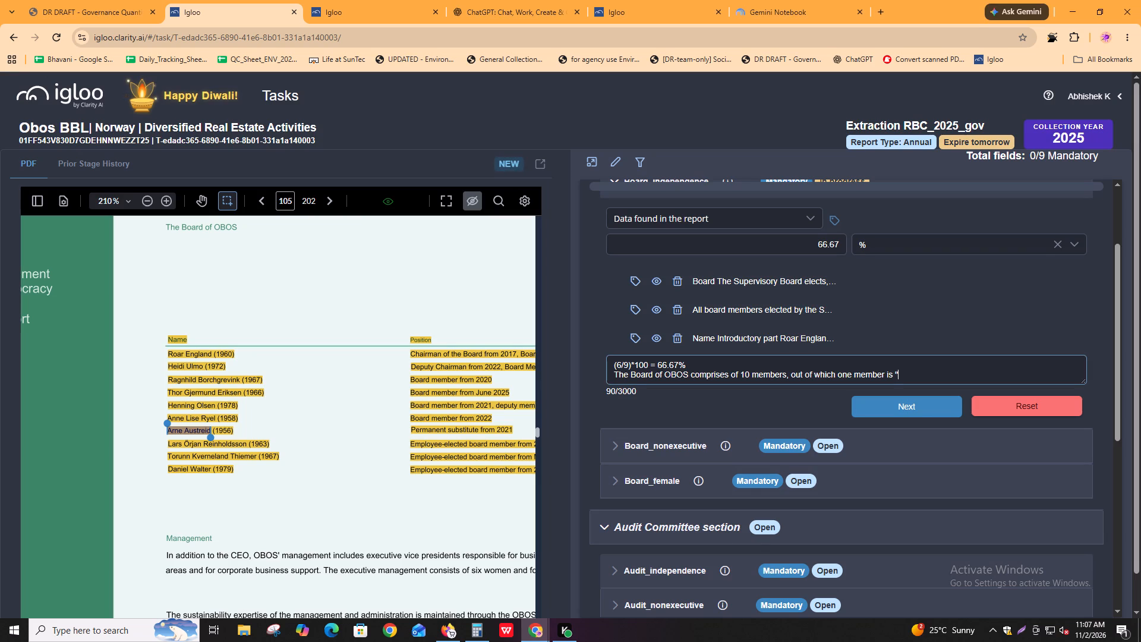
pyautogui.hotkey('ctrl', 'v')
pyautogui.write('" namely')
pyautogui.press('space')
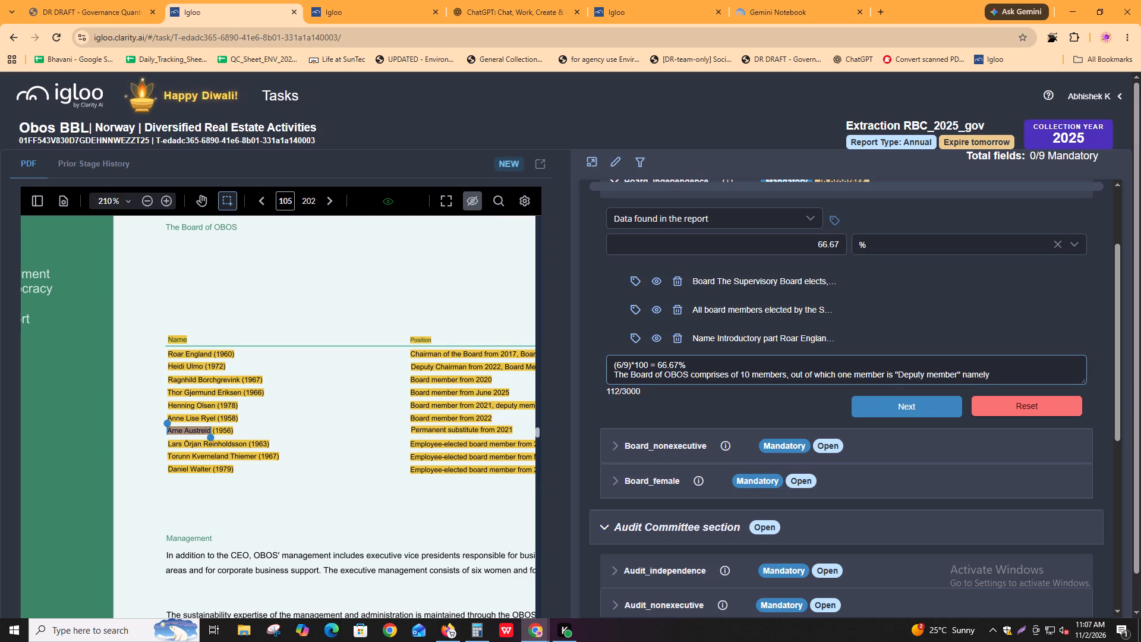
# Add the permanent substitute's name from the page 105 table in quotes, followed by "as states on page", to the comment.
pyautogui.click(187, 413)
pyautogui.moveTo(163, 432); pyautogui.dragTo(208, 432)
pyautogui.hotkey('ctrl', 'c')
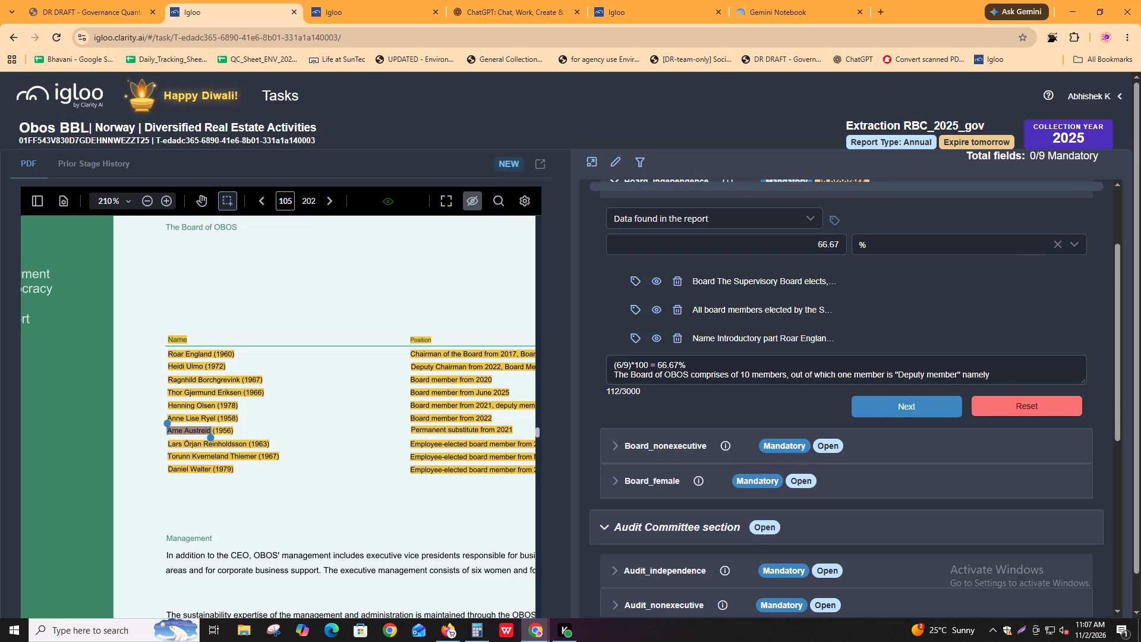
pyautogui.click(1010, 379)
pyautogui.hotkey('shift', '"')
pyautogui.hotkey('ctrl', 'v')
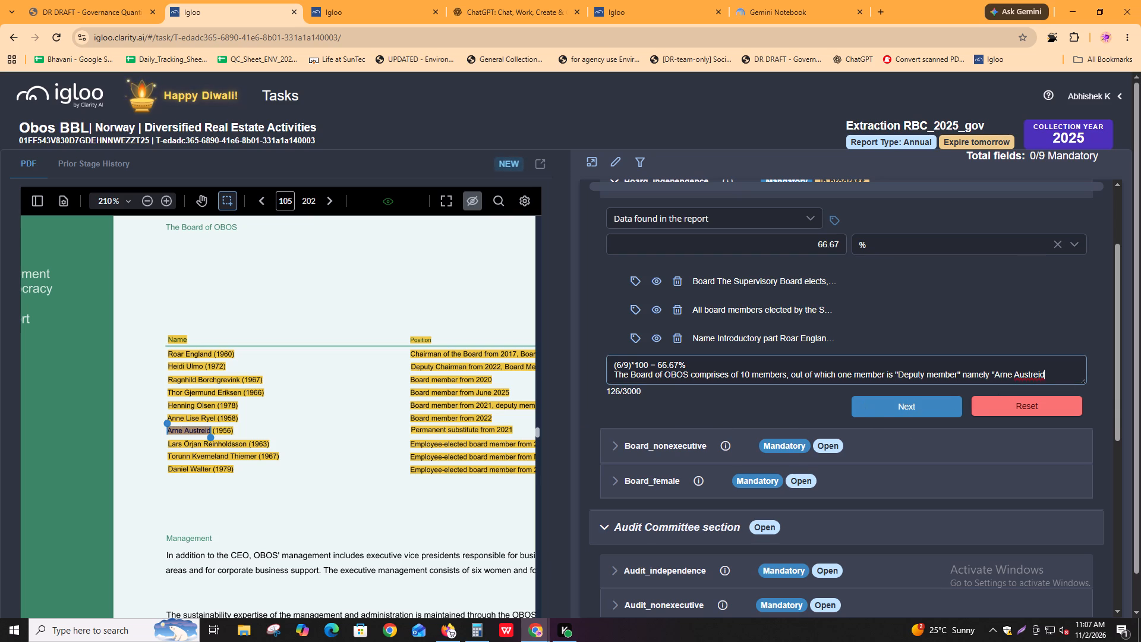
pyautogui.hotkey('shift', '"')
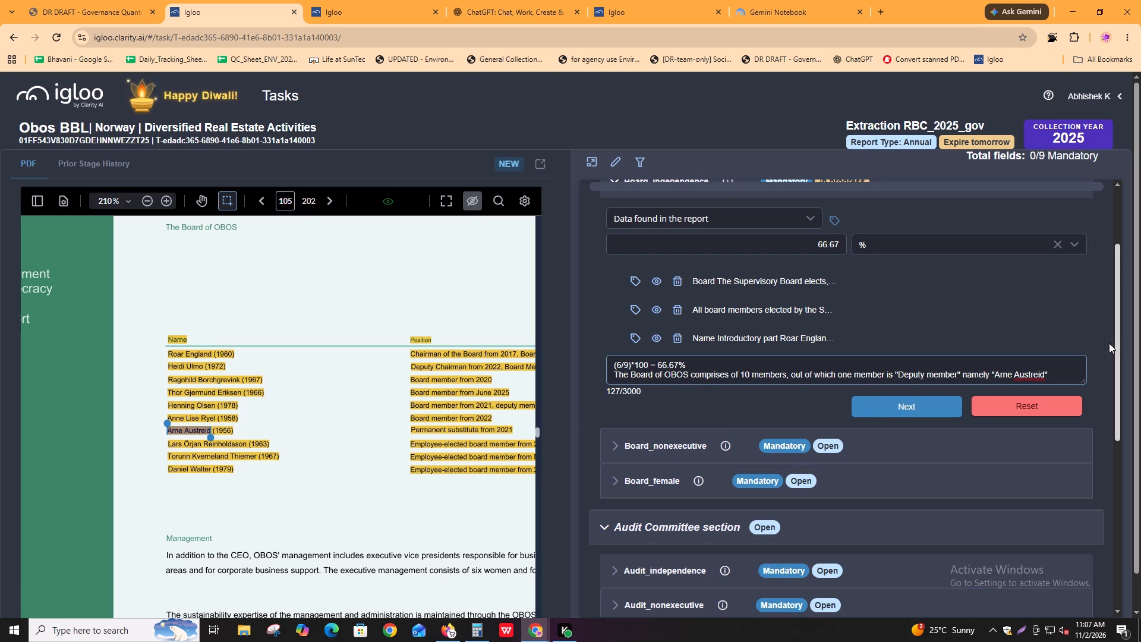
pyautogui.press('space')
pyautogui.write('as states on page')
pyautogui.press('space')
# Check the substitute's next match after page 27 in the report PDF, and insert "and" before "namely" in the Igloo comment.
pyautogui.hotkey('alt', 'Tab')
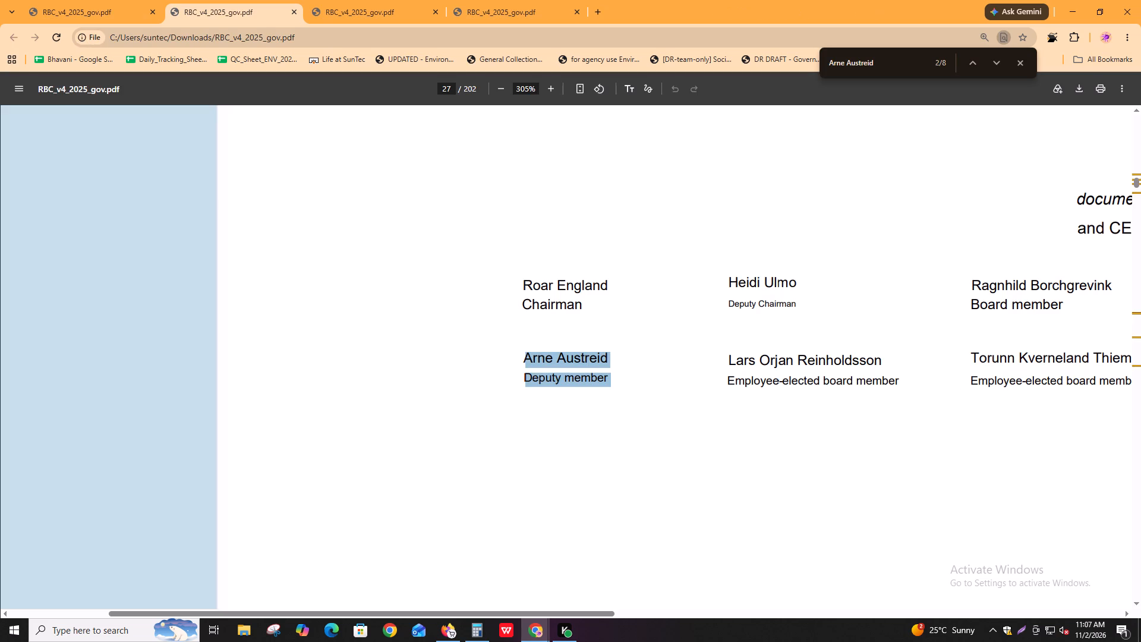
pyautogui.click(744, 228)
pyautogui.click(903, 65)
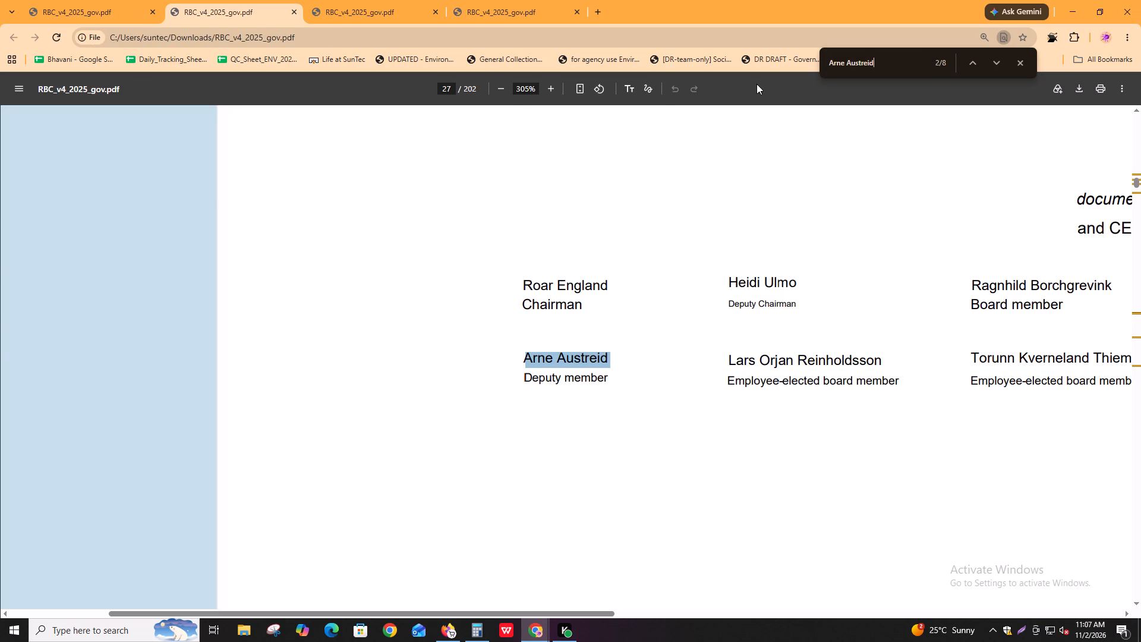
pyautogui.press('Return')
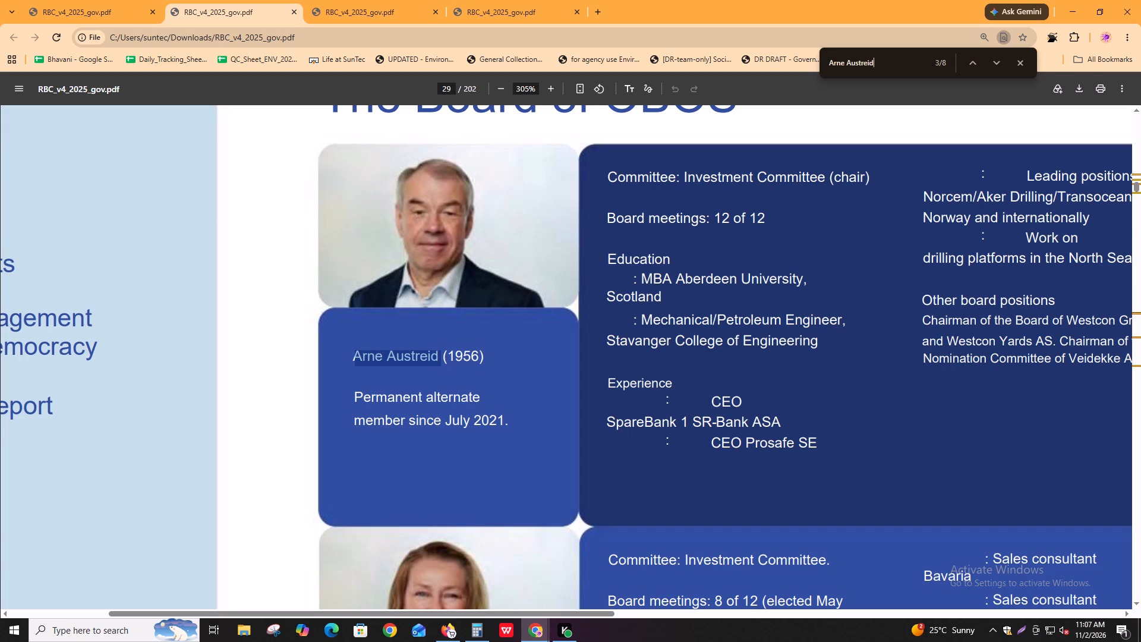
pyautogui.hotkey('alt', 'Tab')
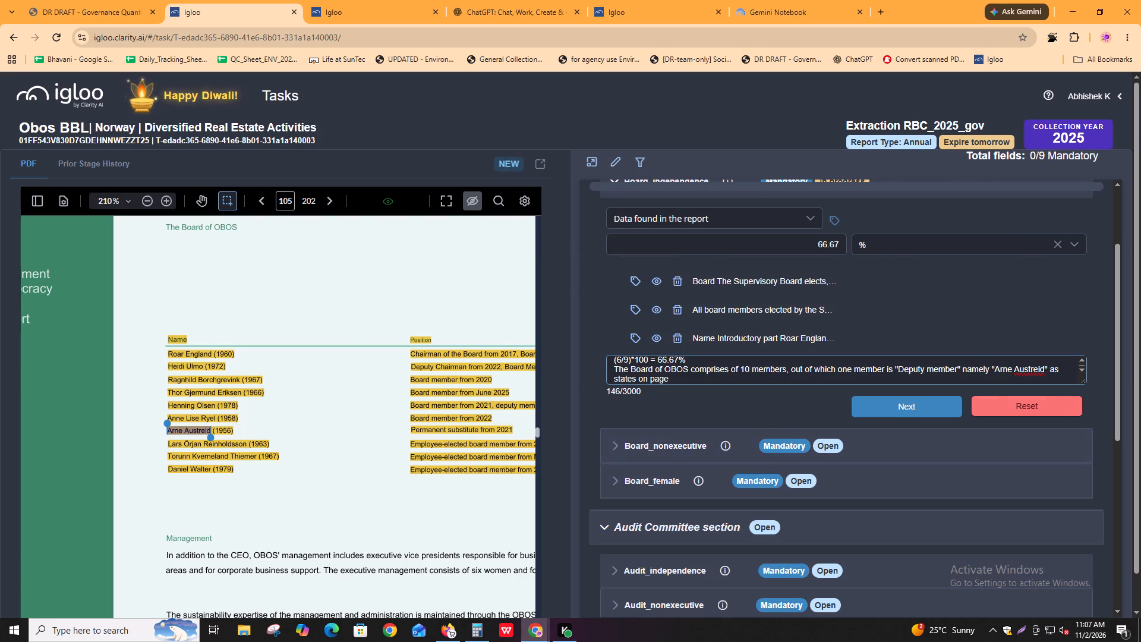
pyautogui.click(963, 372)
pyautogui.write('and')
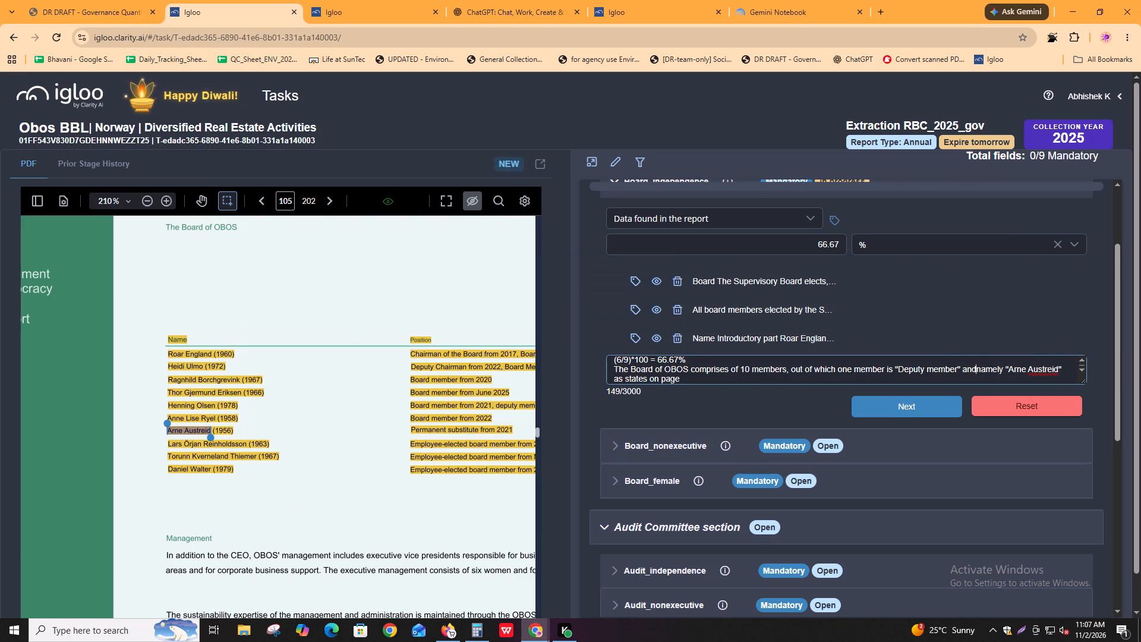
pyautogui.press('space')
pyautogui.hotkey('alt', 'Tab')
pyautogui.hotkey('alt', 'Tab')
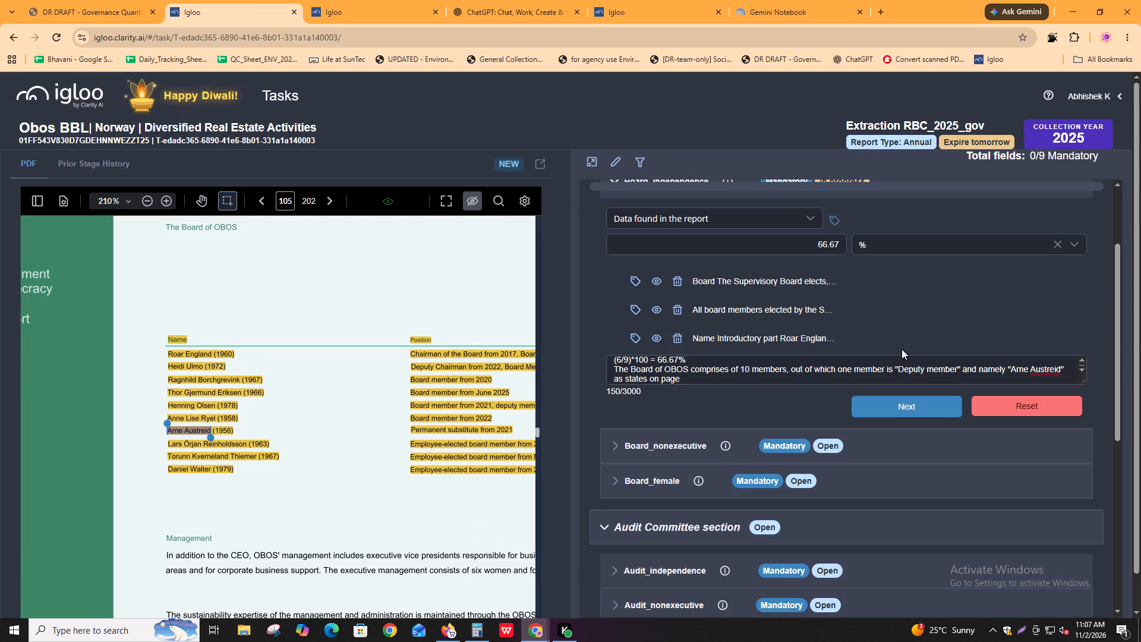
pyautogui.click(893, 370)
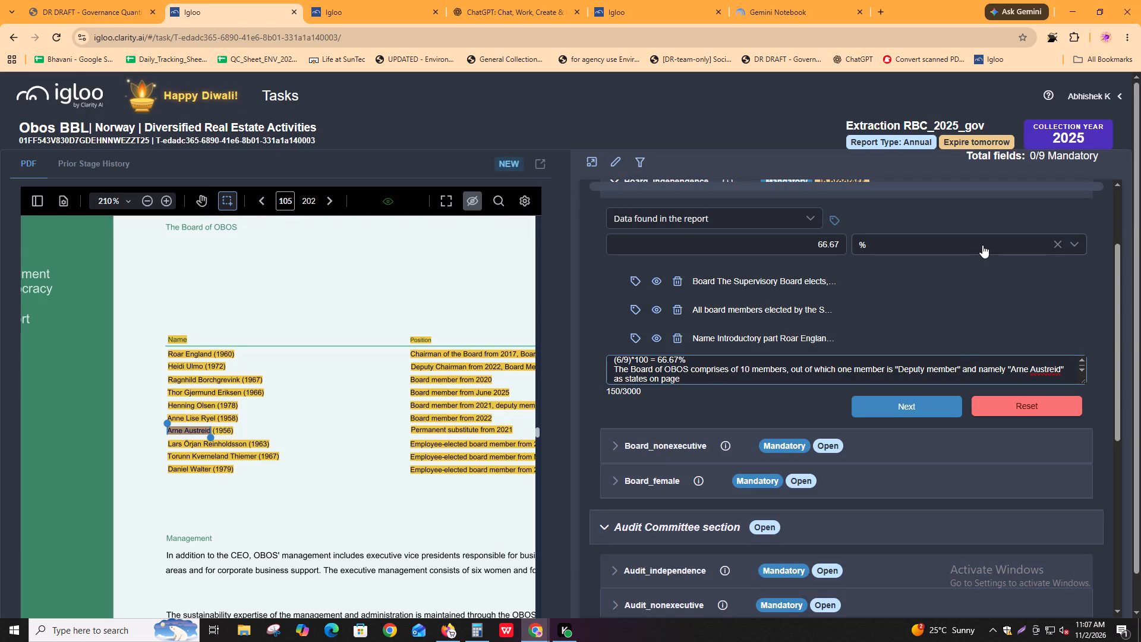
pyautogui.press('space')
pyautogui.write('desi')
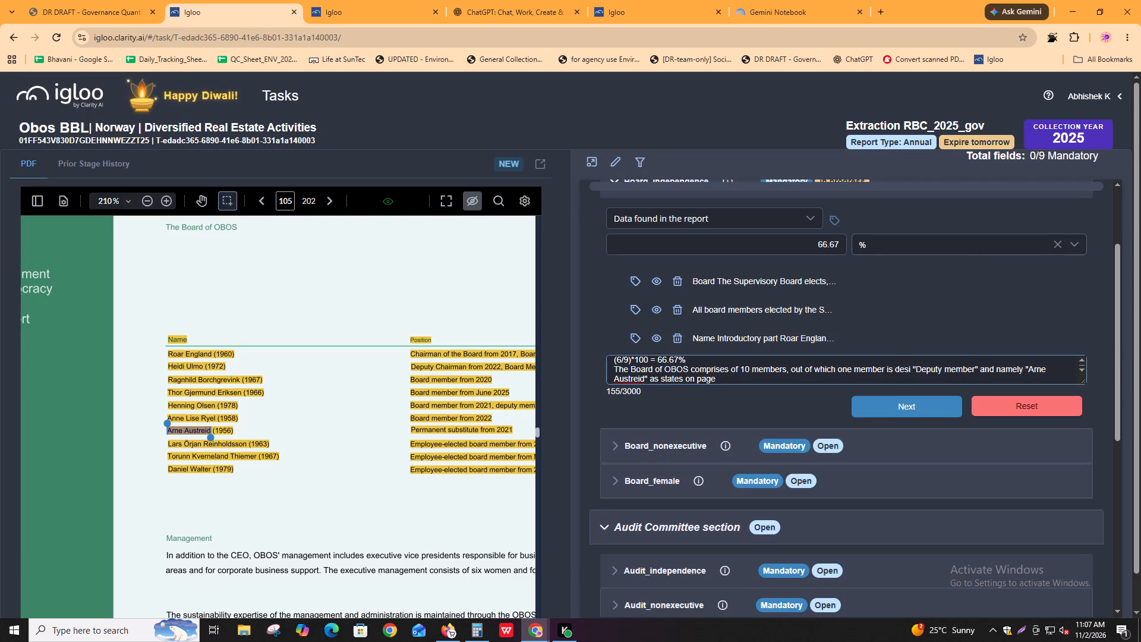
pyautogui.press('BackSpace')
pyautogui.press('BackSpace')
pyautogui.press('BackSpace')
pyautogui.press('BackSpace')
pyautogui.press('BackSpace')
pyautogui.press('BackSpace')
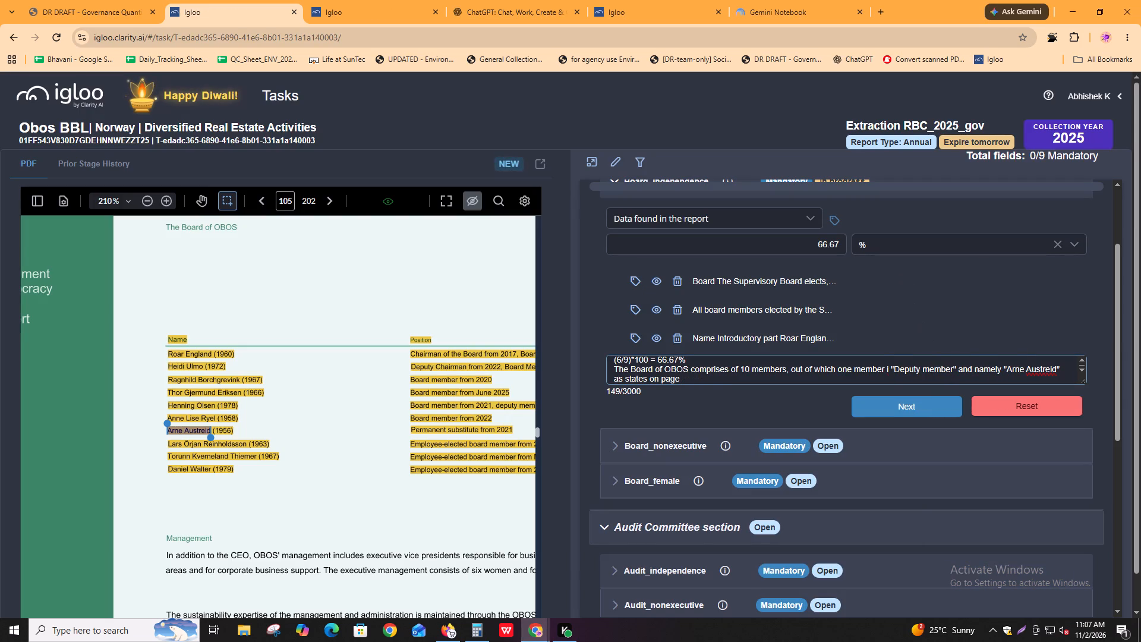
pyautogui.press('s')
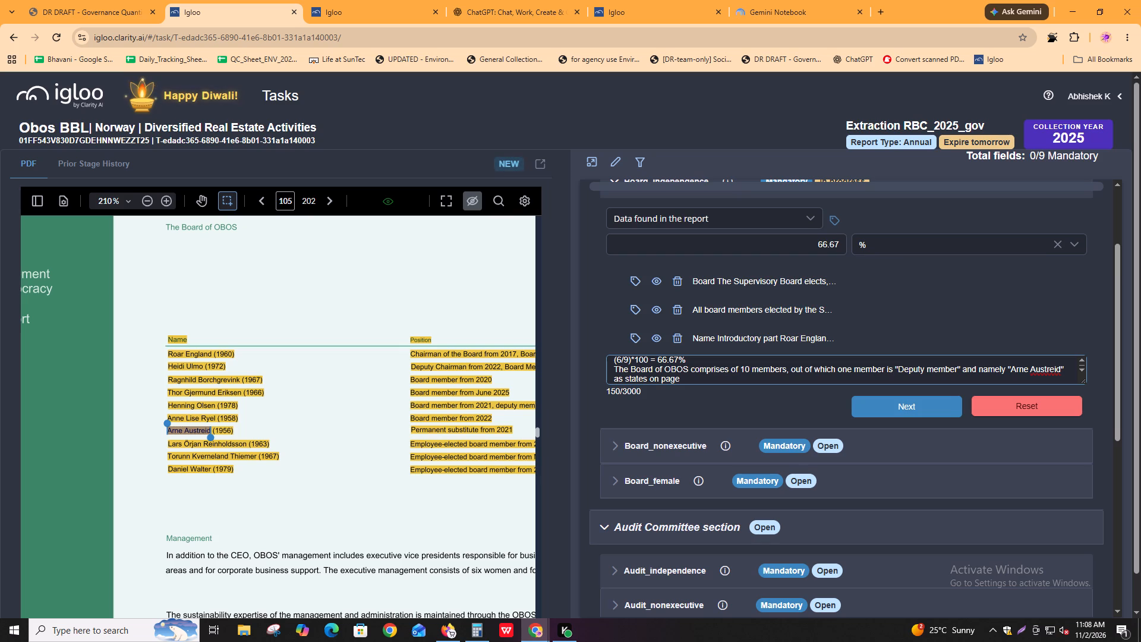
# Move "namely" and the quoted substitute's name in the Board_independence comment to directly after "one member", before "is".
pyautogui.moveTo(981, 369); pyautogui.dragTo(1060, 367)
pyautogui.click(997, 370)
pyautogui.moveTo(979, 369); pyautogui.dragTo(1064, 373)
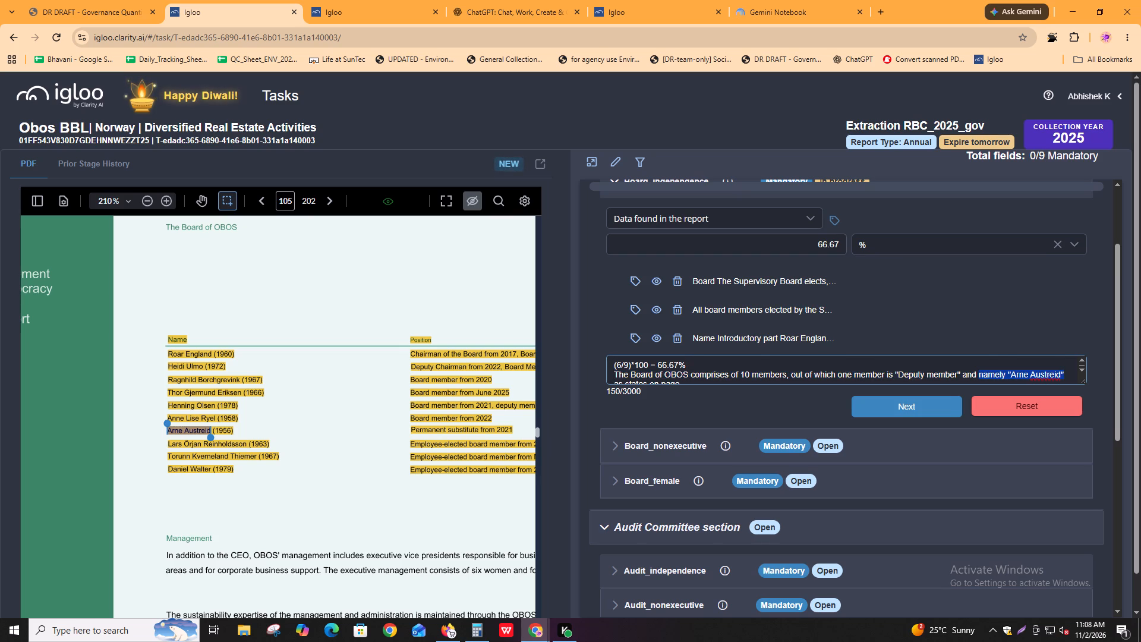
pyautogui.hotkey('ctrl', 'x')
pyautogui.click(882, 373)
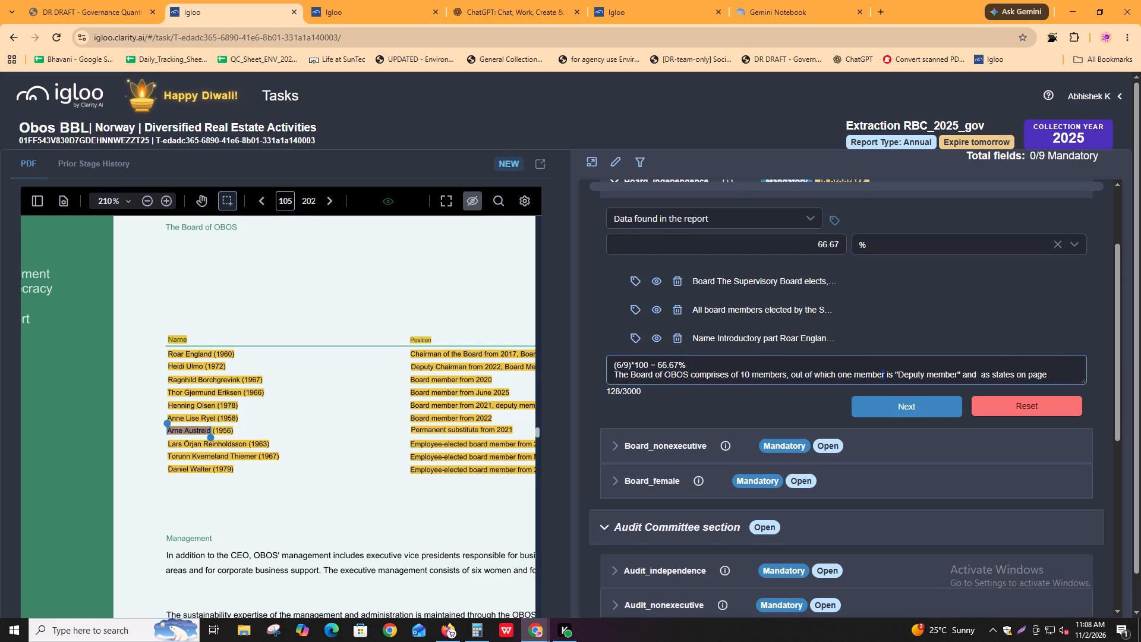
pyautogui.click(887, 374)
pyautogui.hotkey('ctrl', 'v')
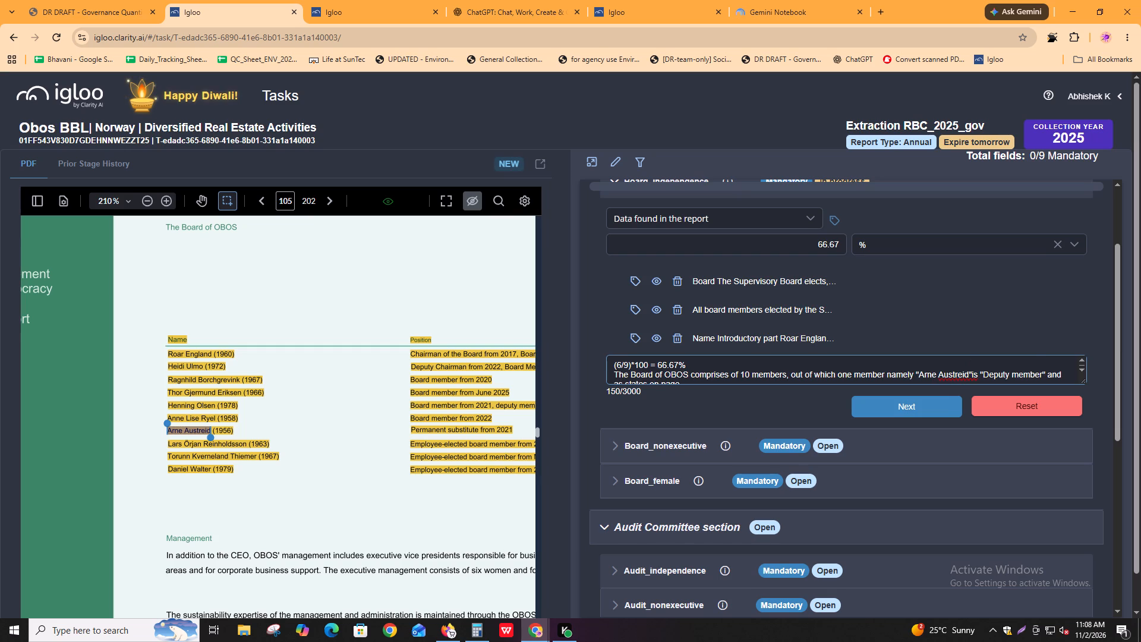
pyautogui.press('space')
pyautogui.scroll(-2, 1042, 369)
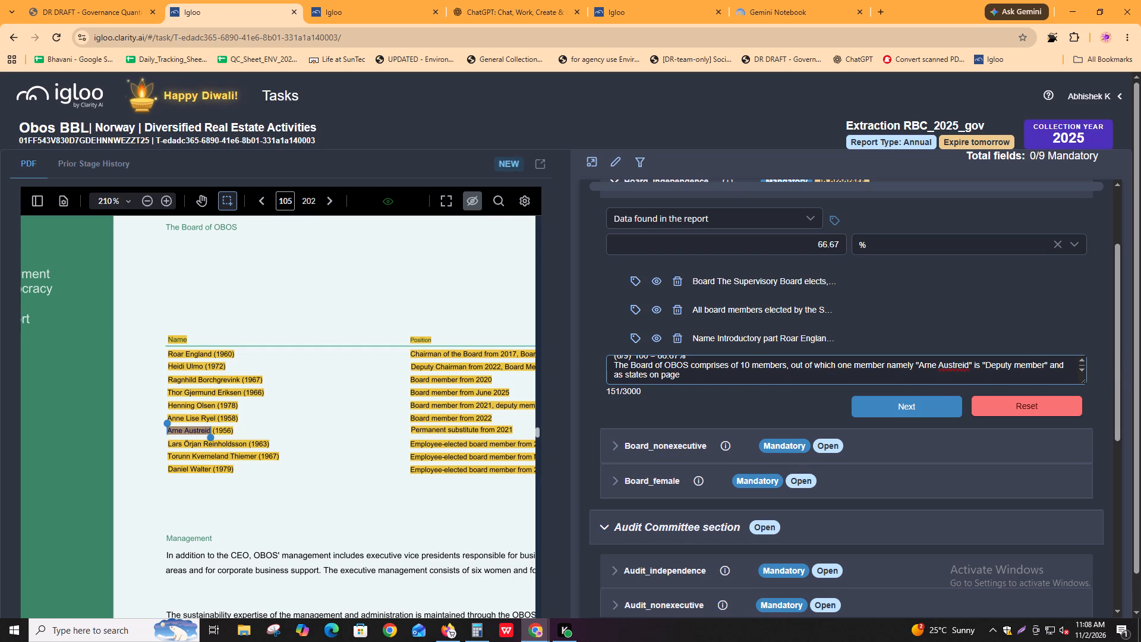
# Insert "designated as" before "Deputy member" in the Board_independence comment.
pyautogui.click(981, 366)
pyautogui.press('space')
pyautogui.write('designated')
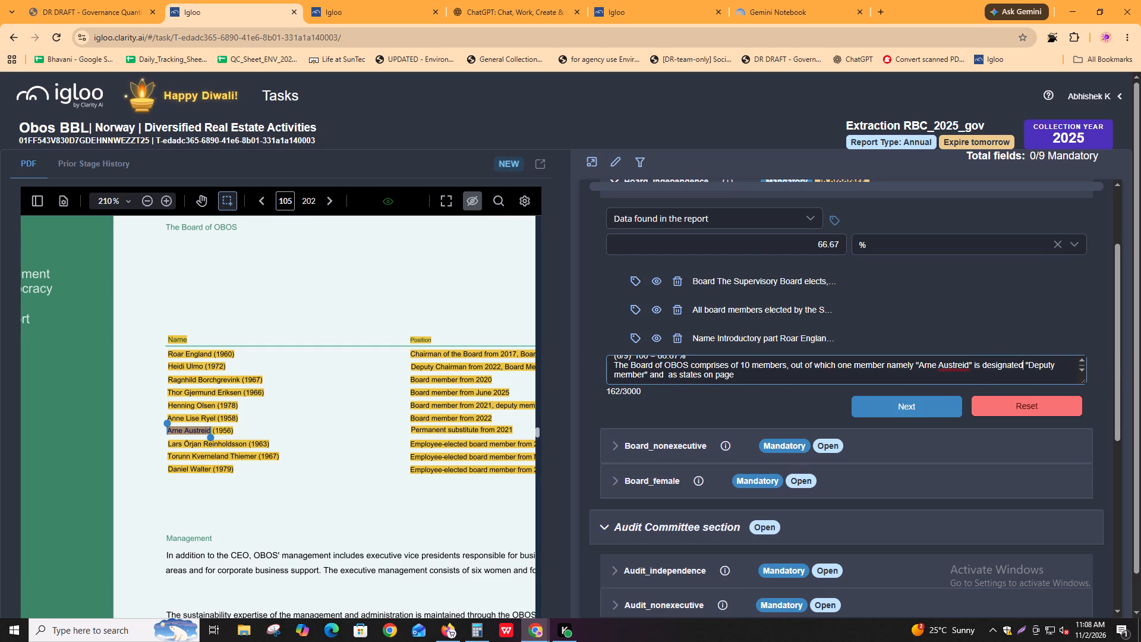
pyautogui.press('space')
pyautogui.write('as')
# Add "Permanent alternate member" in quotes, copied from page 29 of the report PDF, after "and" in the comment, keeping it on one line.
pyautogui.click(666, 376)
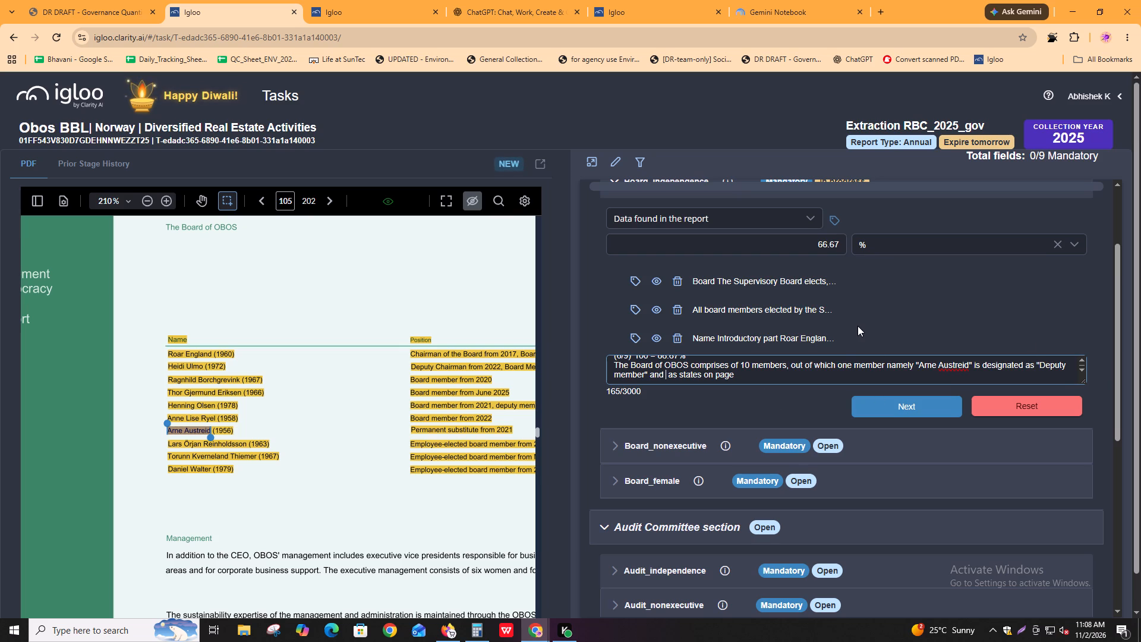
pyautogui.hotkey('shift', '"')
pyautogui.hotkey('alt', 'Tab')
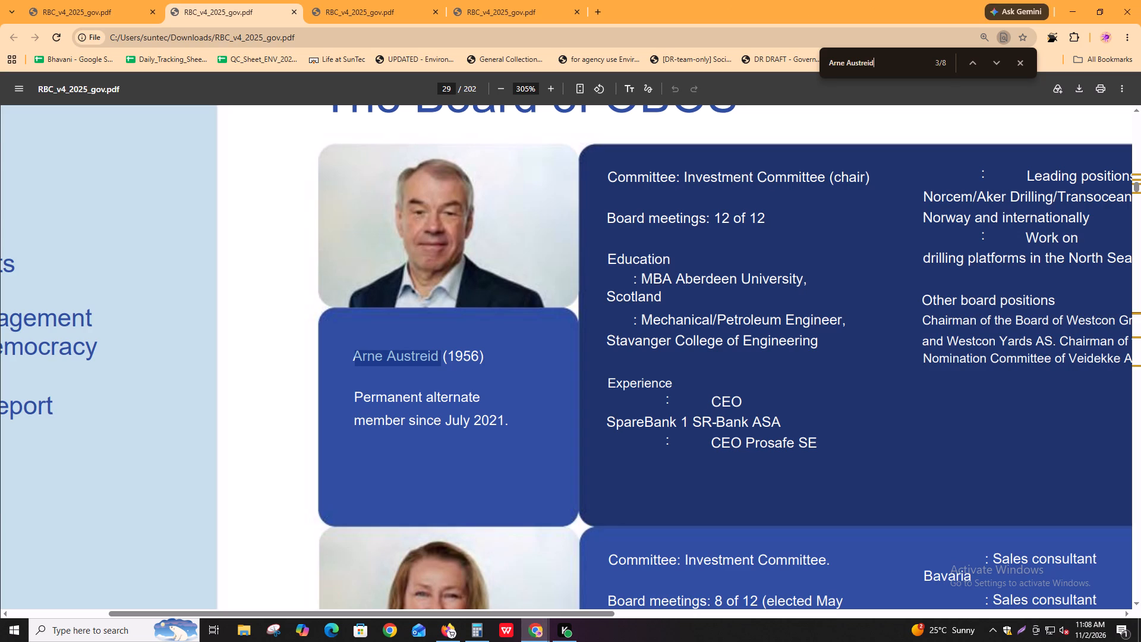
pyautogui.moveTo(348, 394); pyautogui.dragTo(508, 424)
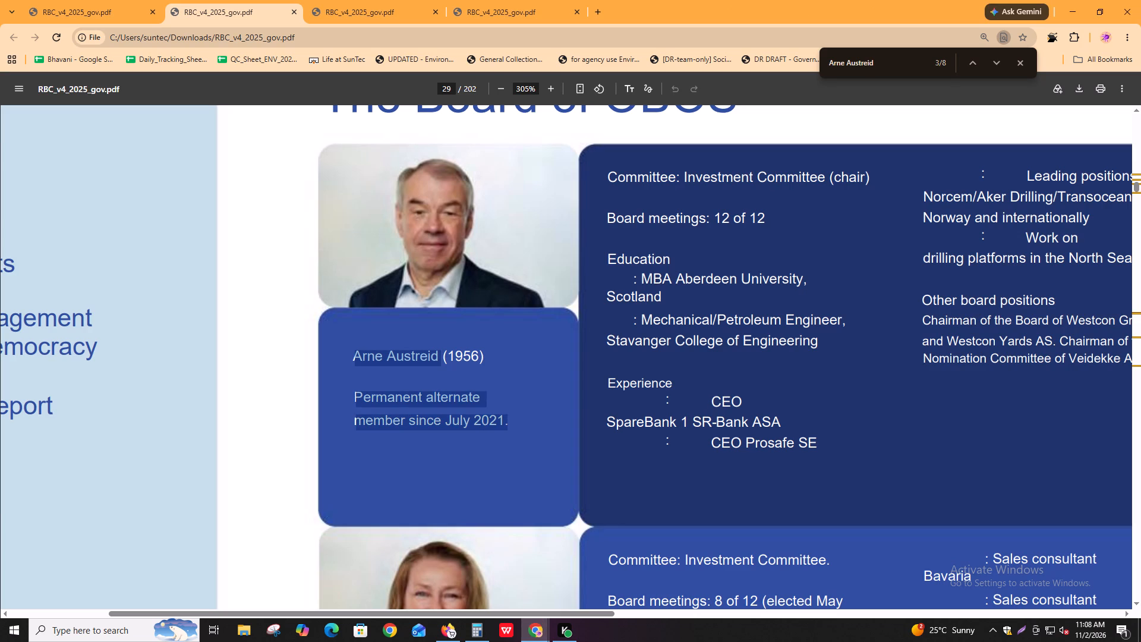
pyautogui.moveTo(508, 424); pyautogui.dragTo(406, 421)
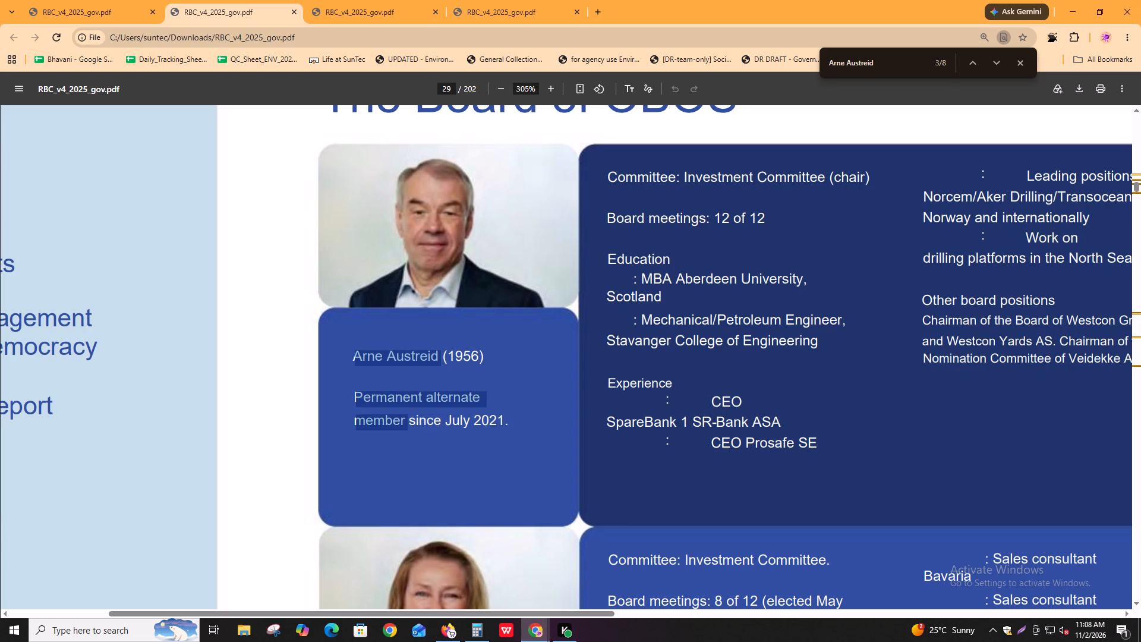
pyautogui.moveTo(406, 421); pyautogui.dragTo(406, 421)
pyautogui.hotkey('ctrl', 'c')
pyautogui.hotkey('alt', 'Tab')
pyautogui.hotkey('ctrl', 'v')
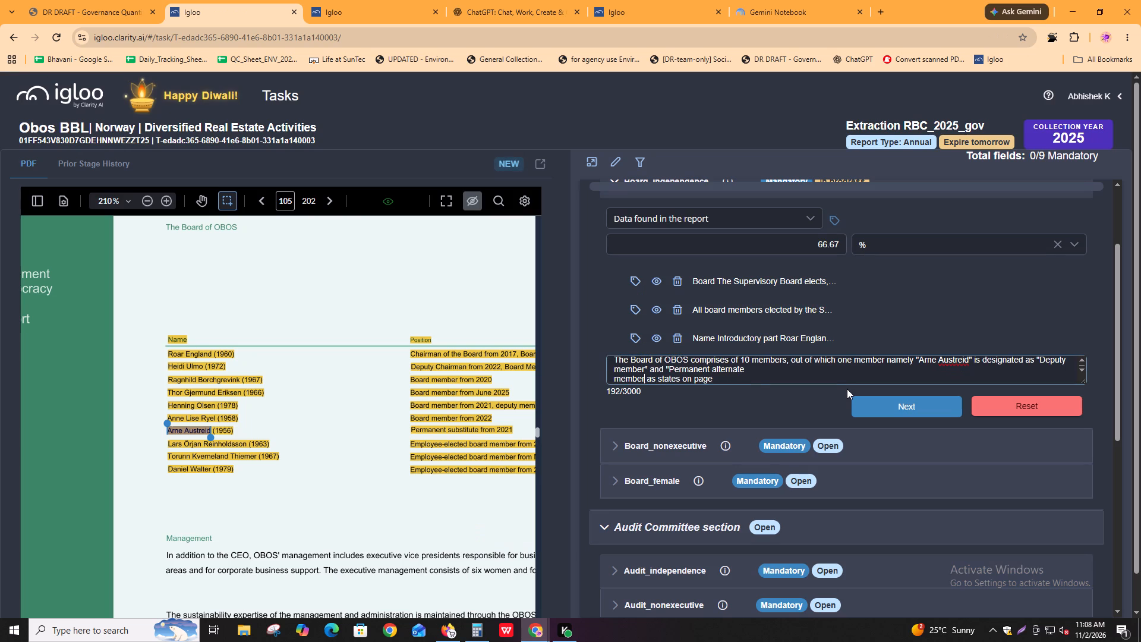
pyautogui.hotkey('shift', '"')
pyautogui.hotkey('ctrl', 'Left')
pyautogui.hotkey('ctrl', 'Left')
pyautogui.press('BackSpace')
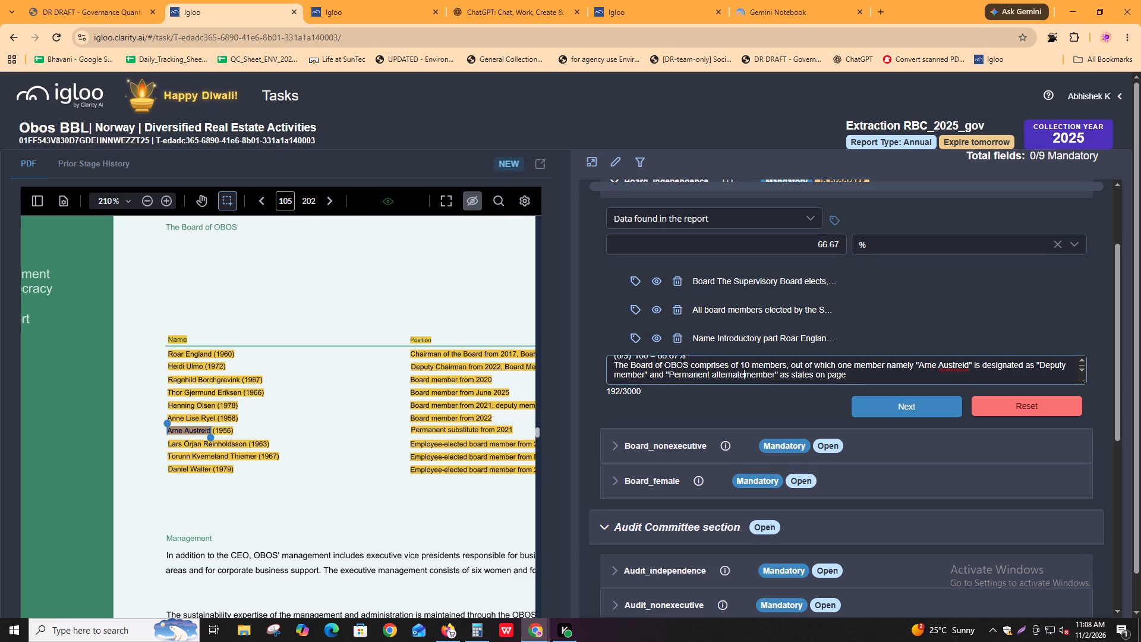
pyautogui.press('space')
pyautogui.hotkey('ctrl', 'Right')
pyautogui.hotkey('ctrl', 'Right')
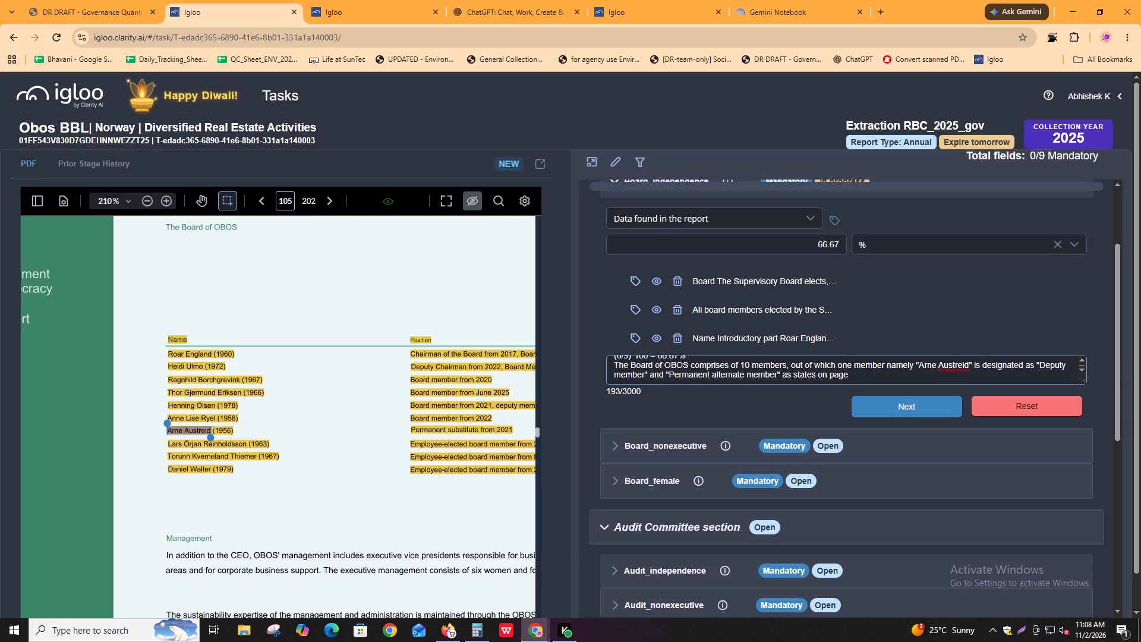
# Correct "states" to "stated" and "page" to "pages" at the end of the Board_independence comment.
pyautogui.click(814, 374)
pyautogui.press('BackSpace')
pyautogui.press('d')
pyautogui.hotkey('ctrl', 'Right')
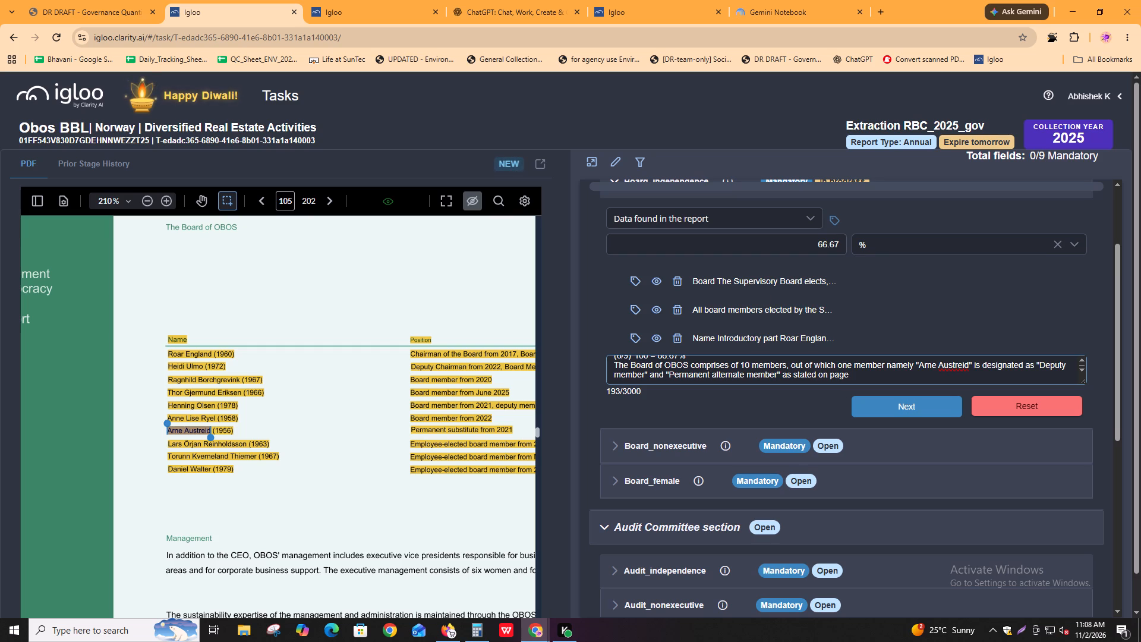
pyautogui.hotkey('ctrl', 'Right')
pyautogui.hotkey('ctrl', 'Right')
pyautogui.hotkey('ctrl', 'Right')
pyautogui.press('BackSpace')
pyautogui.write('s')
# Recheck the substitute's role pages in the report PDF and complete the comment's page reference with "27 and 29 respectively.".
pyautogui.press('space')
pyautogui.hotkey('alt', 'Tab')
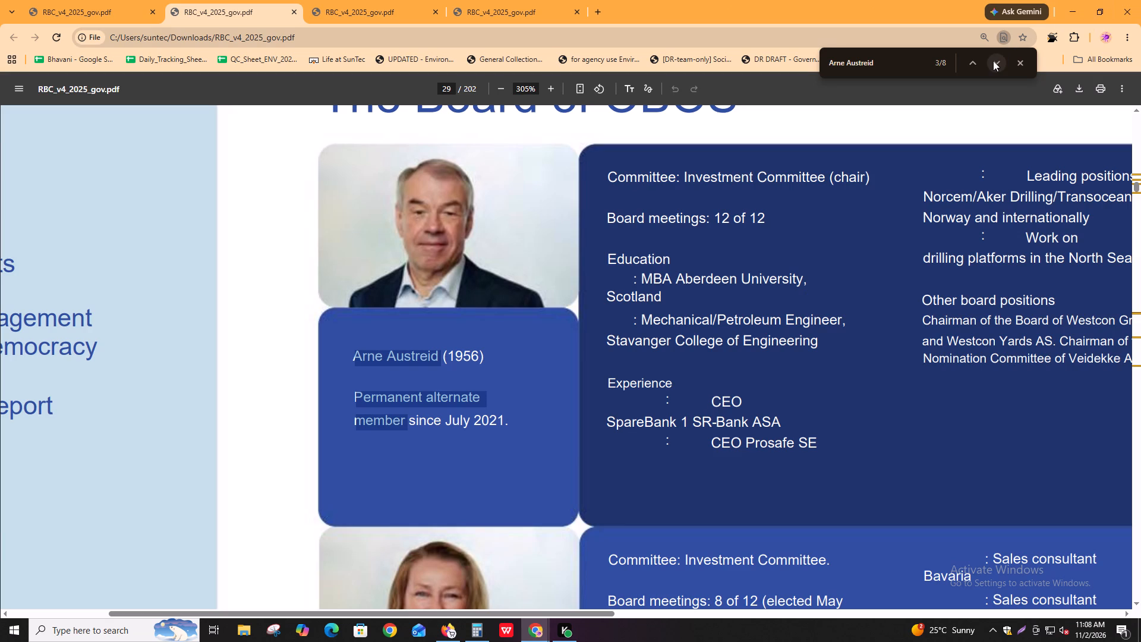
pyautogui.hotkey('ctrl', 'f')
pyautogui.hotkey('shift', 'Return')
pyautogui.hotkey('shift', 'Return')
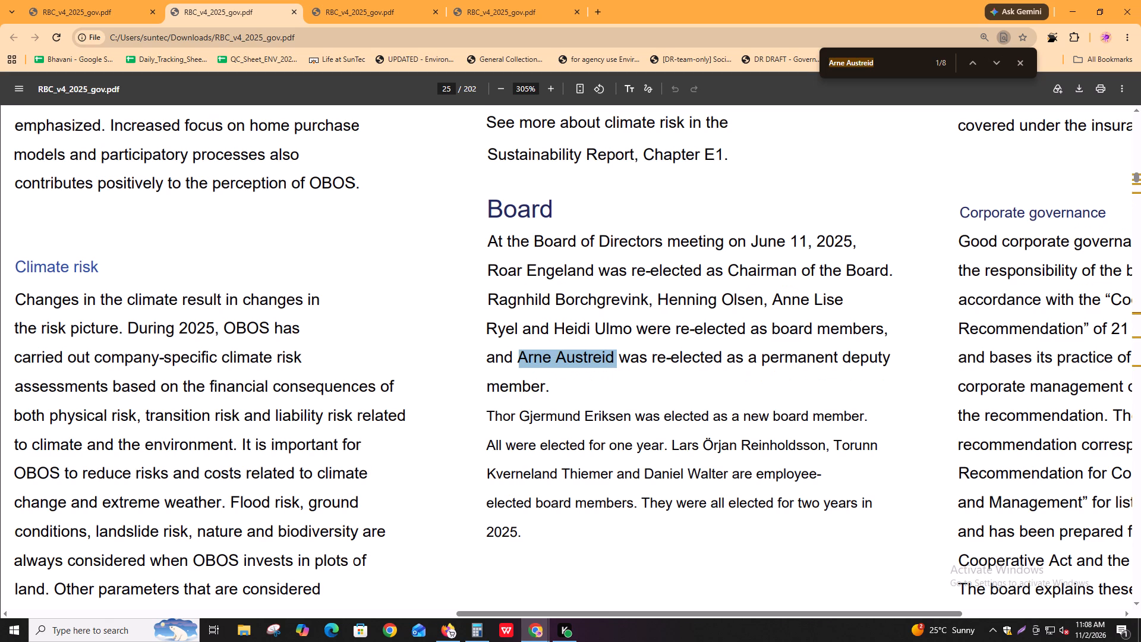
pyautogui.press('Return')
pyautogui.press('Return')
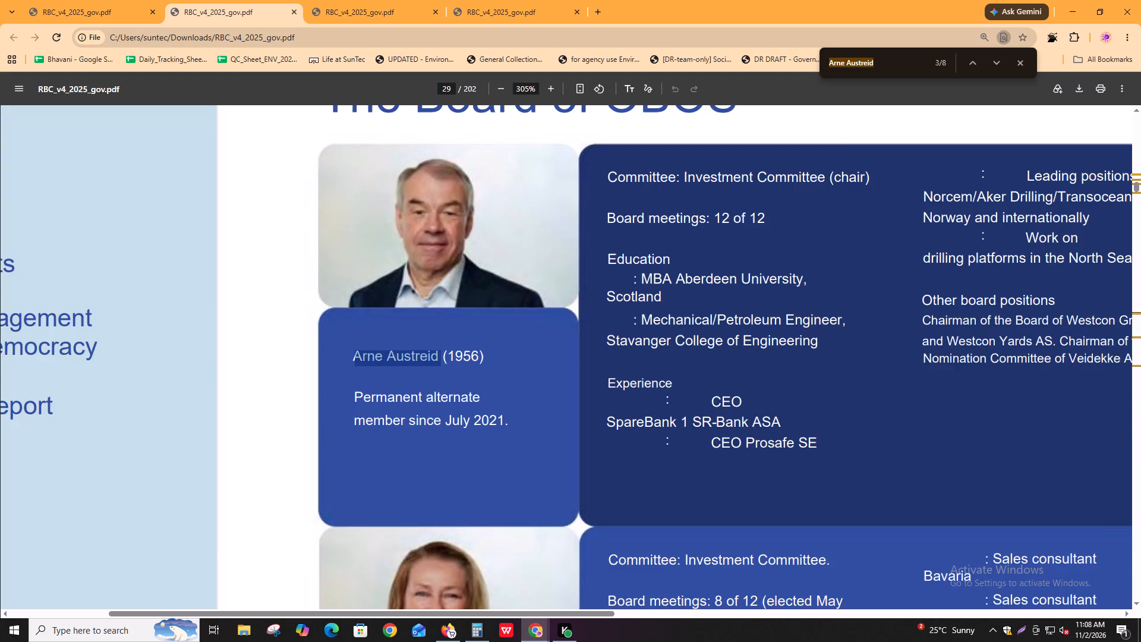
pyautogui.hotkey('alt', 'Tab')
pyautogui.write('27 and 29 respectively.')
# Append the sentence "Therefore, this member is not included in the total board of directors." to the Board_independence comment.
pyautogui.press('space')
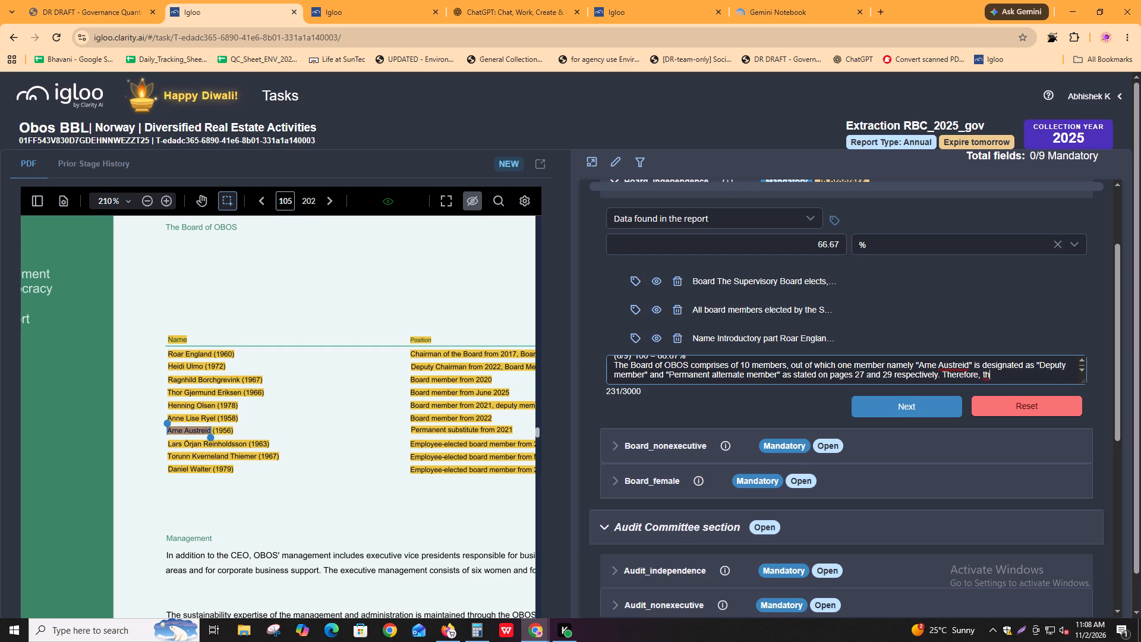
pyautogui.write('is member is not included in yt')
pyautogui.press('BackSpace')
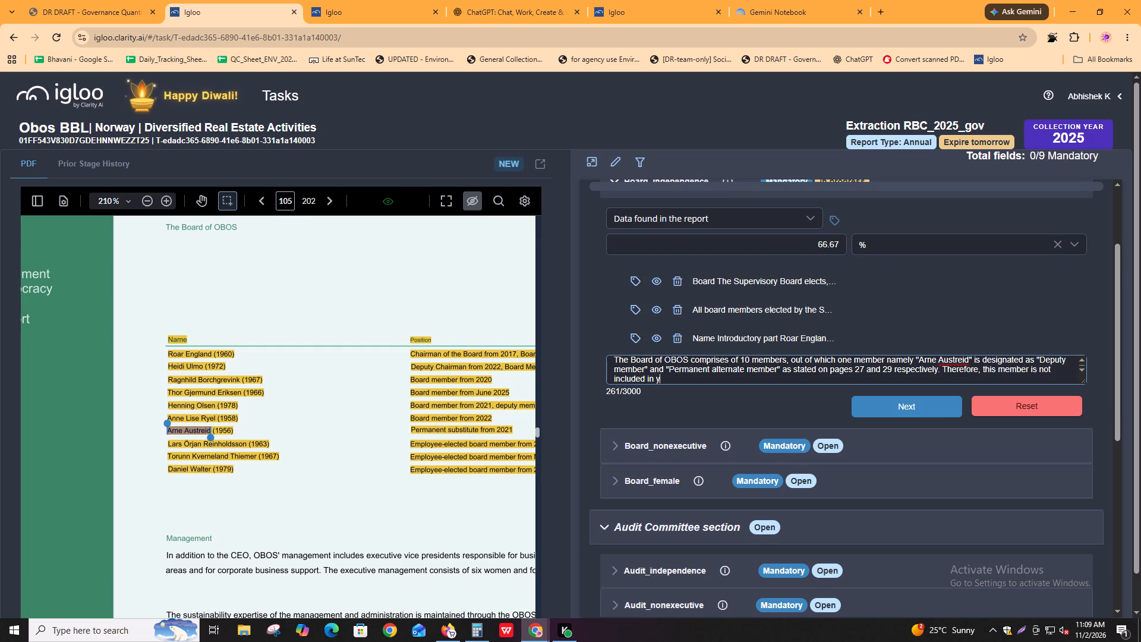
pyautogui.press('BackSpace')
pyautogui.write('the total board of die')
pyautogui.press('BackSpace')
pyautogui.write('rectr')
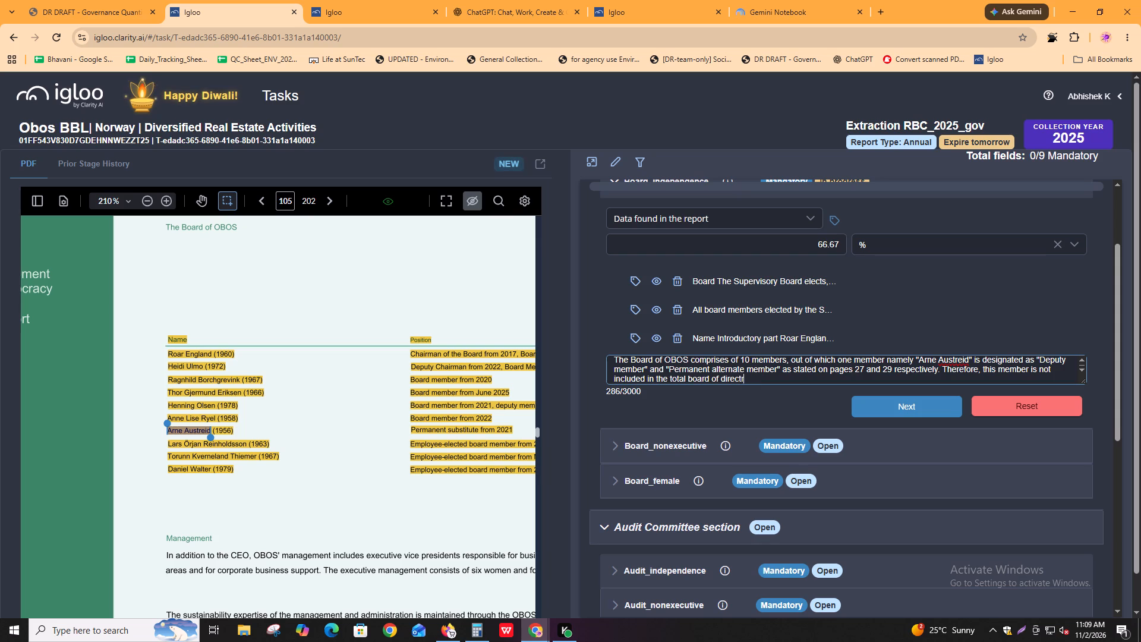